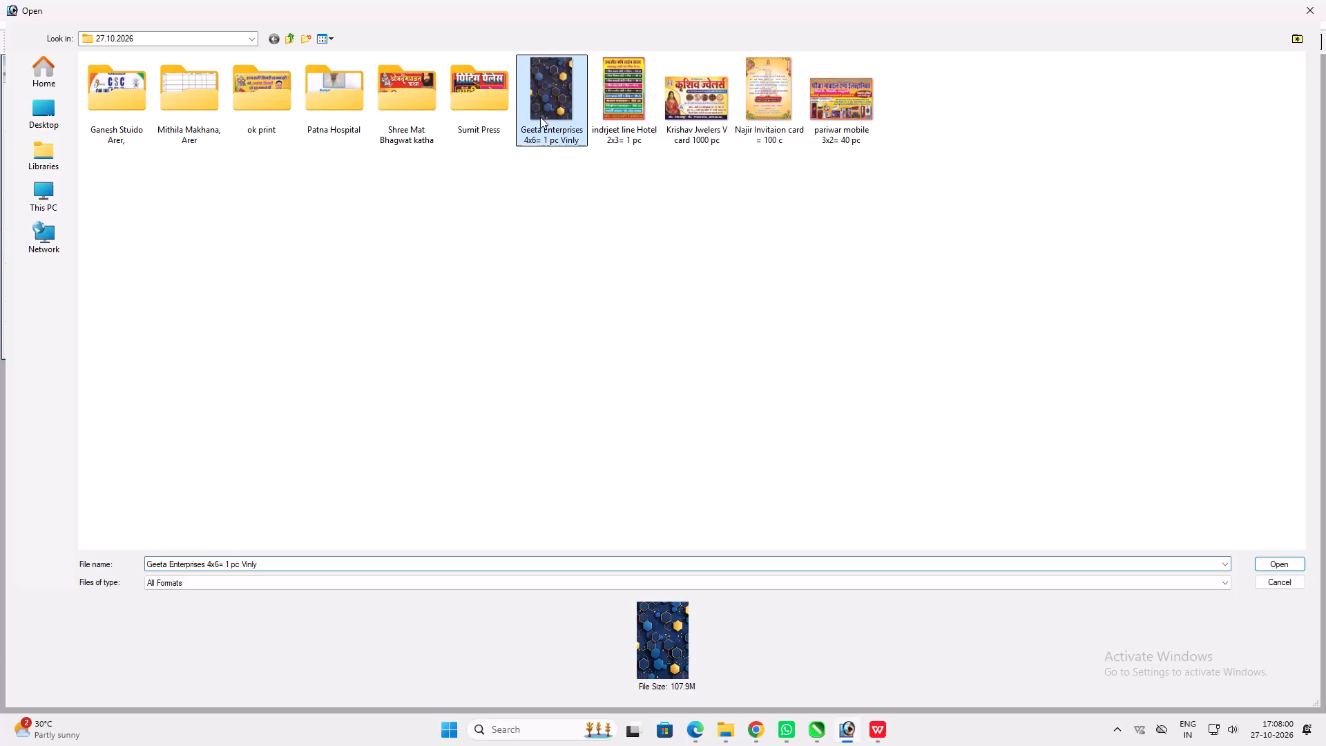
Copy the file "Geeta Enterprises 4x6= 1 pc Vinly" from the 27.10.2026 folder into the october folder's FINAL PRINT subfolder.
key("ctrl+c")
key("ctrl+c")
key("ctrl+c")
left_click(286, 38)
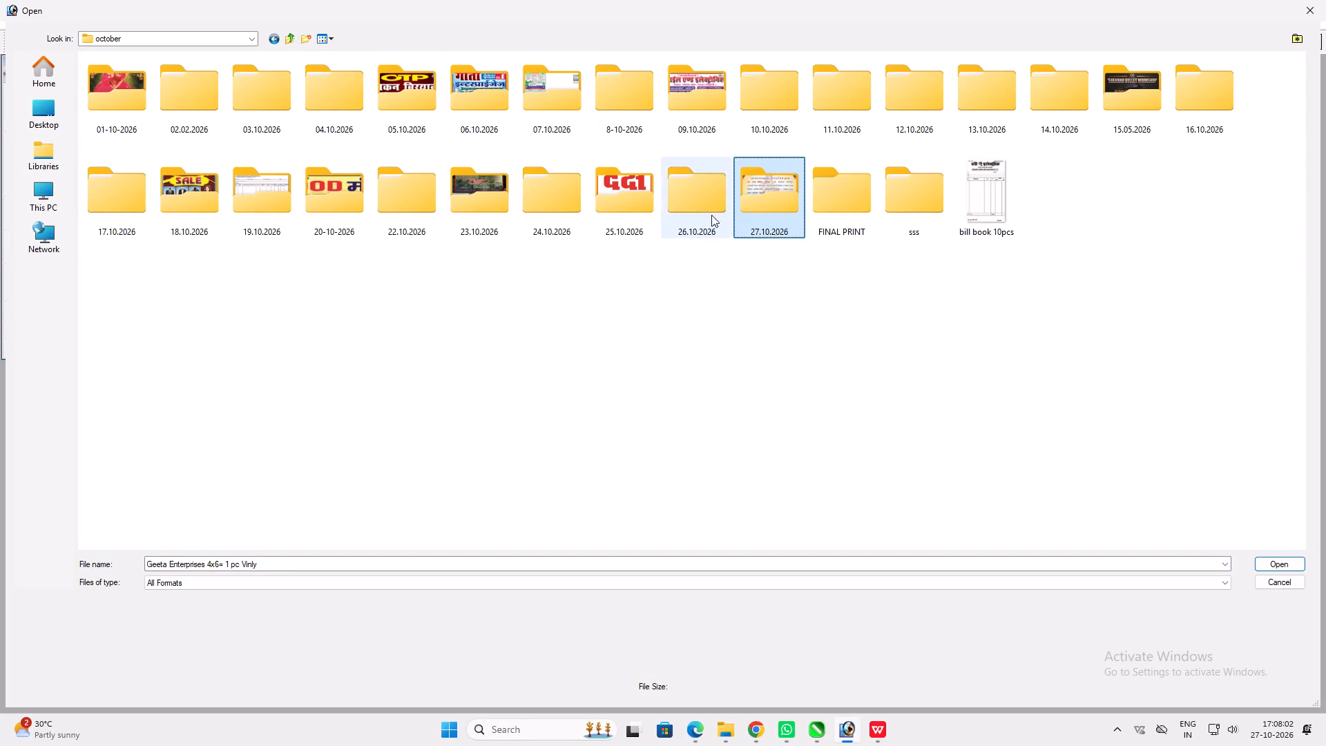
triple_click(826, 211)
key("ctrl+v")
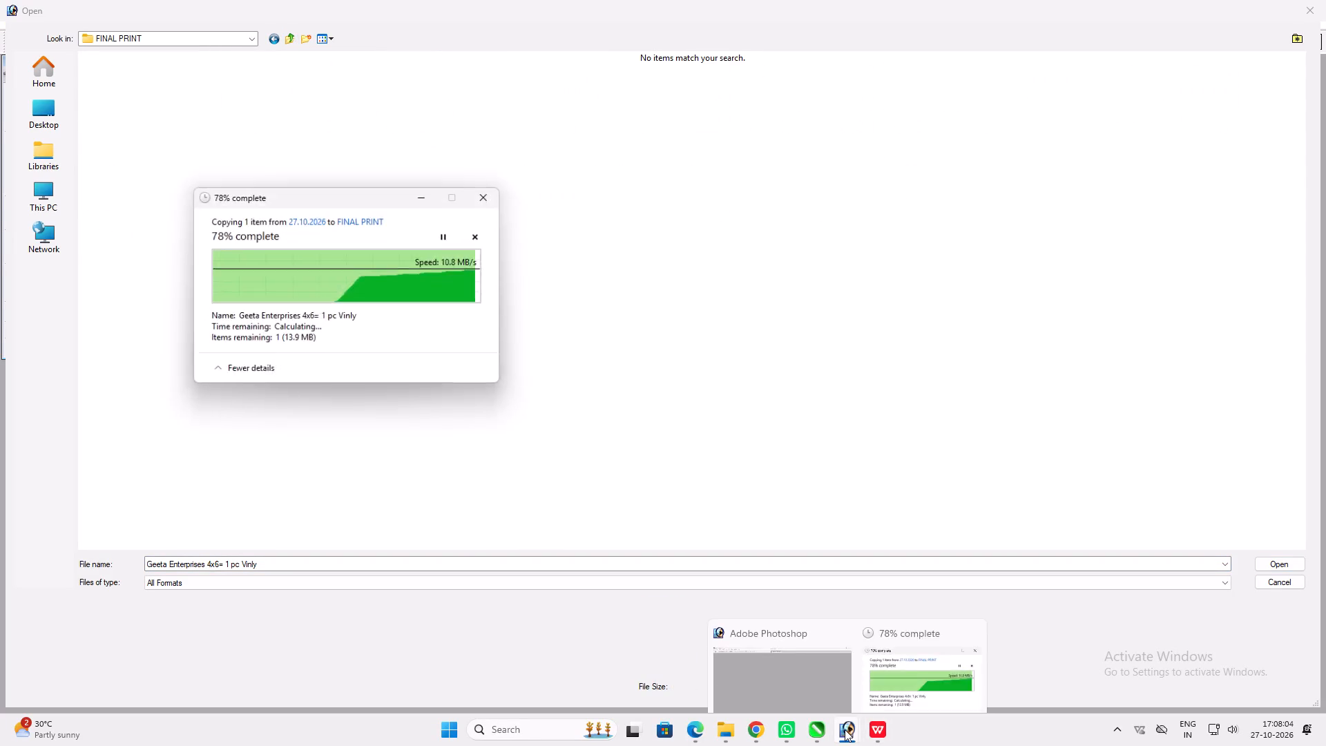
left_click(845, 729)
left_click(1325, 9)
left_click(798, 269)
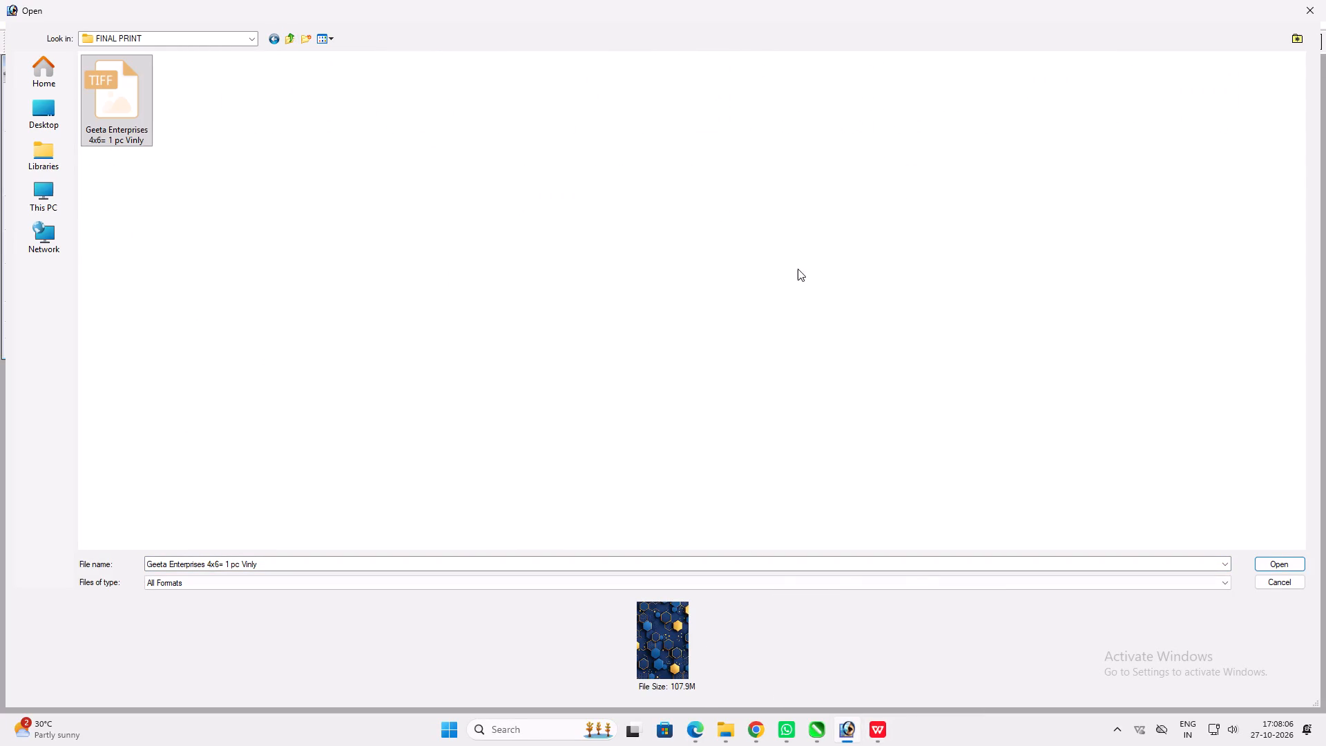
left_click(1325, 0)
left_click(822, 258)
left_click(817, 258)
triple_click(793, 262, "ctrl")
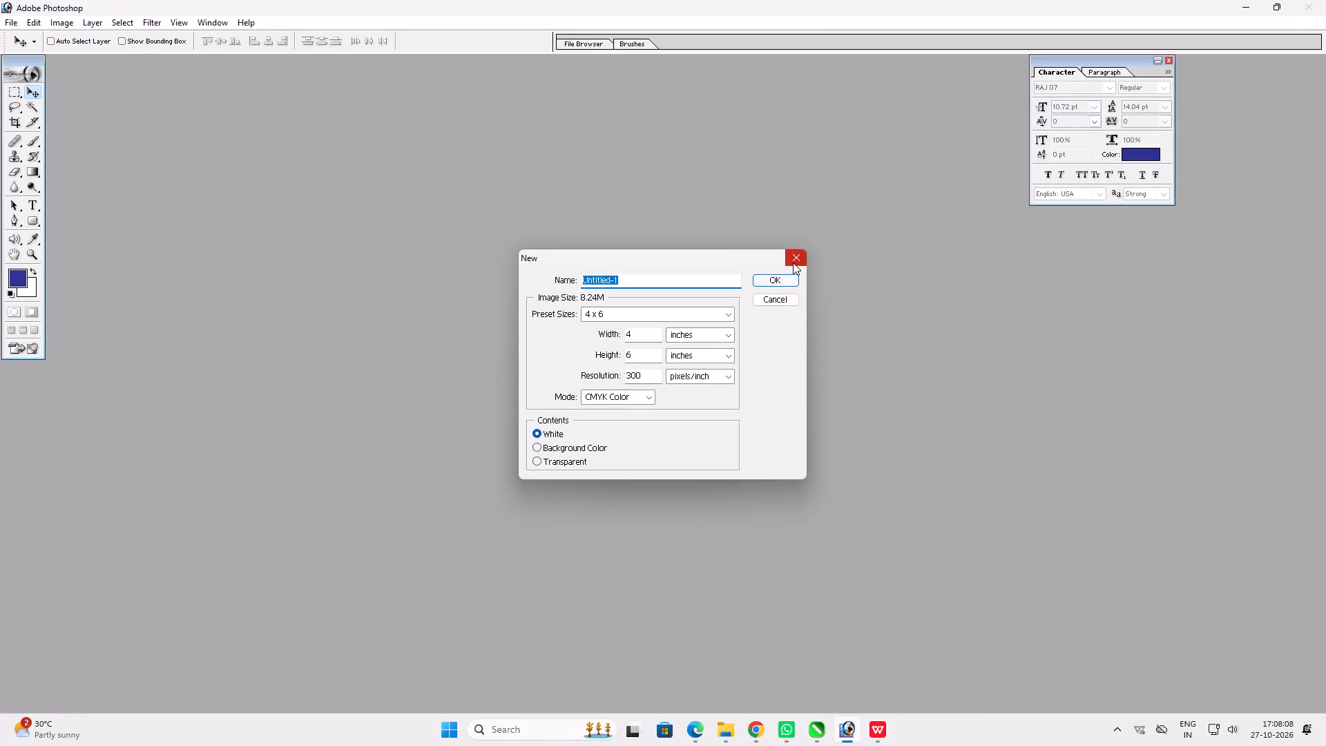
Move the file "Geeta Enterprises 4x6= 1 pc Vinly" into the ok print subfolder of 27.10.2026.
left_click(568, 106)
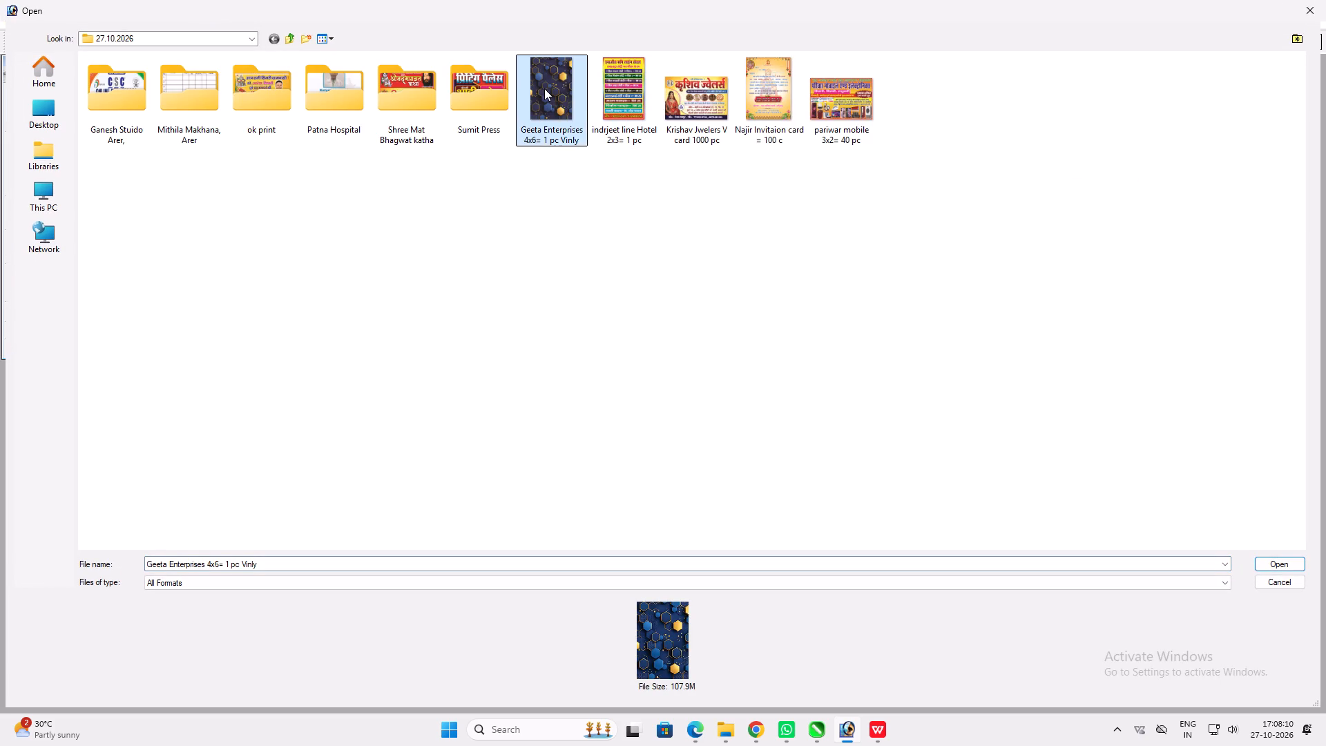
left_click_drag(544, 88, 258, 70)
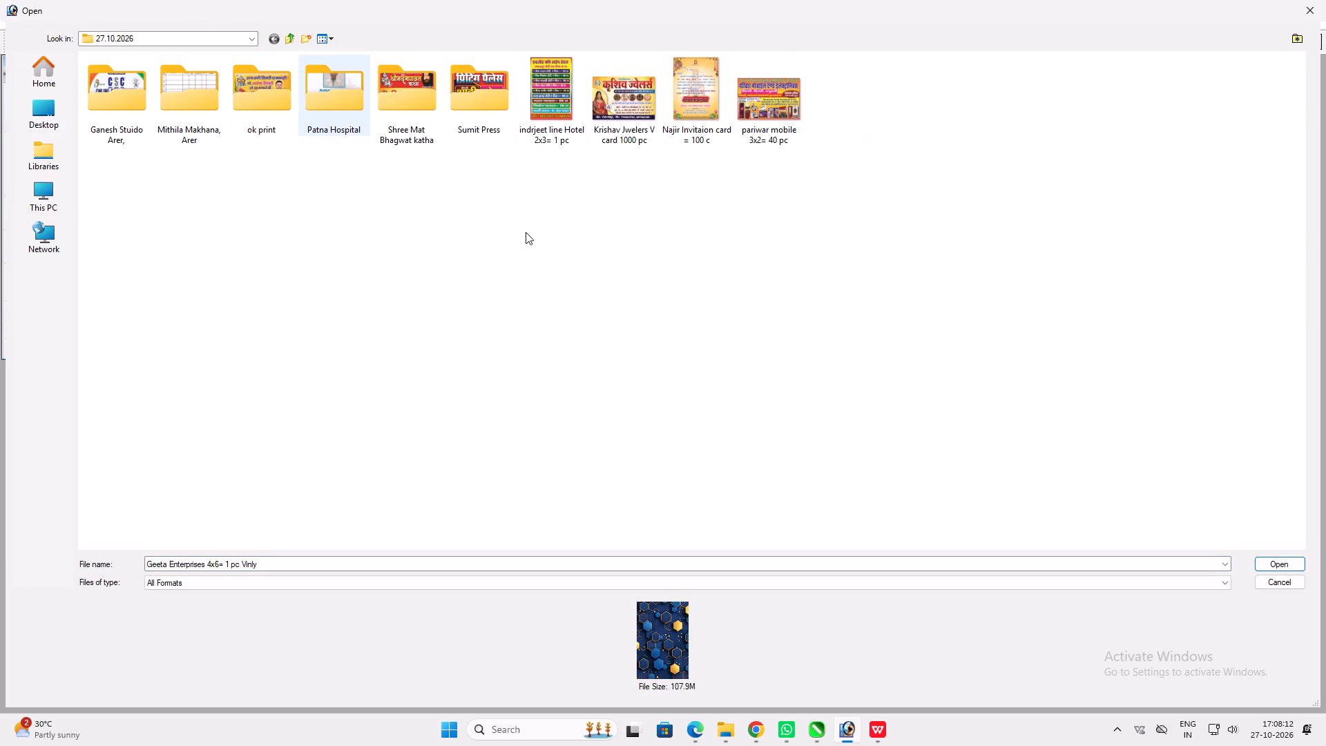
left_click(568, 112)
left_click(477, 113)
left_click(399, 106)
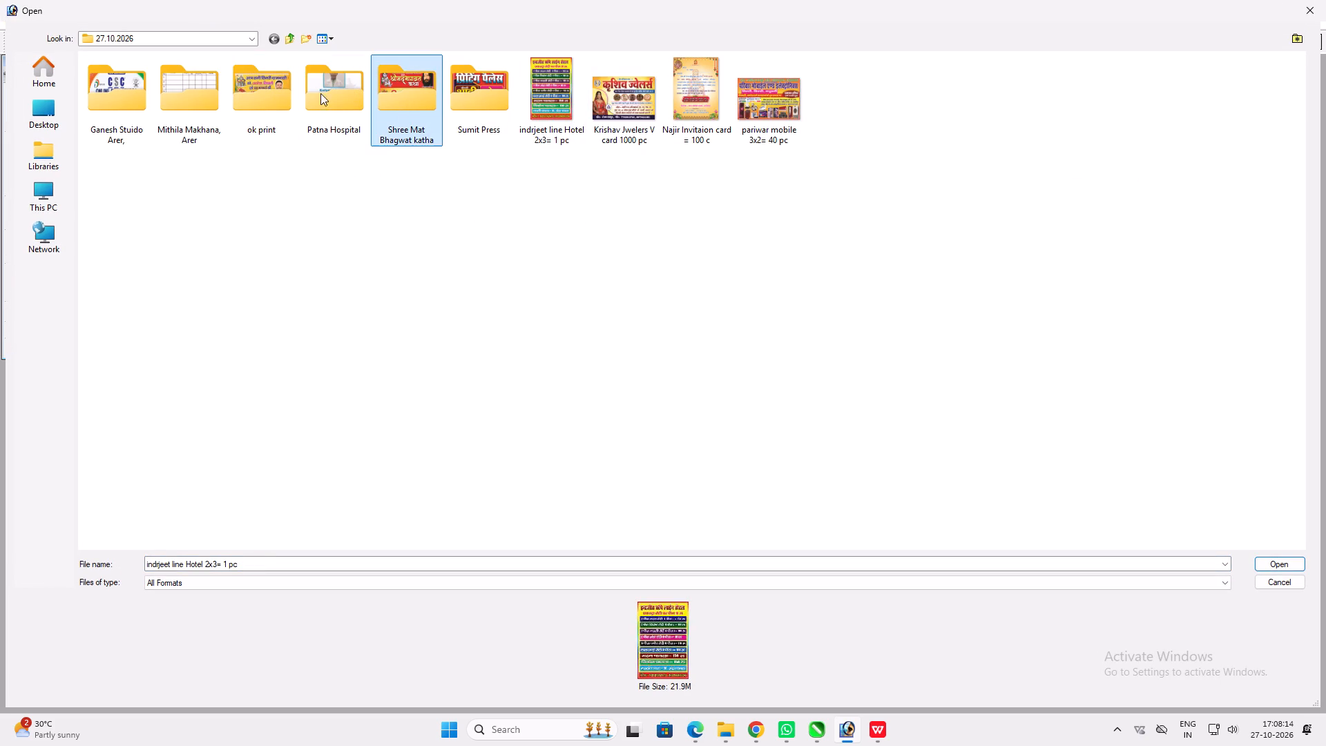
double_click(257, 91)
left_click(289, 39)
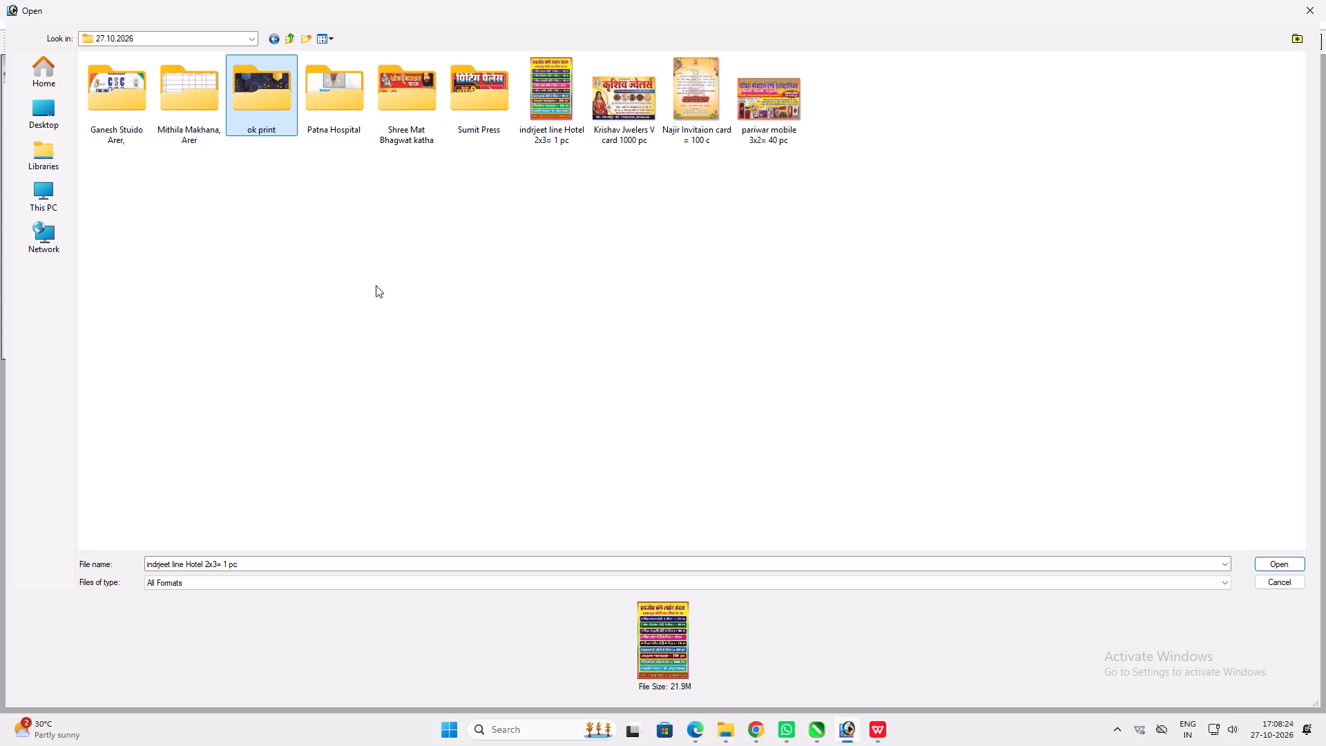
Switch to File Explorer and search the 2026 october folder on Local Disk (H:) for "man".
left_click(731, 727)
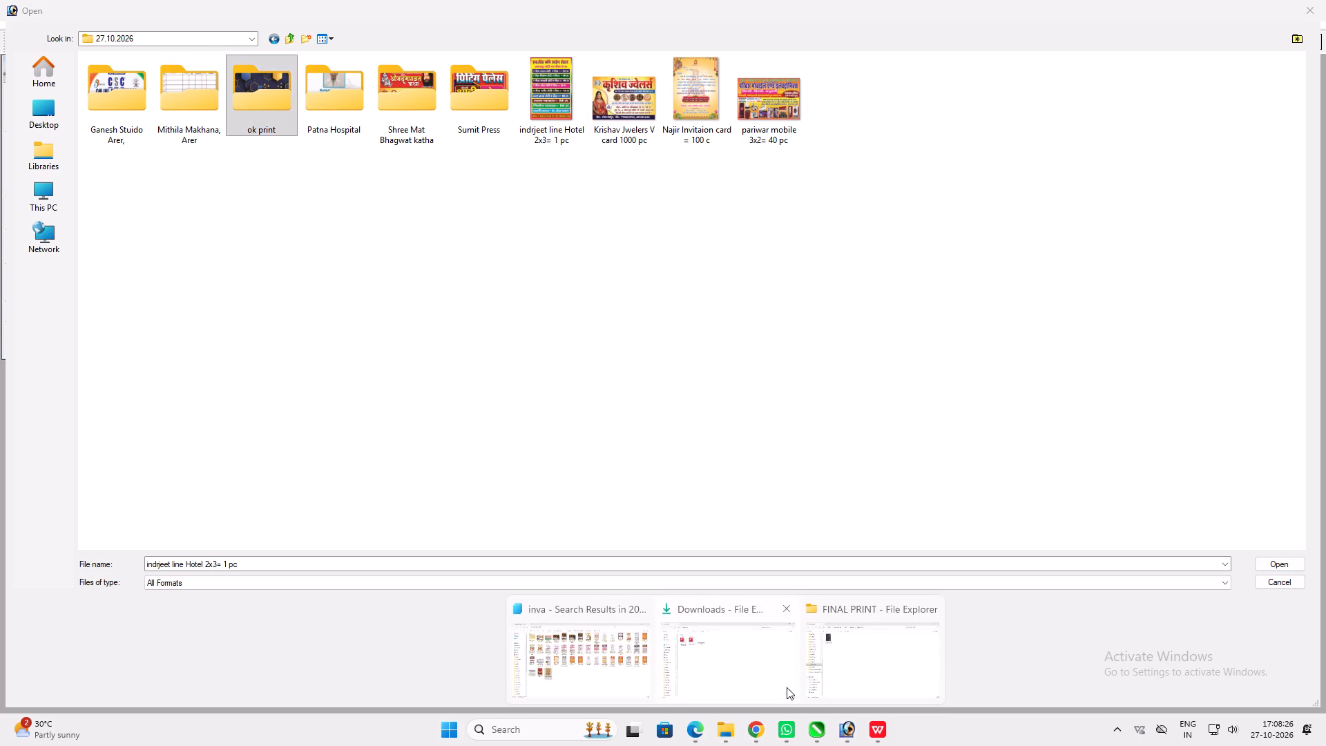
left_click(656, 658)
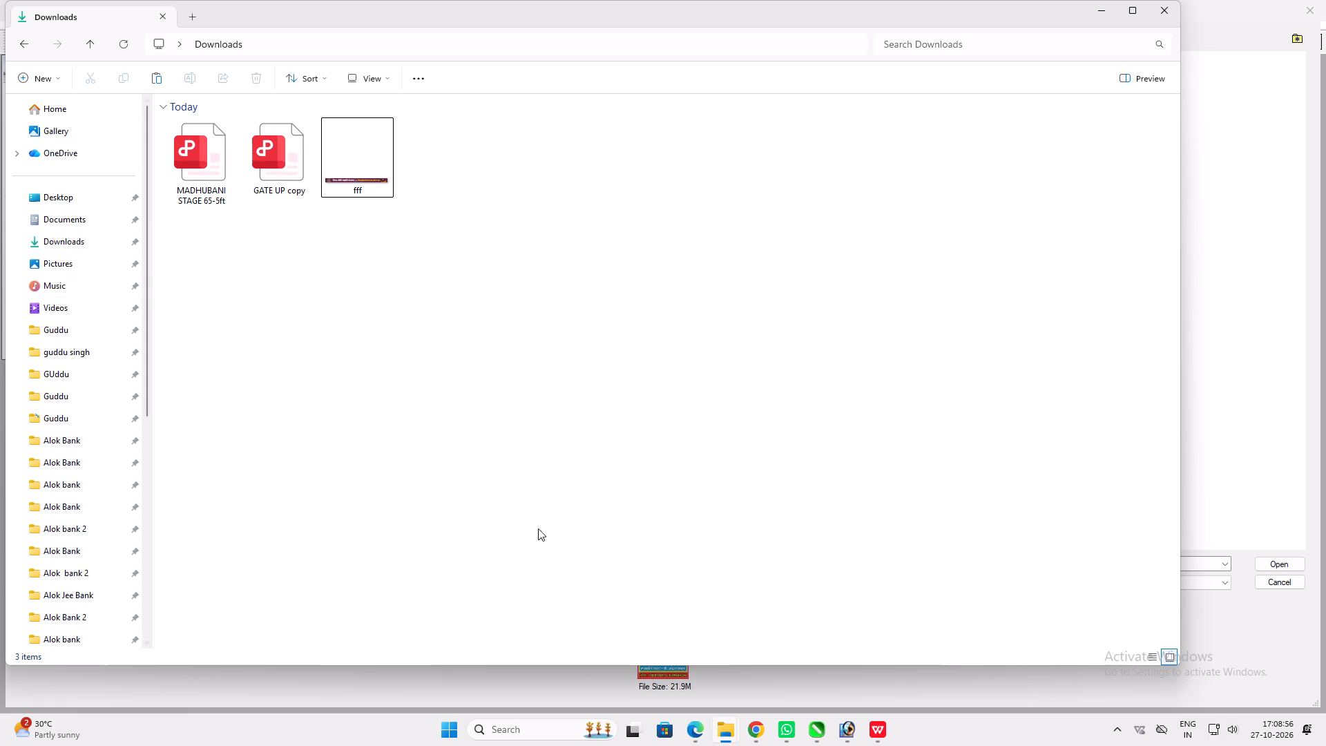
scroll(28, 487, "down", 4)
scroll(87, 359, "down", 3)
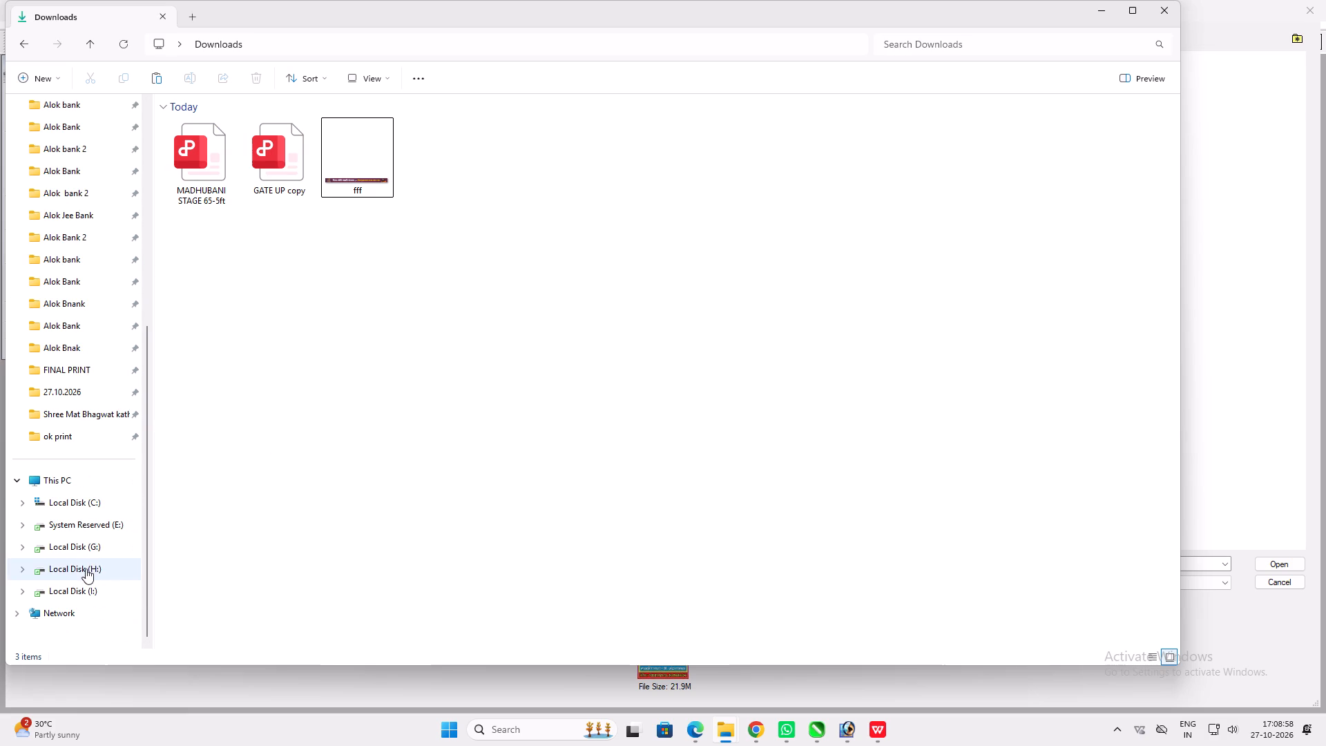
left_click(80, 571)
double_click(217, 131)
double_click(217, 131)
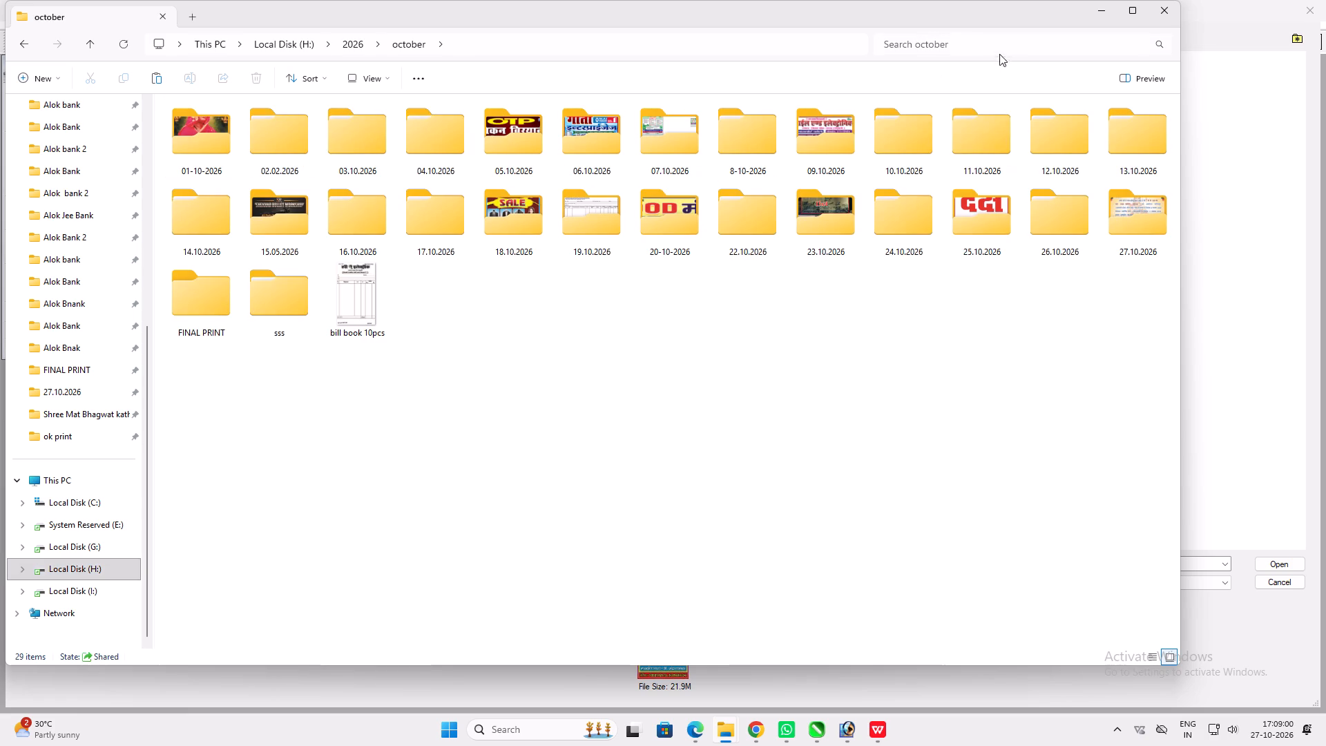
left_click(1004, 52)
type("mana")
key("BackSpace")
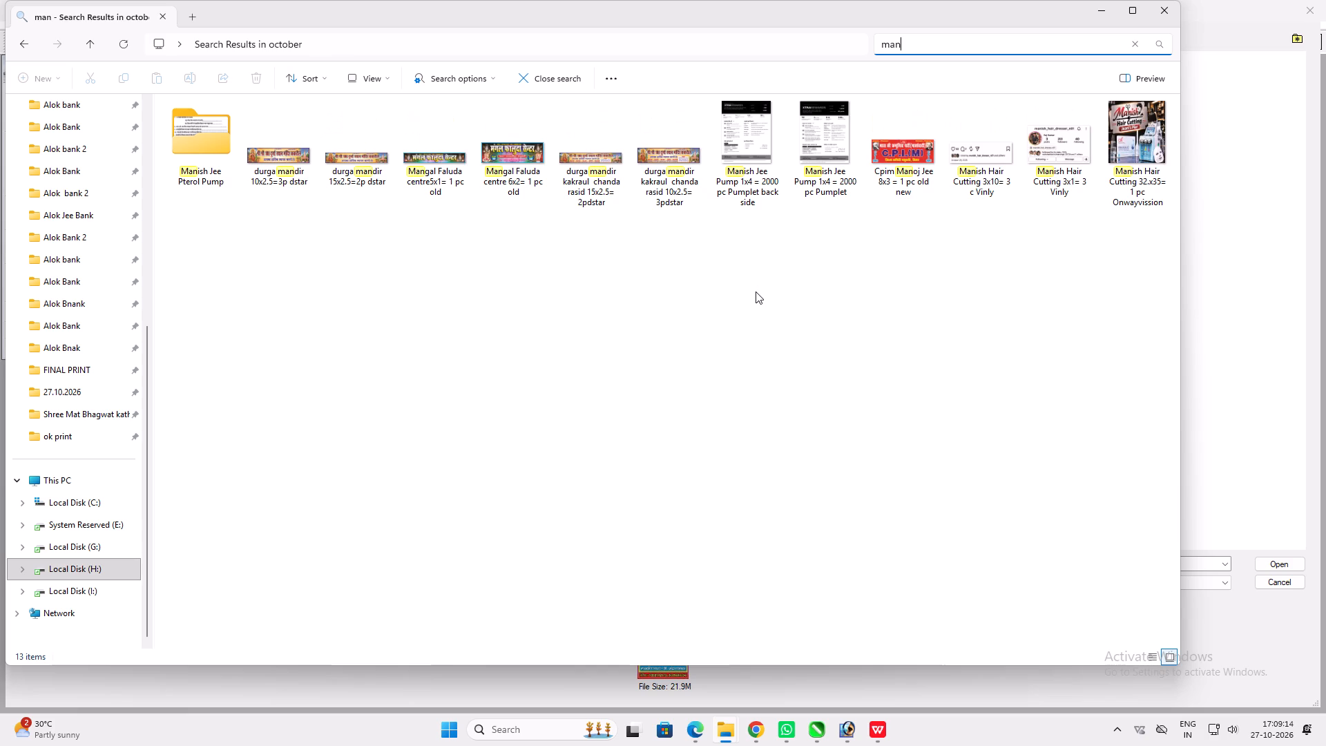
Search the october folder for "fast".
key("ctrl+a")
type("fast")
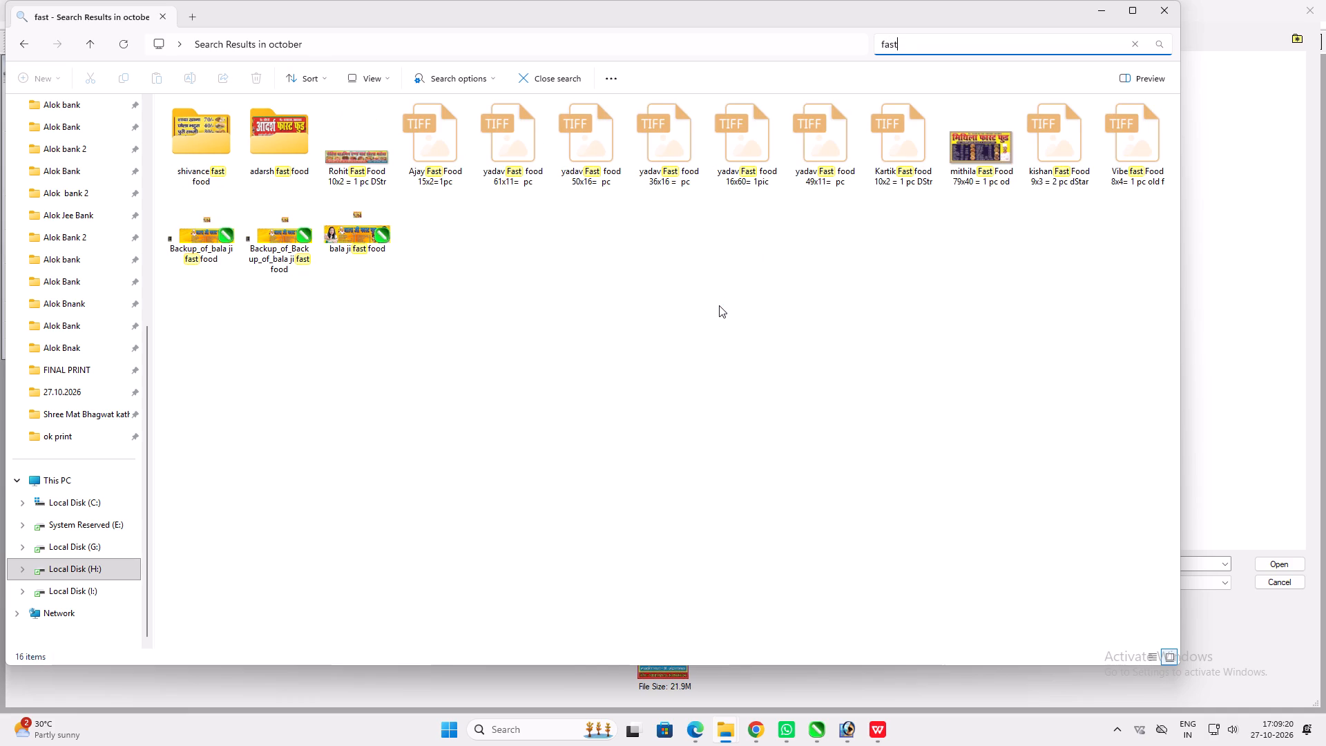
Search the 2026 Septmber folder on Local Disk (H:) for "man" and show the results as thumbnails.
left_click(97, 566)
triple_click(213, 164)
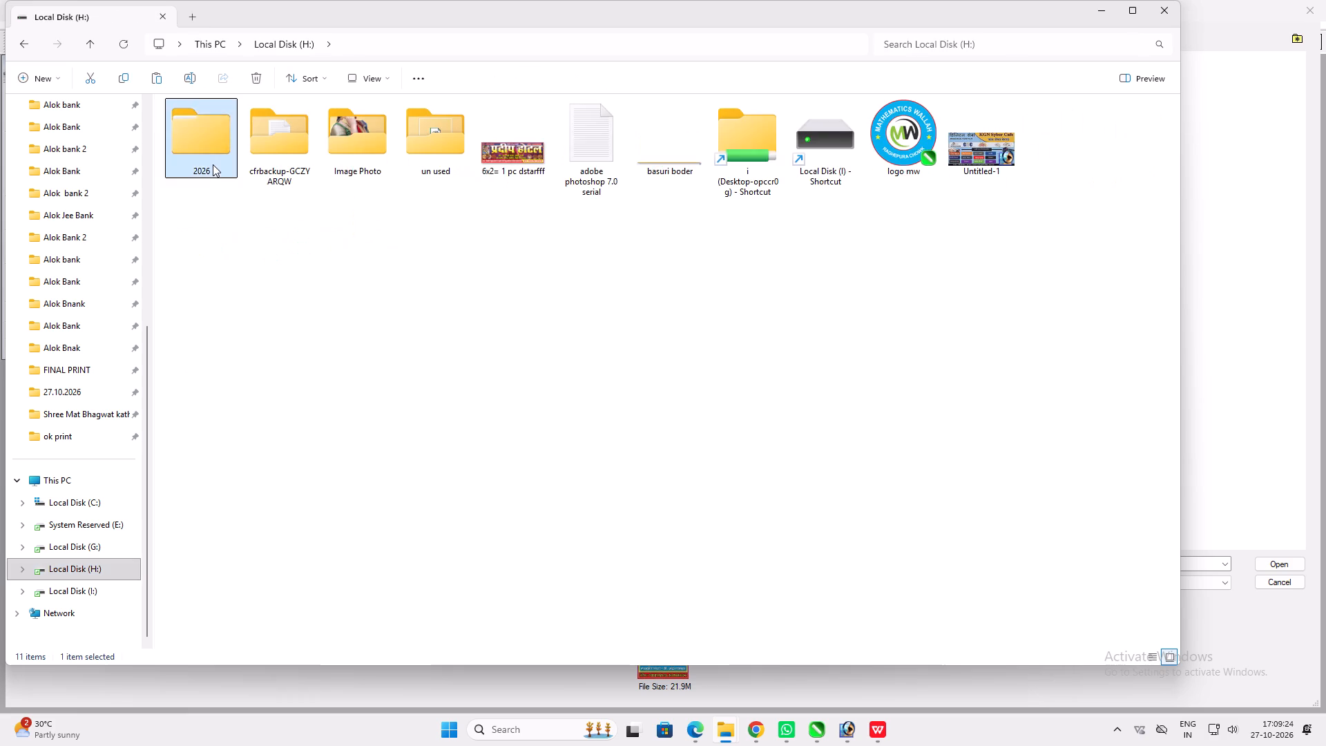
key("s")
key("Return")
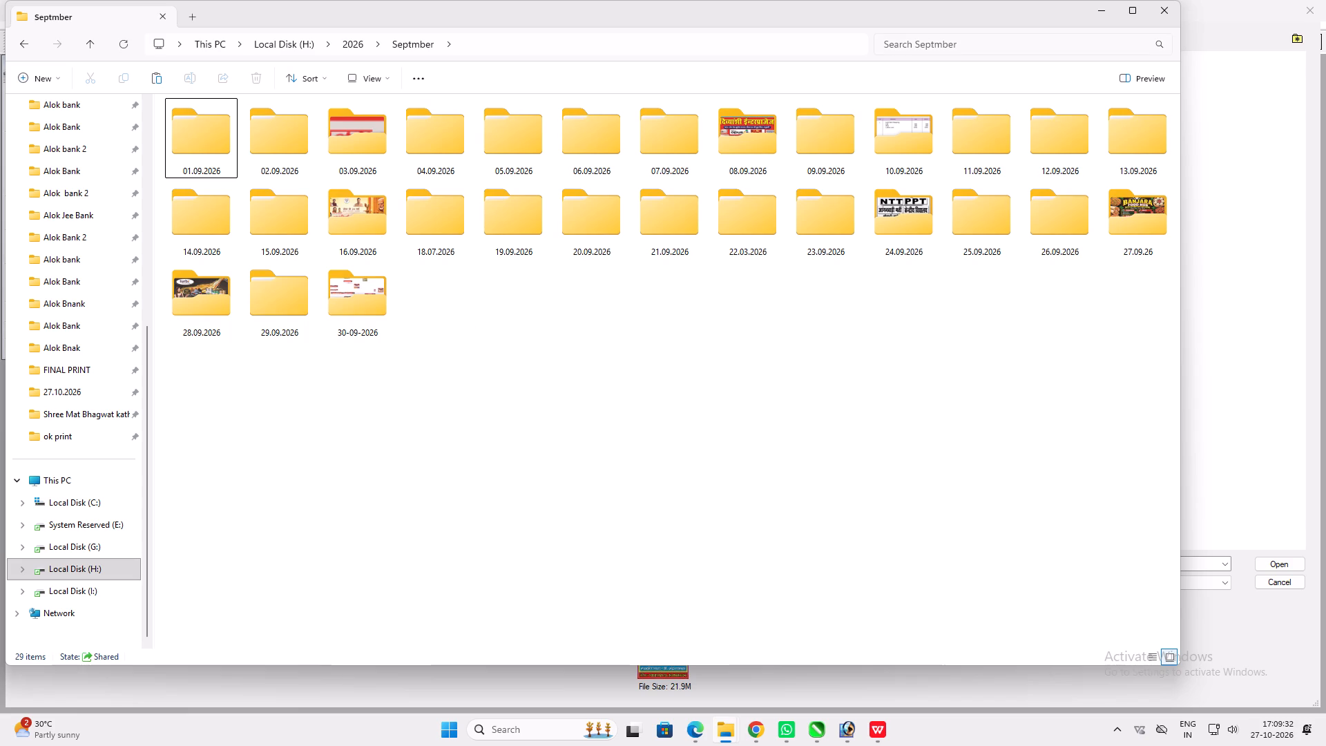
left_click(952, 48)
type("ana")
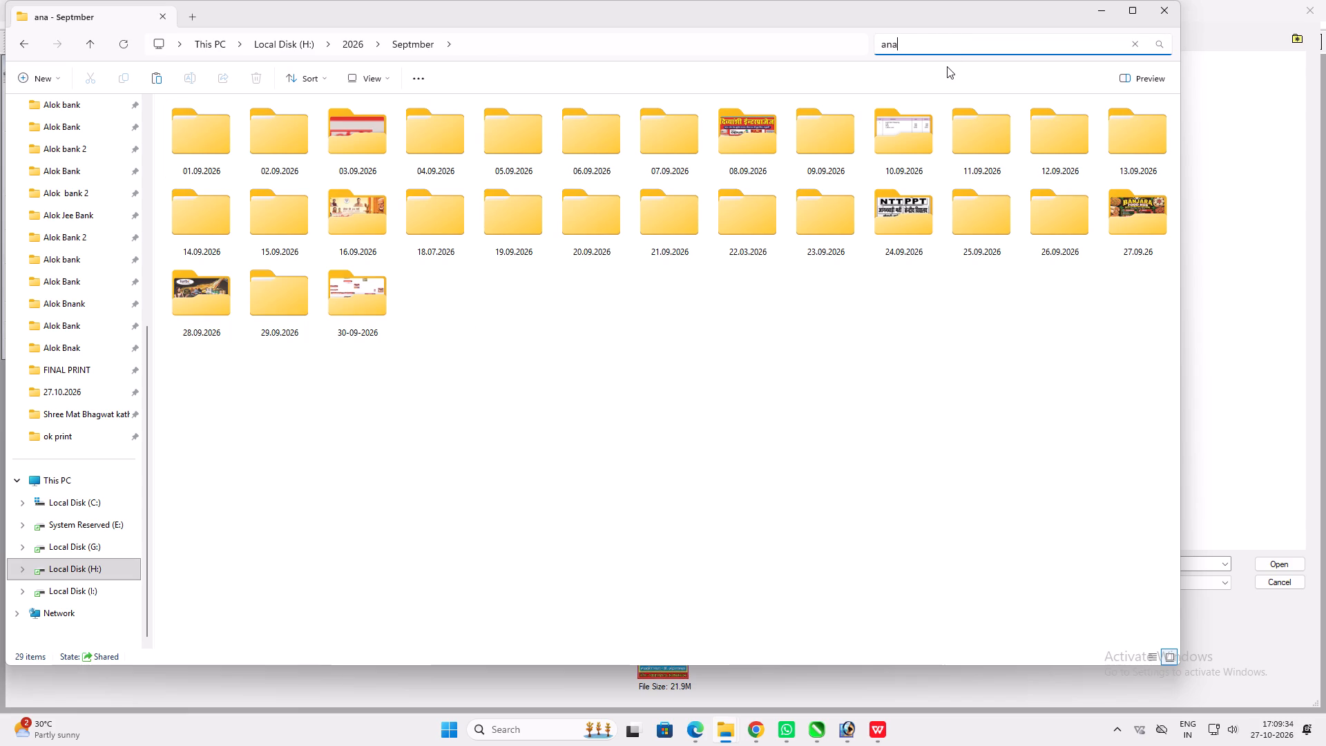
key("equal")
key("BackSpace")
key("BackSpace")
key("BackSpace")
key("BackSpace")
type("man")
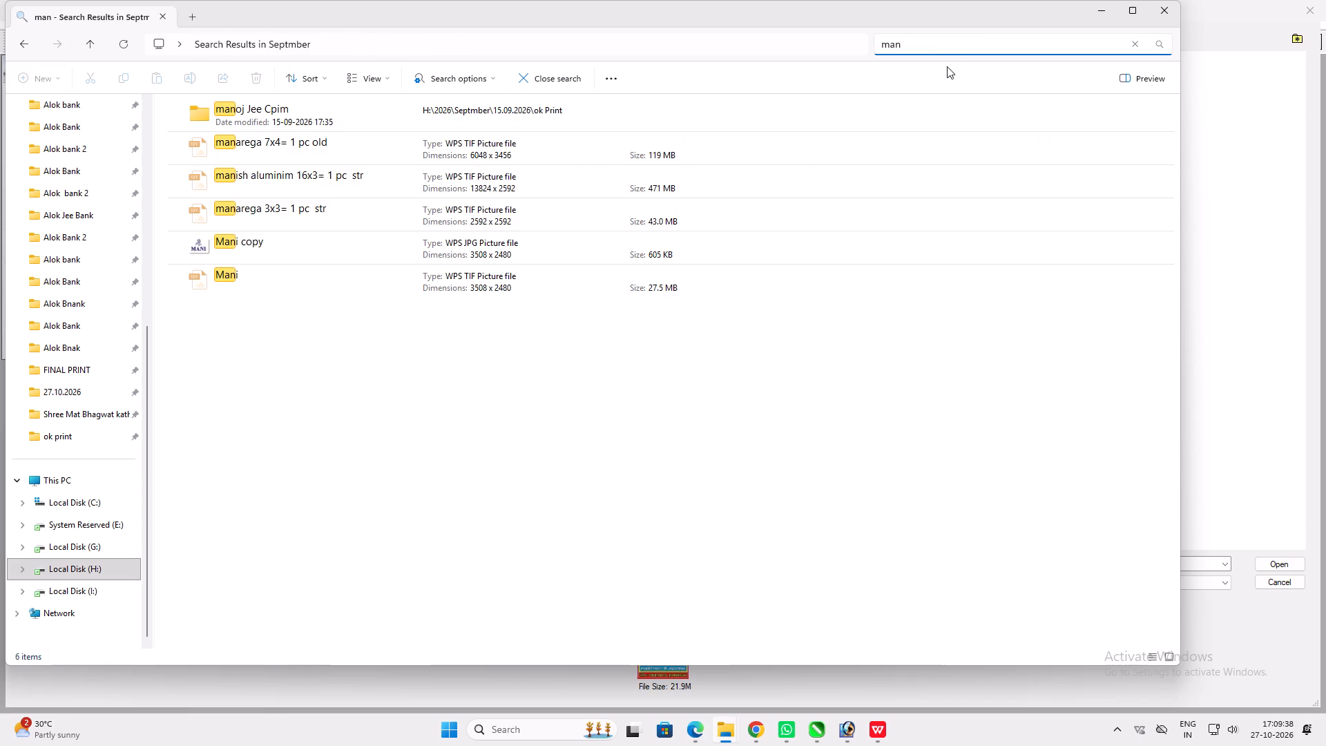
left_click(383, 77)
left_click(394, 128)
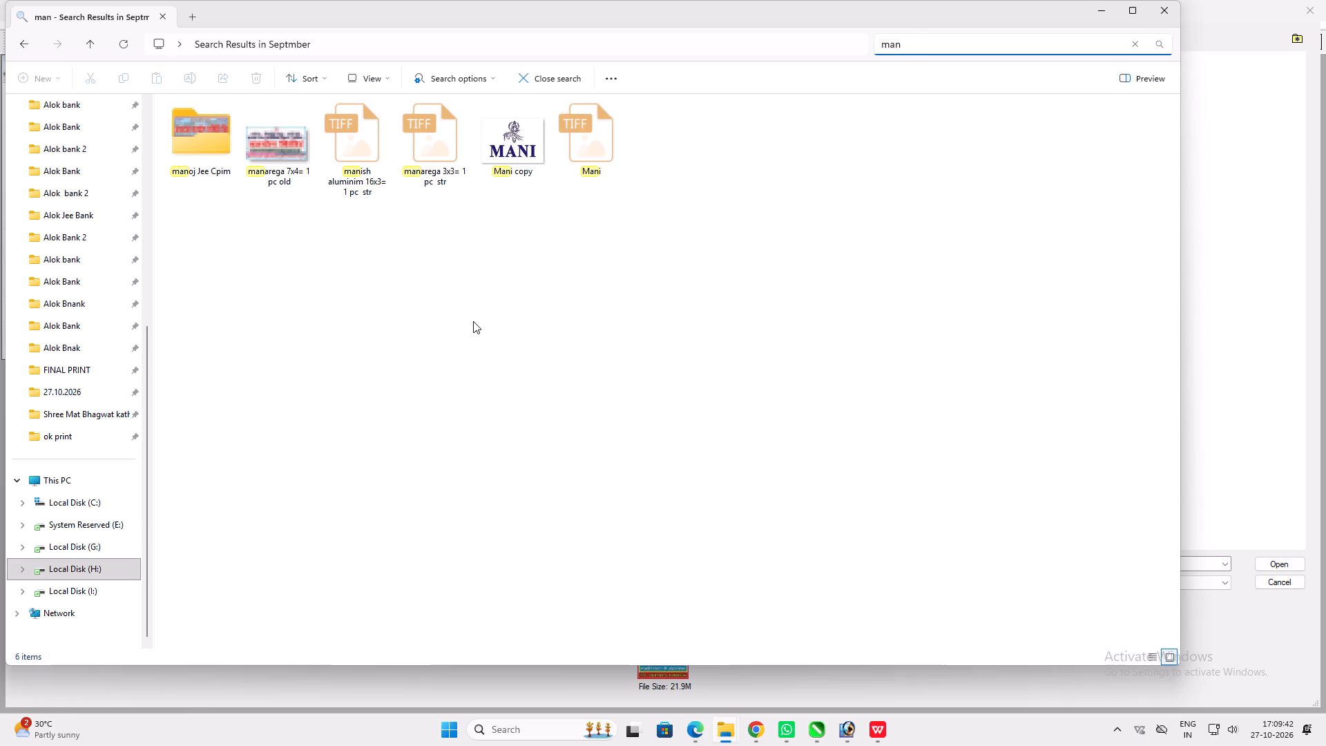
Search the Septmber folder for "fast".
key("ctrl+a")
type("fast")
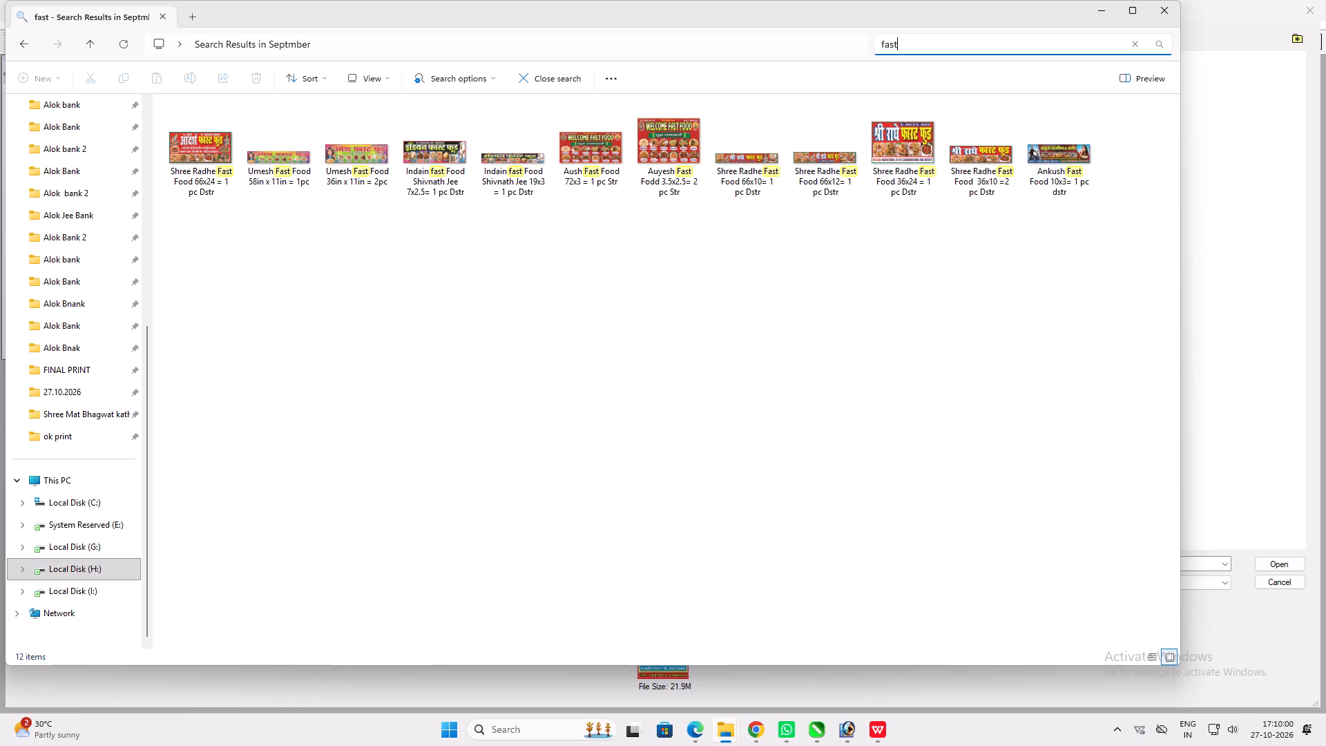
Return to the root of Local Disk (H:).
left_click(90, 570)
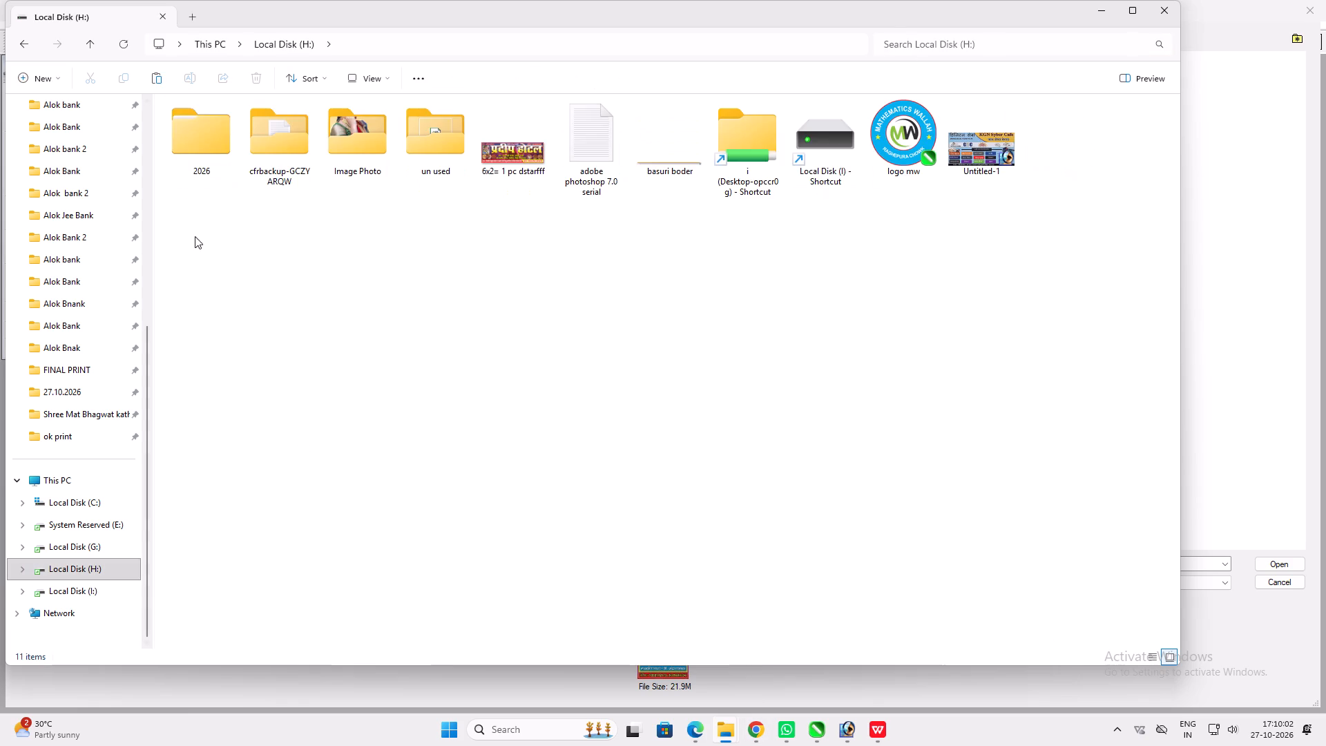
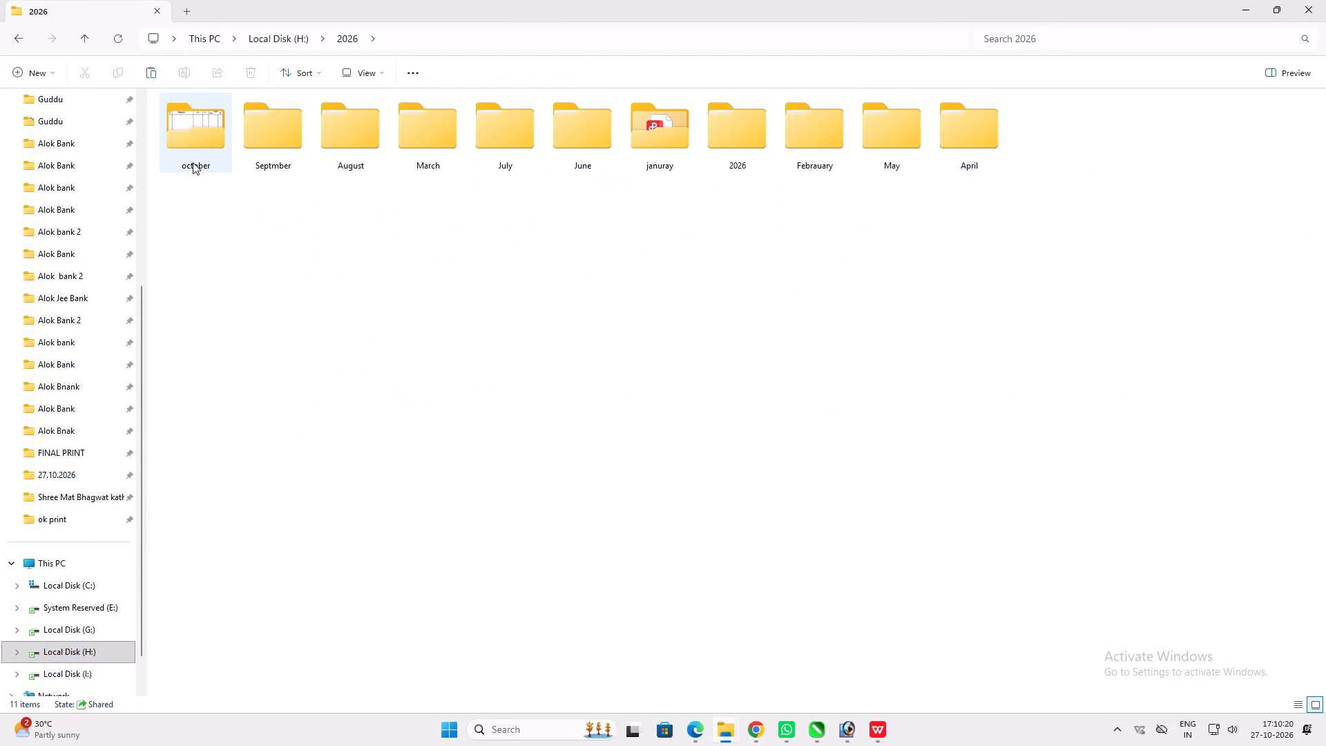
Search the 2026 october folder on Local Disk (H:) for "fast".
double_click(221, 134)
left_click(1113, 48)
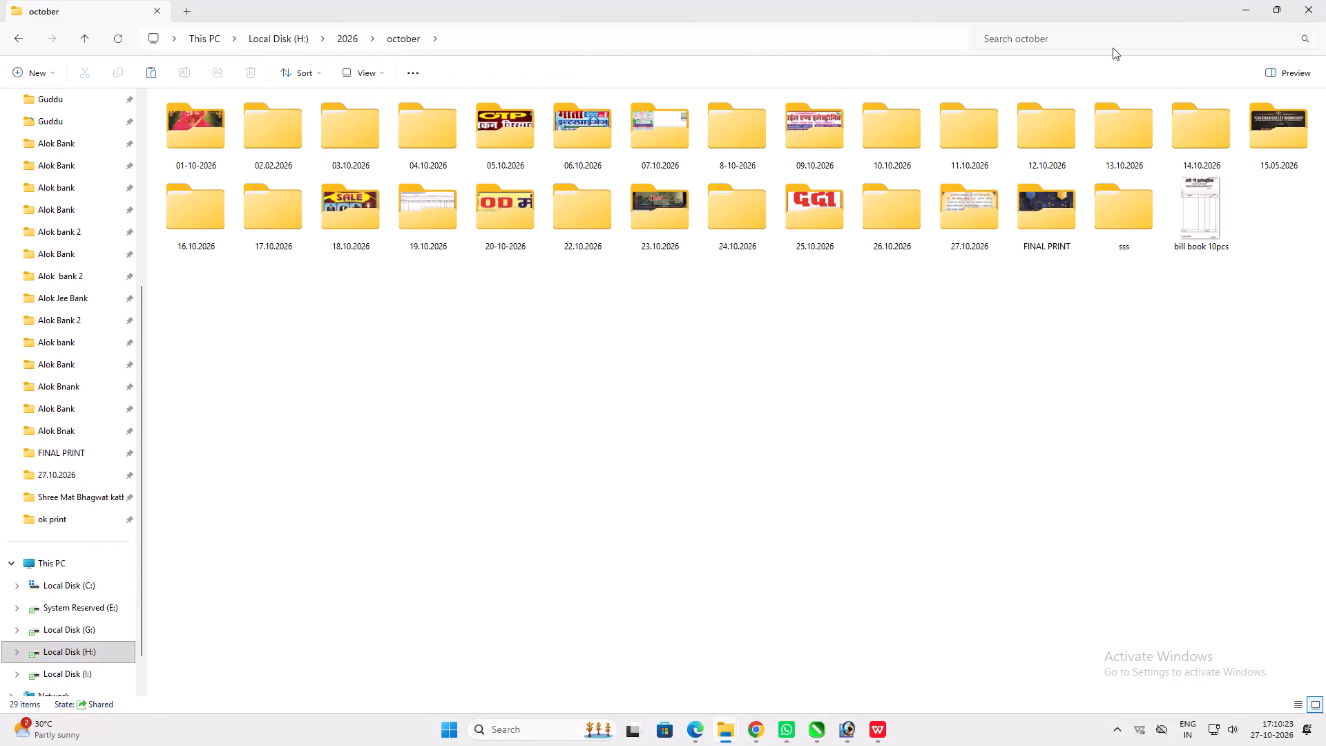
key("f")
key("a")
type("st")
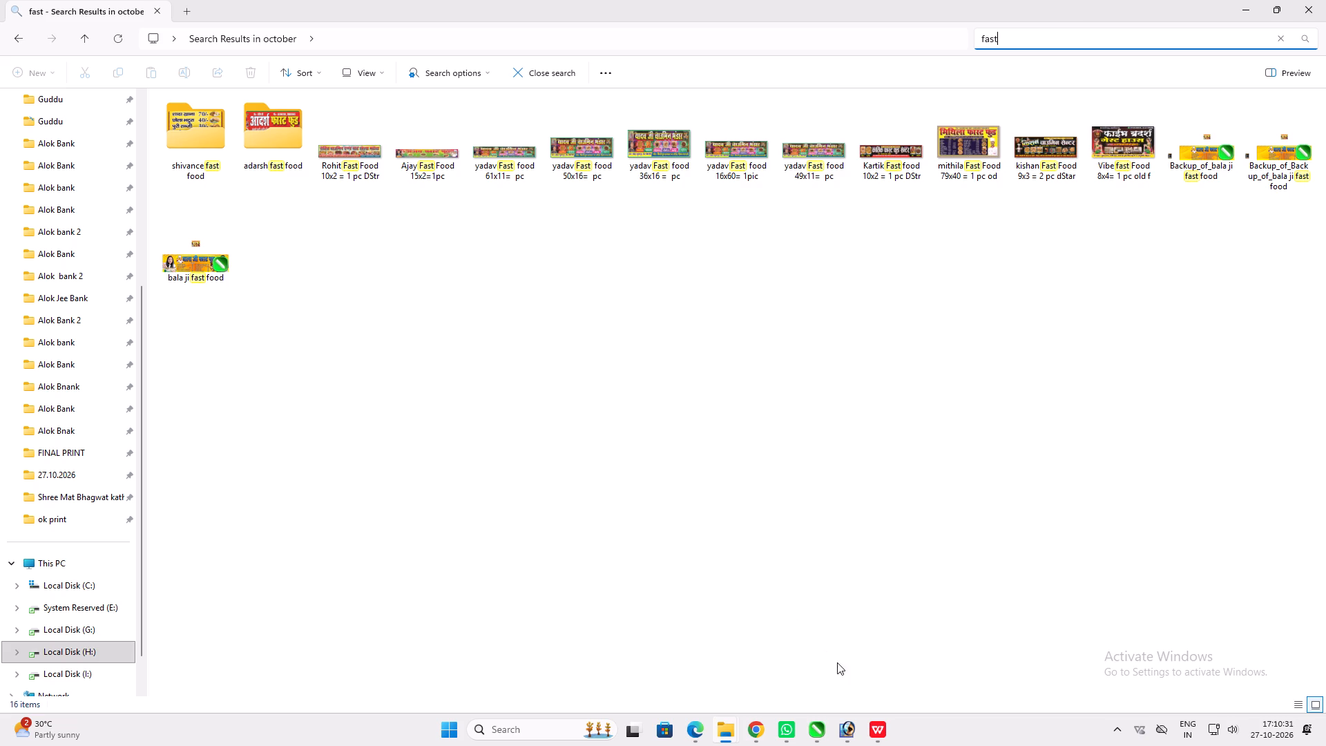
Switch to Photoshop and create a white CMYK document 60 inches wide by 12 inches high at 72 pixels/inch.
left_click(844, 731)
left_click(1325, 0)
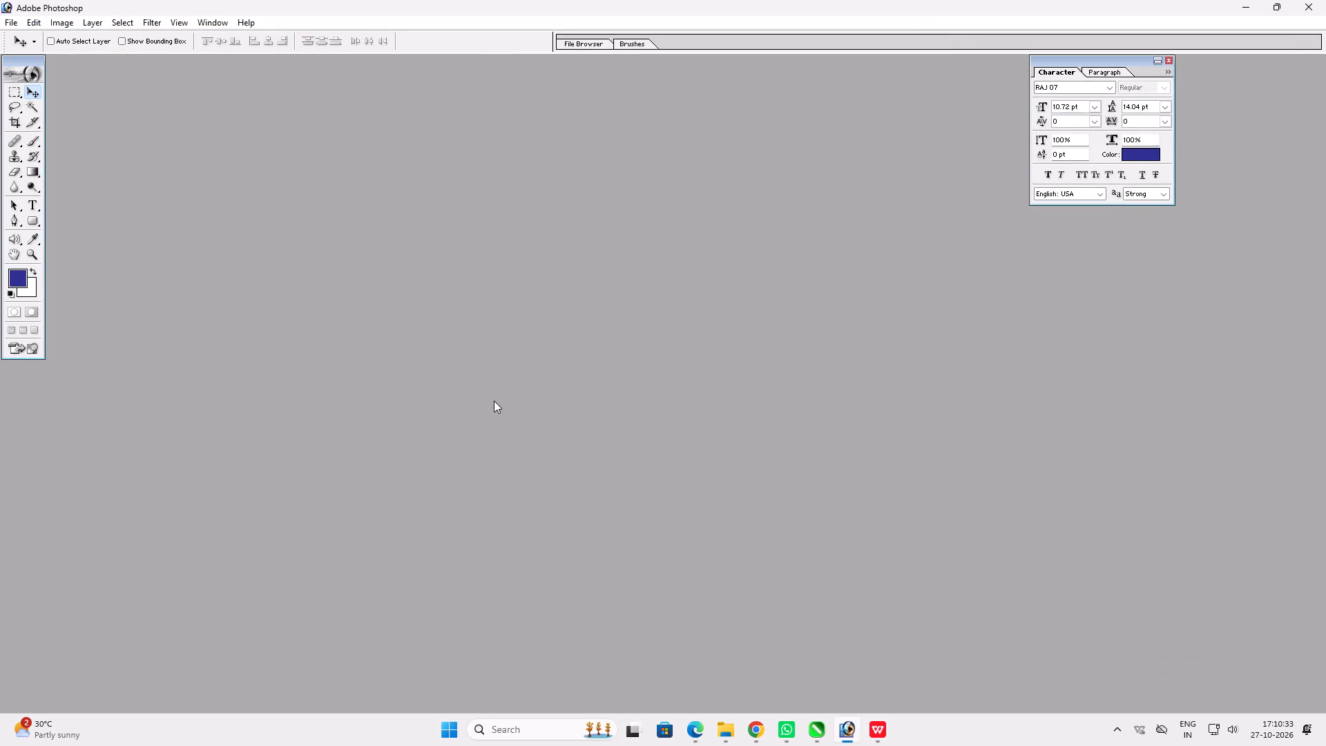
key("ctrl+n")
key("Tab")
key("Tab")
type("60")
key("Tab")
key("Down")
key("Tab")
key("Up")
key("shift+Tab")
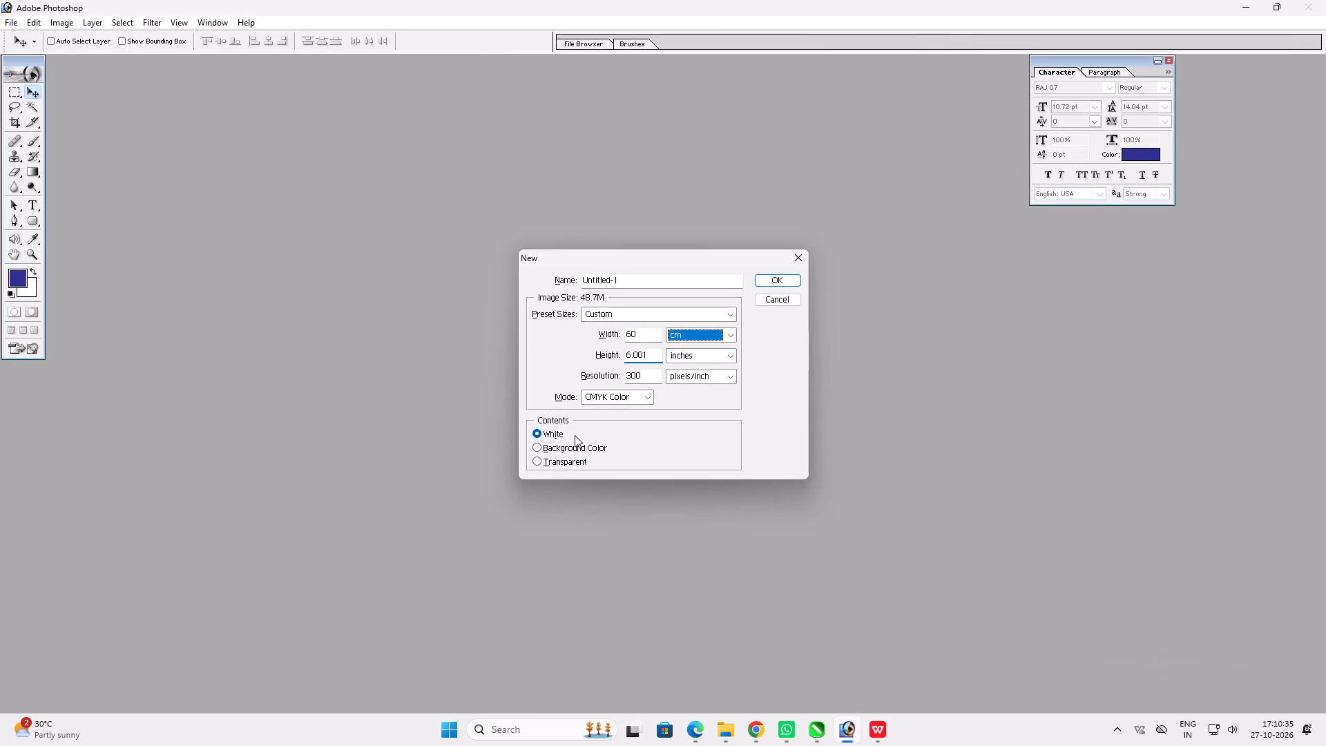
key("6")
key("shift+Tab")
key("6")
key("Tab")
key("shift+Tab")
key("6")
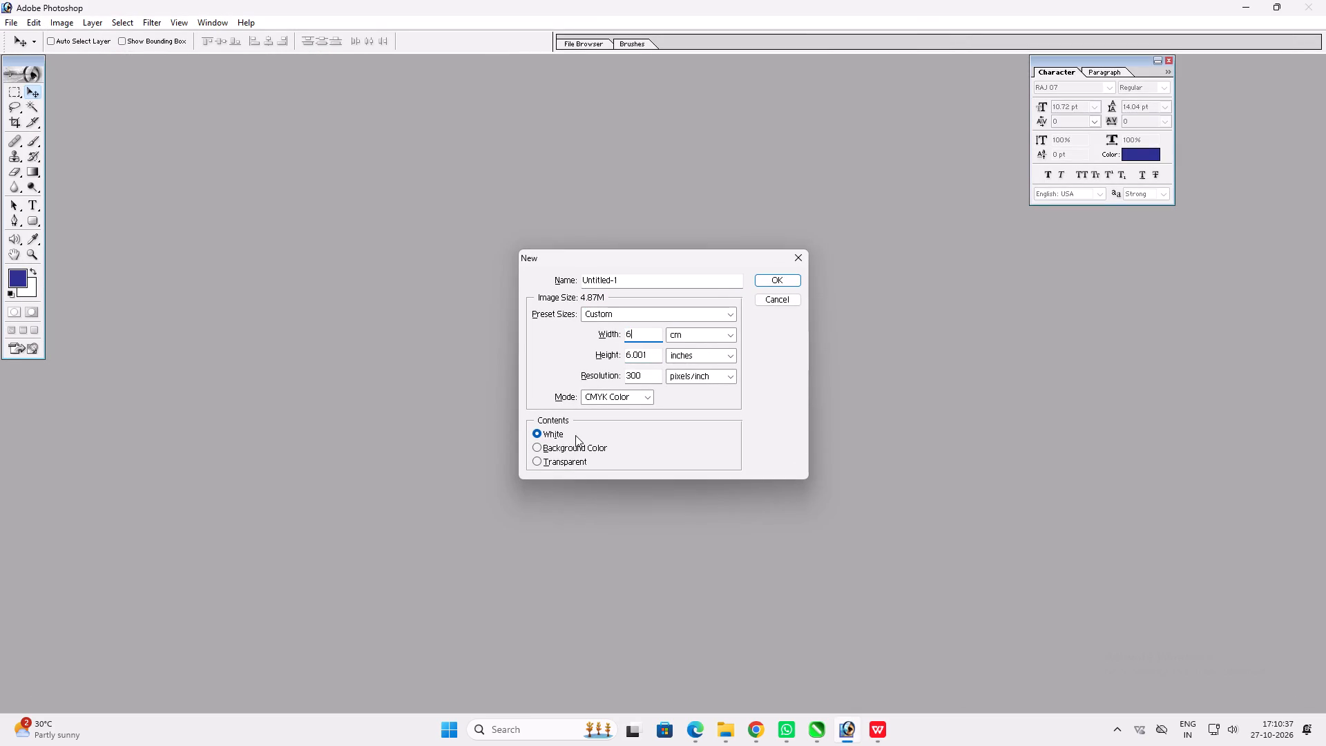
key("shift+Tab")
key("Tab")
type("60")
key("Tab")
key("Up")
key("Tab")
type("12")
key("Tab")
key("Tab")
key("7")
key("2")
key("Return")
key("v")
key("v")
double_click(623, 70)
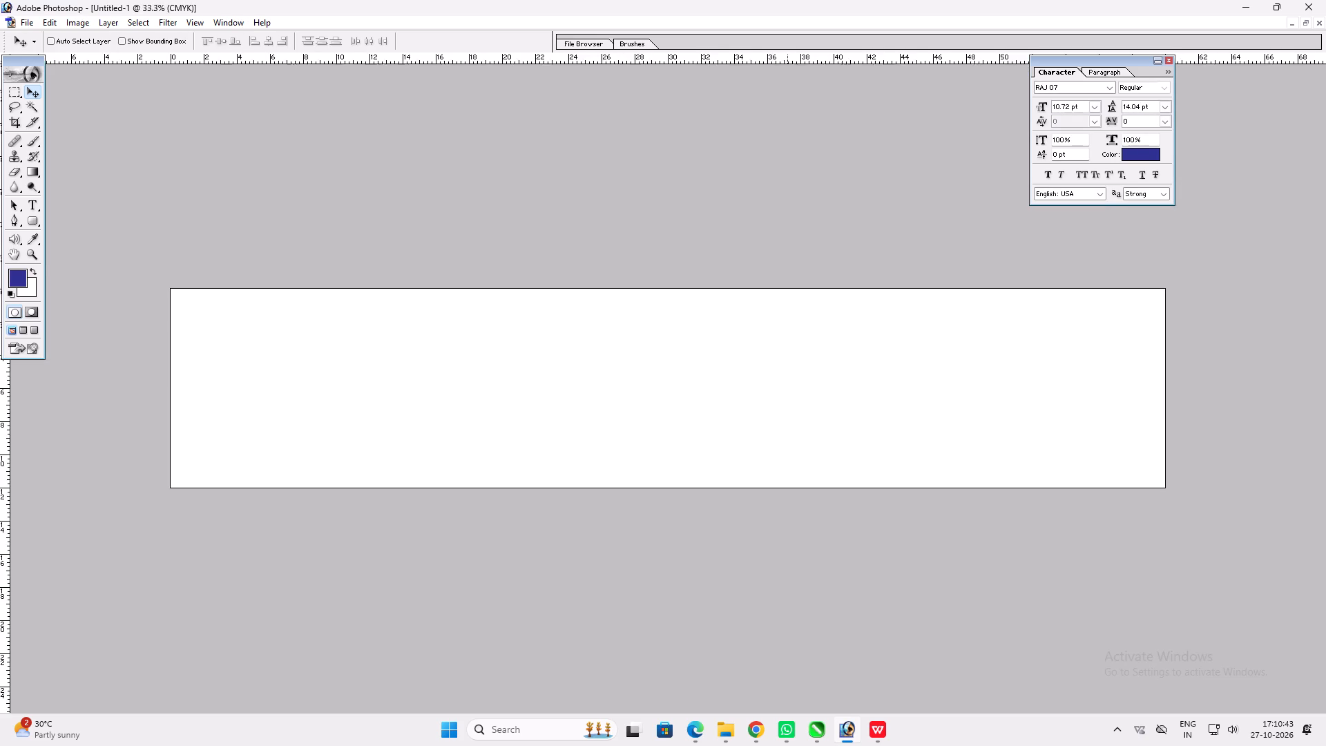
Cut the entire white background and paste it back as a new layer.
key("ctrl+0")
type("vv")
right_click(352, 361)
left_click(385, 371)
key("ctrl+a")
key("ctrl+x")
key("ctrl+v")
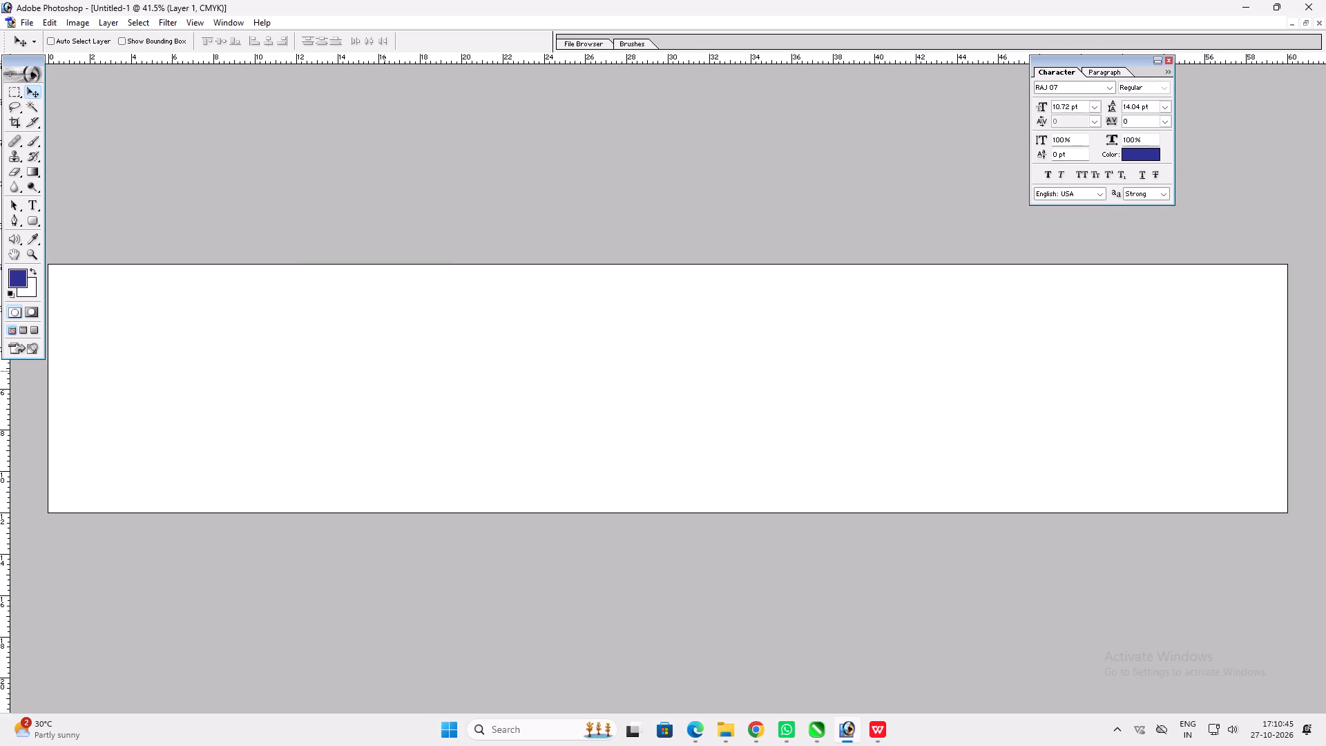
Give the pasted layer a dark red Color Overlay by setting the overlay colour's black value to 60%.
key("alt+l")
key("alt+y")
key("n")
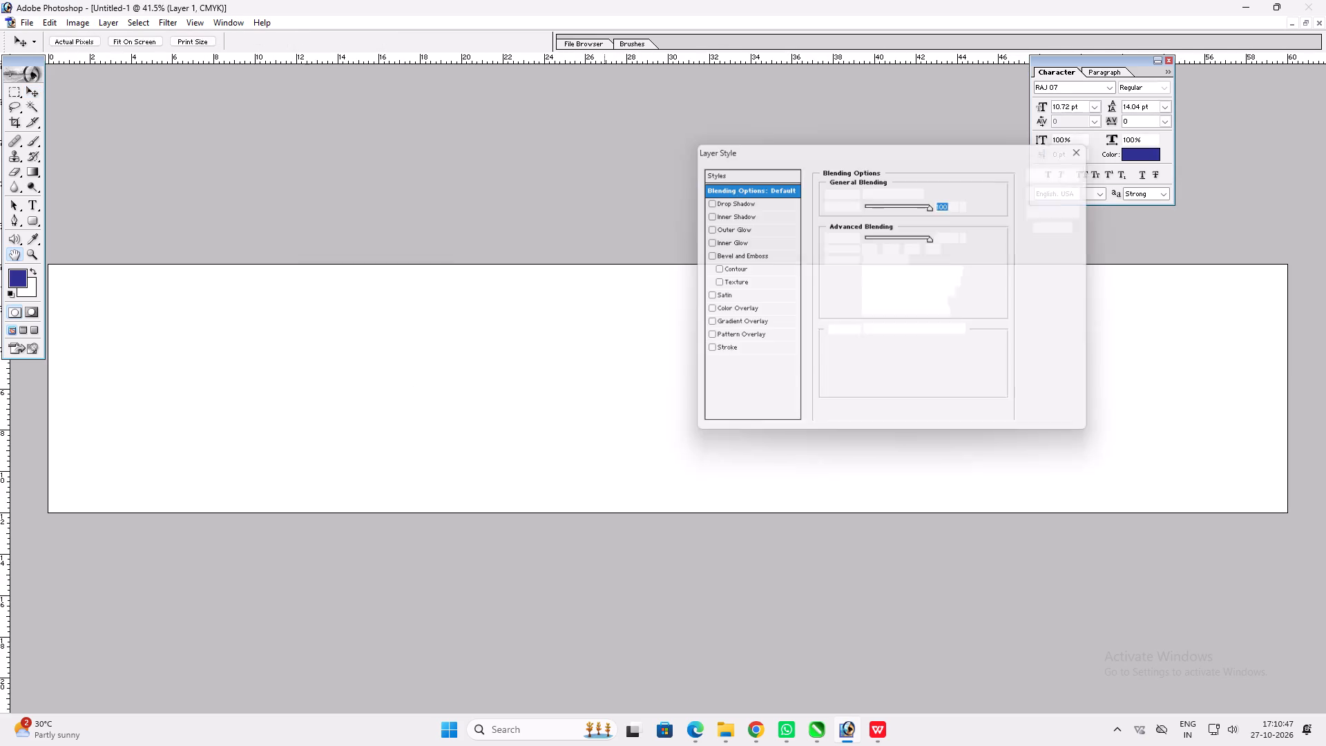
left_click(750, 313)
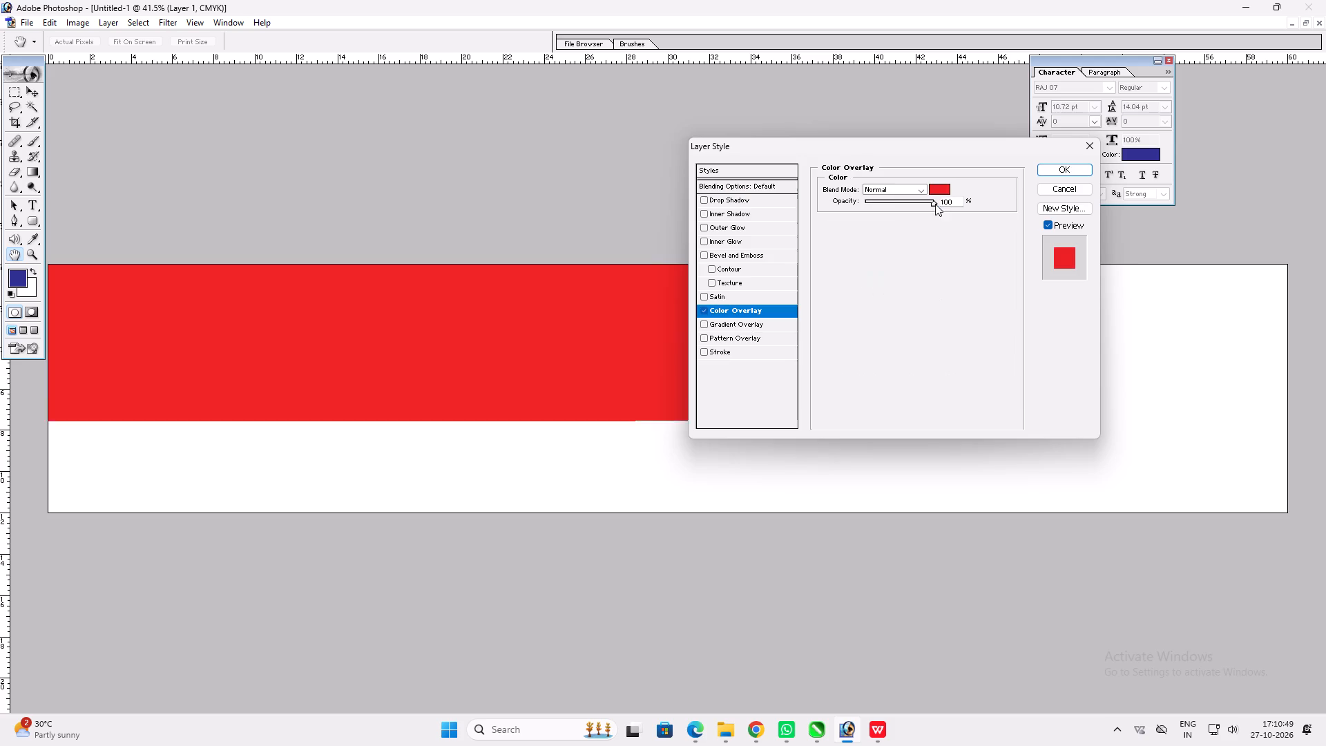
left_click(943, 195)
left_click(939, 193)
key("Tab")
key("Tab")
key("Tab")
type("60")
key("Return")
key("Return")
key("v")
Stroke a blue border around the whole canvas edge on a new layer.
key("ctrl+a")
key("alt+l")
key("alt+w")
key("alt+l")
key("alt+e")
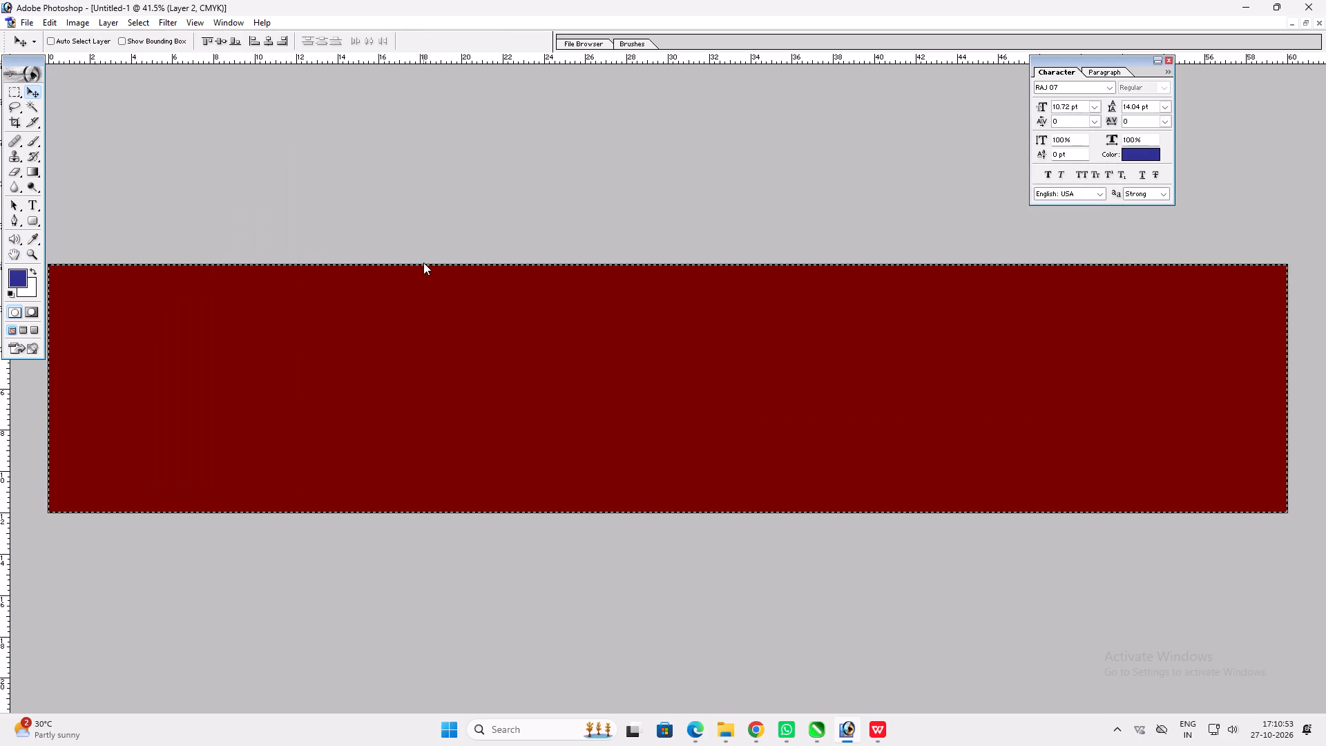
key("s")
key("Return")
key("ctrl+d")
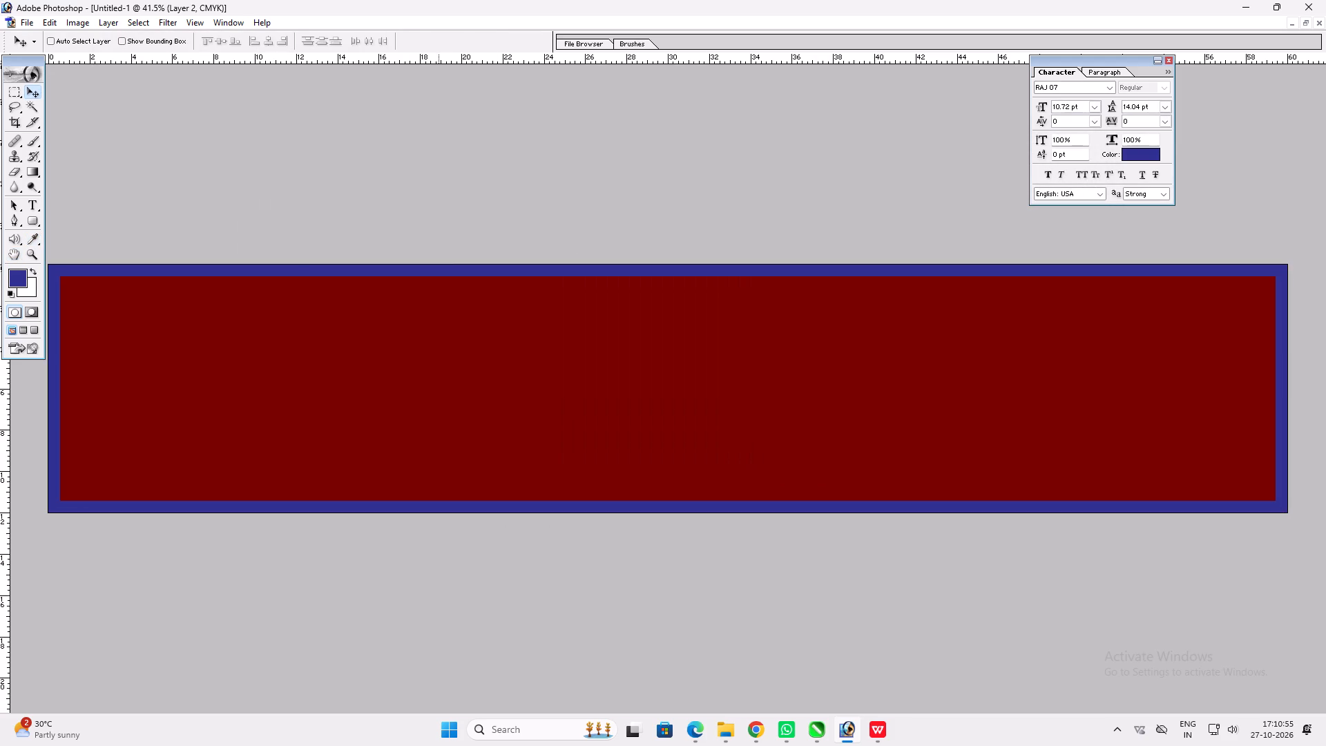
Add a thin white Stroke layer style to the blue border.
key("alt+l")
key("alt+y")
key("n")
left_click(734, 355)
left_click(861, 265)
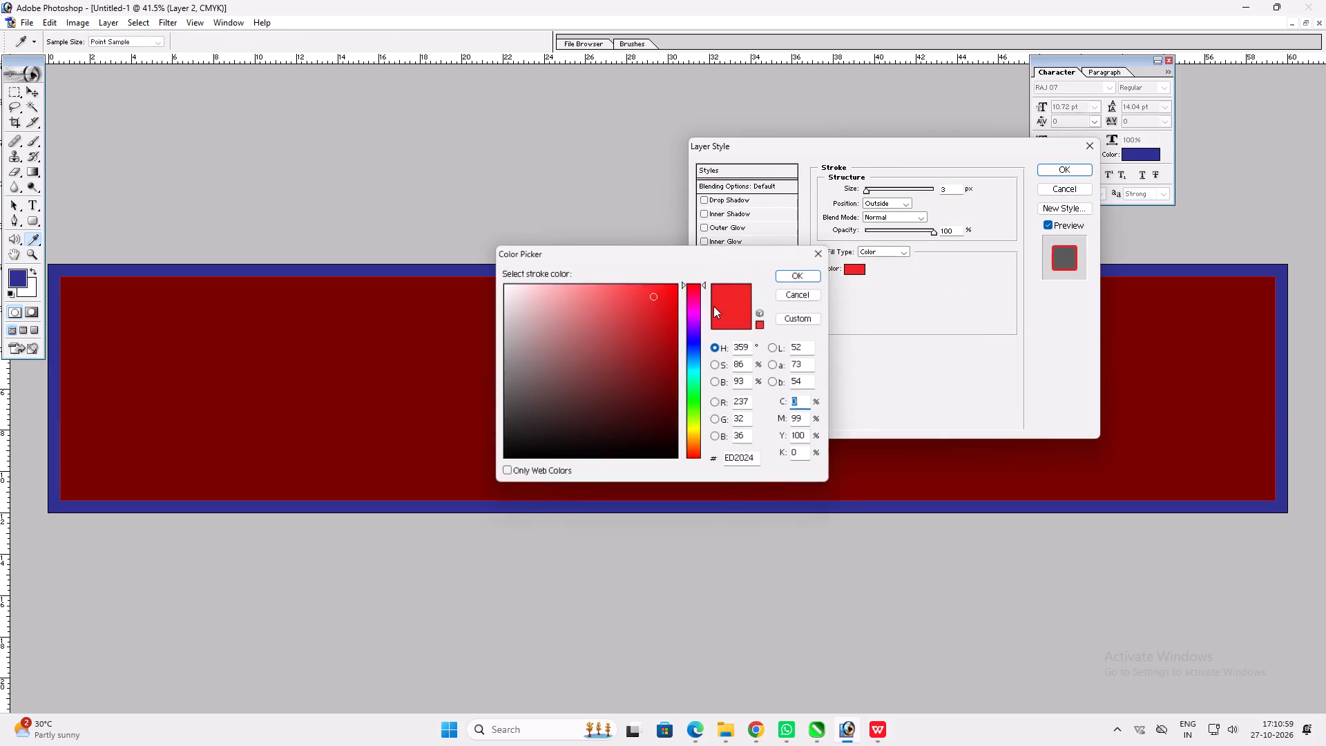
left_click_drag(534, 363, 368, 179)
key("Return")
scroll(814, 392, "up", 7)
key("Return")
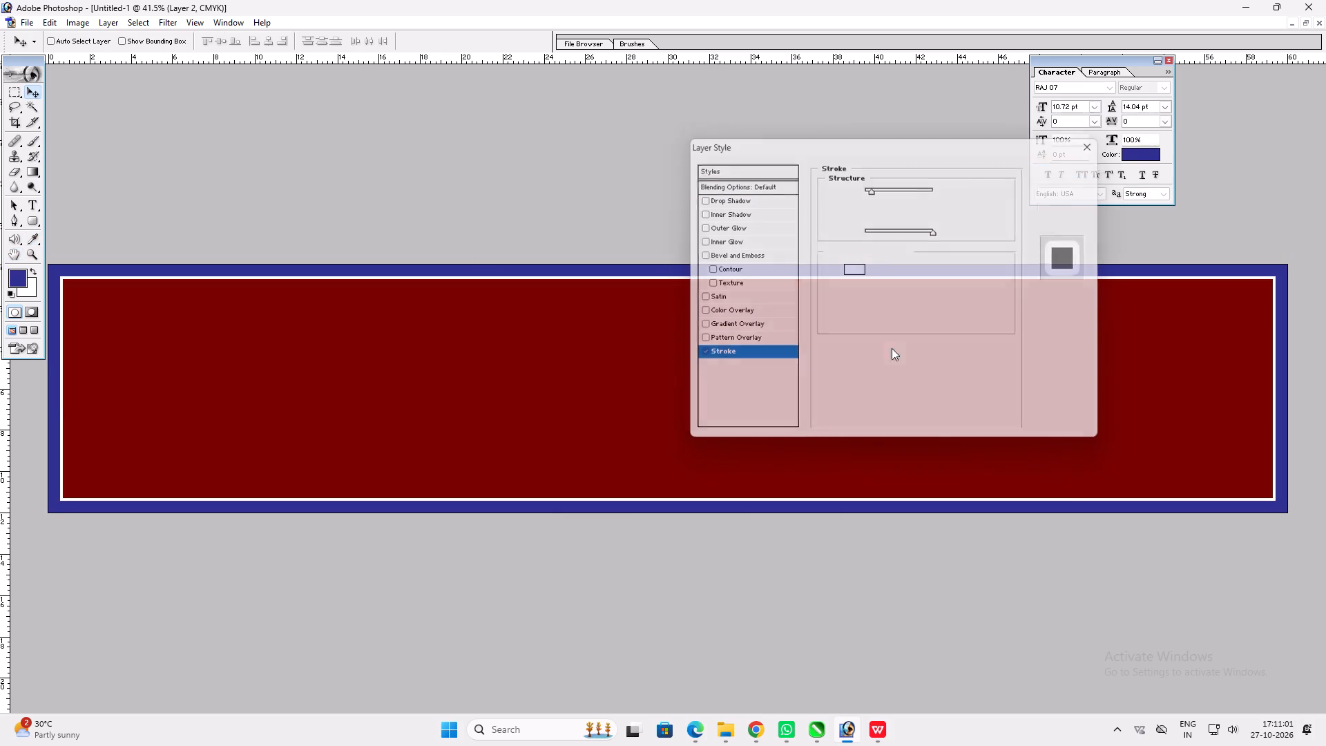
Place the placeholder text "ff" on the red area and enlarge it to about 168 pt.
key("t")
type("tttt")
left_click(351, 386)
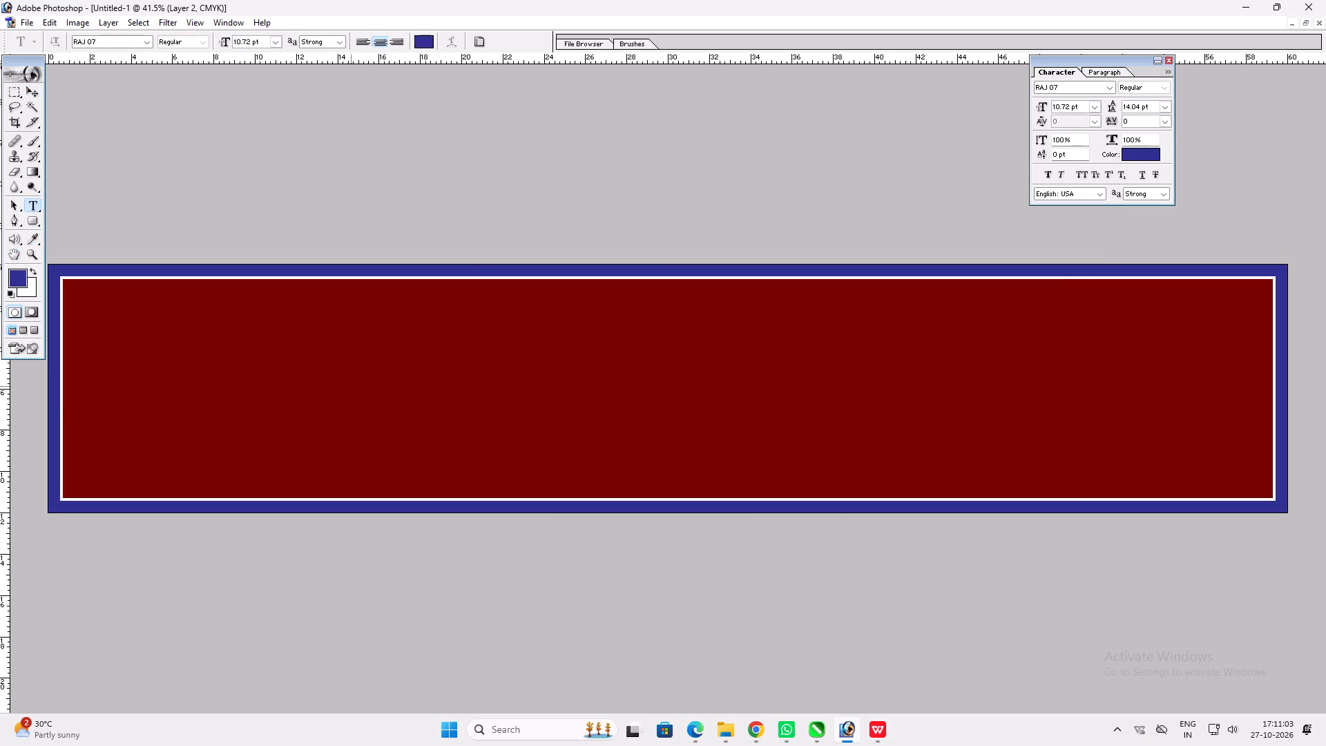
type("ff")
key("ctrl+Return")
key("ctrl+t")
left_click_drag(352, 388, 393, 398, "shift")
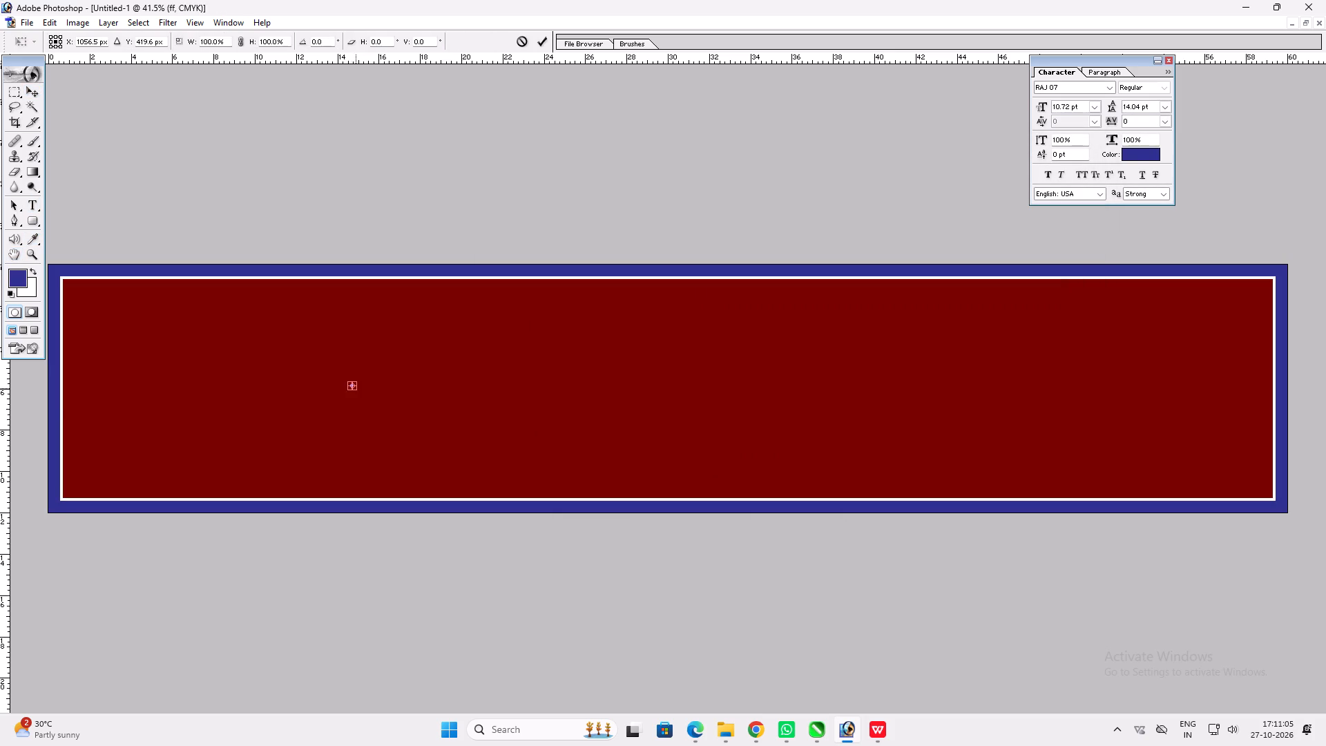
left_click_drag(393, 398, 408, 400, "shift")
key("shift+Return")
Replace the placeholder text with the heading "मंगल फास्ट फूड".
key("t")
left_click(369, 399)
key("ctrl+a")
type("eax")
type("y QkLQV")
key("BackSpace")
key("BackSpace")
type("V Qq")
key("BackSpace")
type("wM")
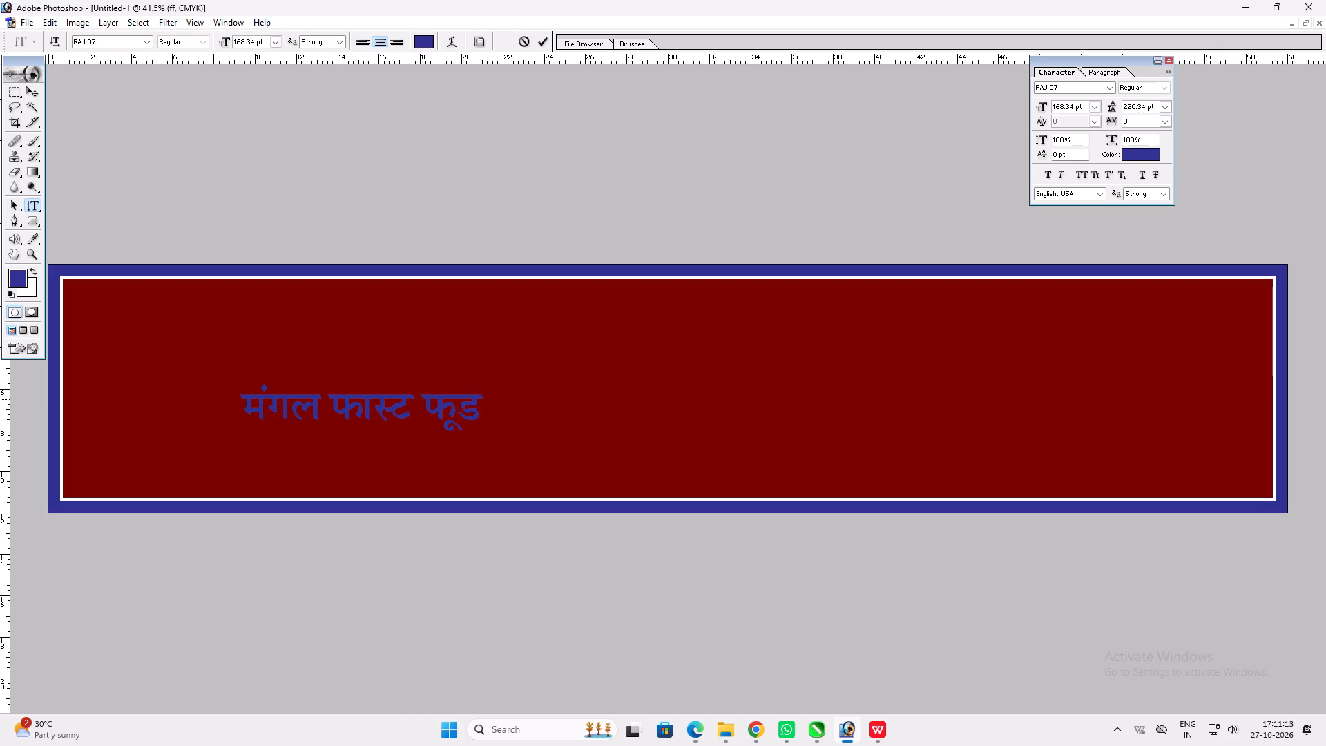
key("Return")
Enlarge the heading to about 401 pt and move it up toward the banner's middle.
key("v")
key("ctrl+t")
left_click_drag(480, 417, 823, 430, "shift")
key("shift+Return")
key("v")
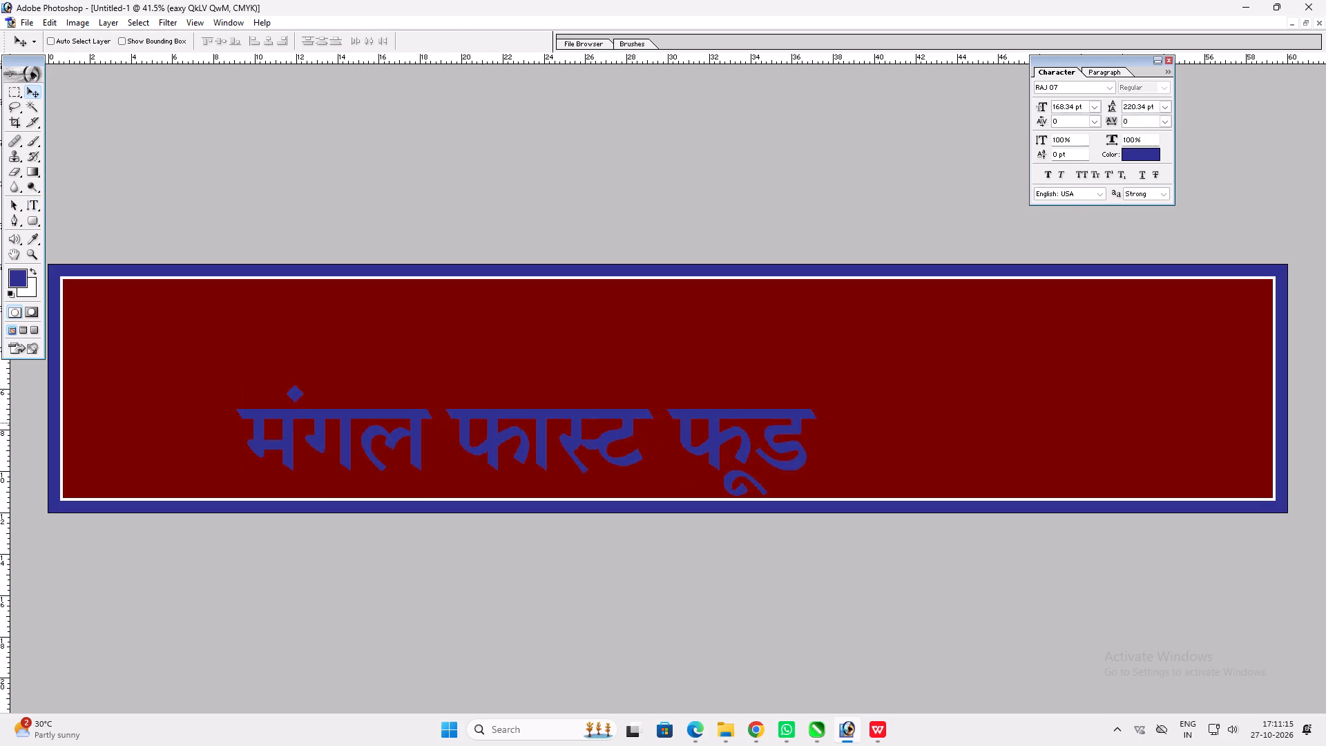
left_click_drag(733, 443, 763, 388)
Change the heading's font to RAJ 02 and fill its text with white.
key("t")
left_click(754, 381)
key("ctrl+a")
left_click(113, 41)
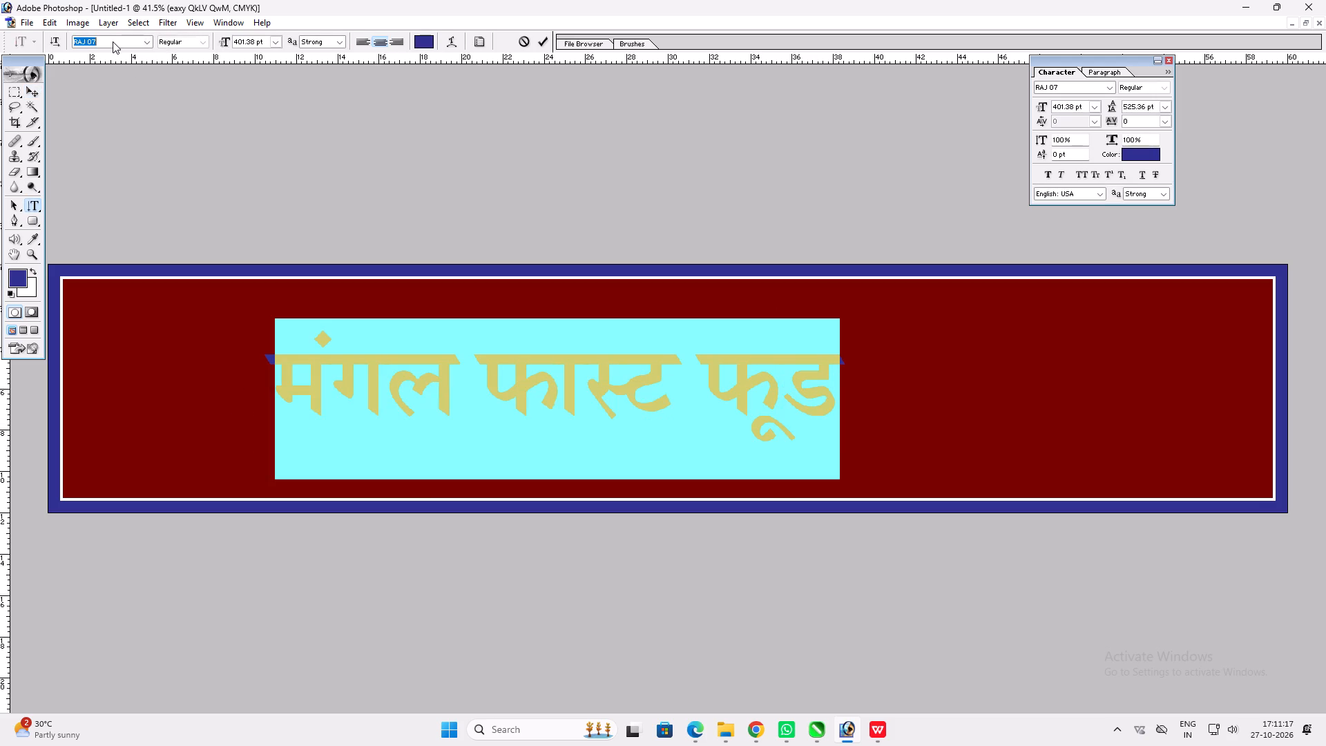
key("Up")
key("Up")
key("Up")
key("Up")
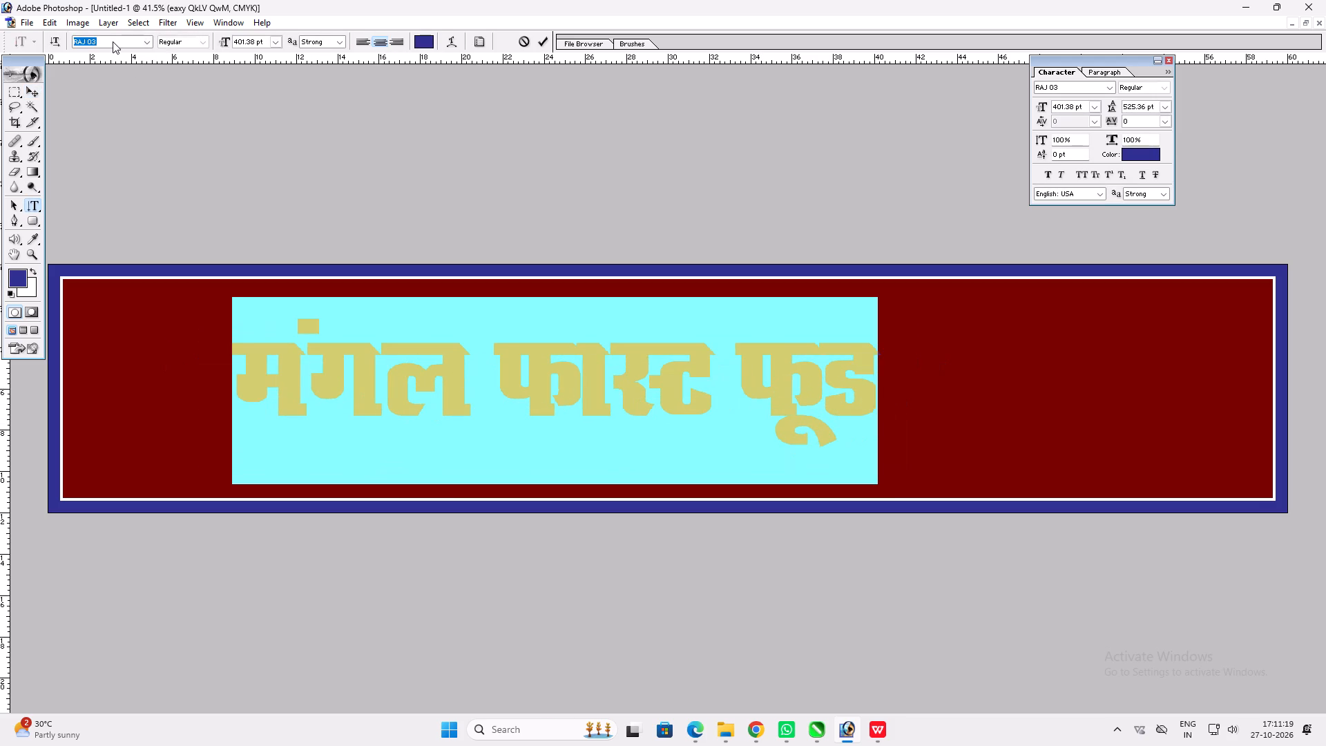
key("Up")
key("Return")
key("Return")
key("ctrl+shift+BackSpace")
Enlarge the heading to about 580 pt, stretching it taller than wide, and nudge it within the border.
key("ctrl+t")
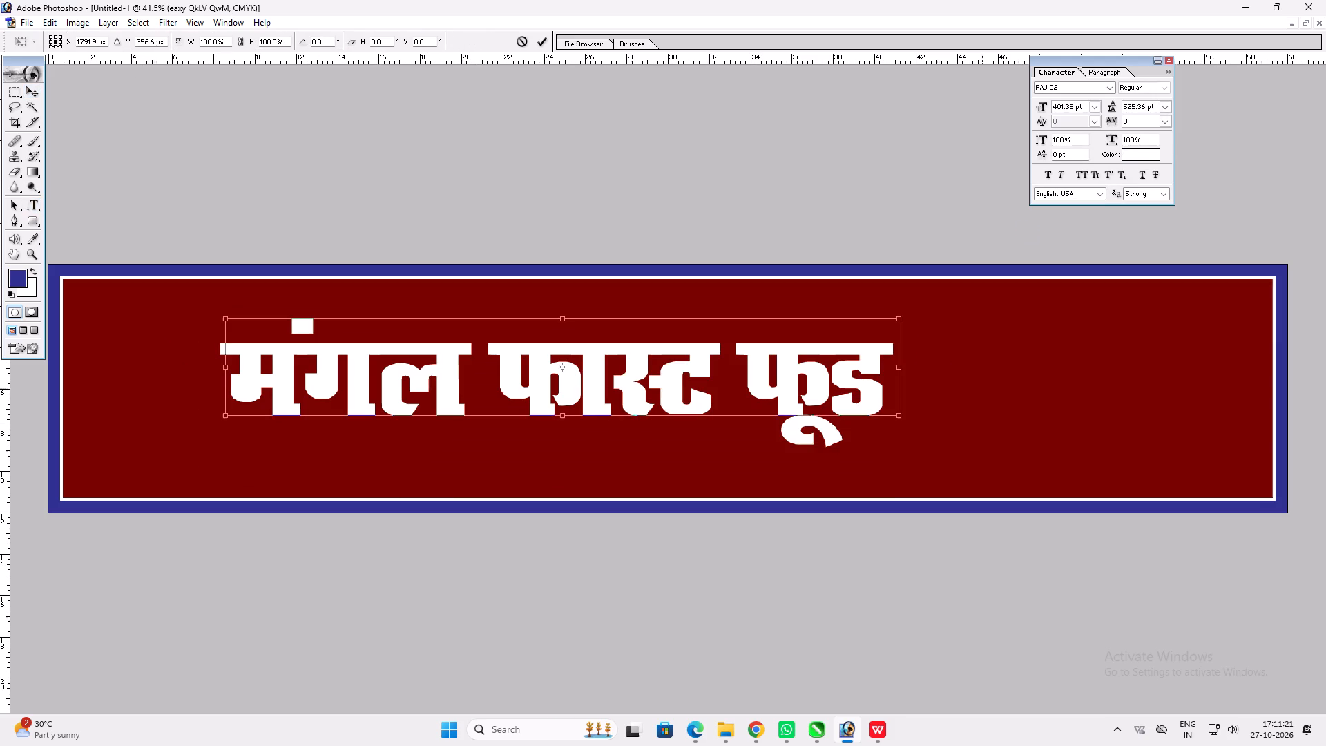
left_click_drag(896, 415, 1003, 429, "shift")
left_click_drag(939, 436, 935, 449, "alt+shift")
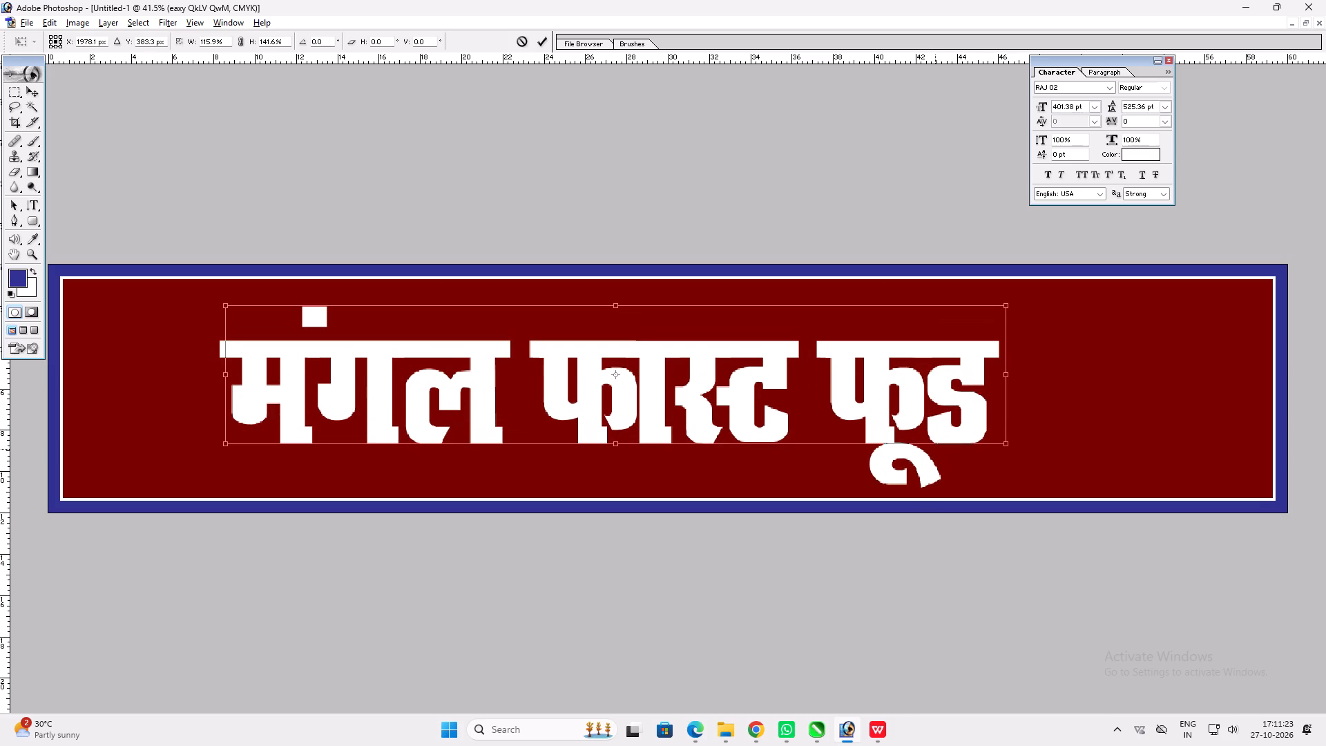
left_click_drag(935, 449, 935, 450, "alt+shift")
key("alt+shift+Return")
key("v")
key("Return")
key("v")
left_click_drag(656, 417, 669, 412)
Widen the kerning inside the word फास्ट to 40 and undo the last kerning change.
key("t")
left_click(655, 412)
key("alt+Right")
key("alt+Right")
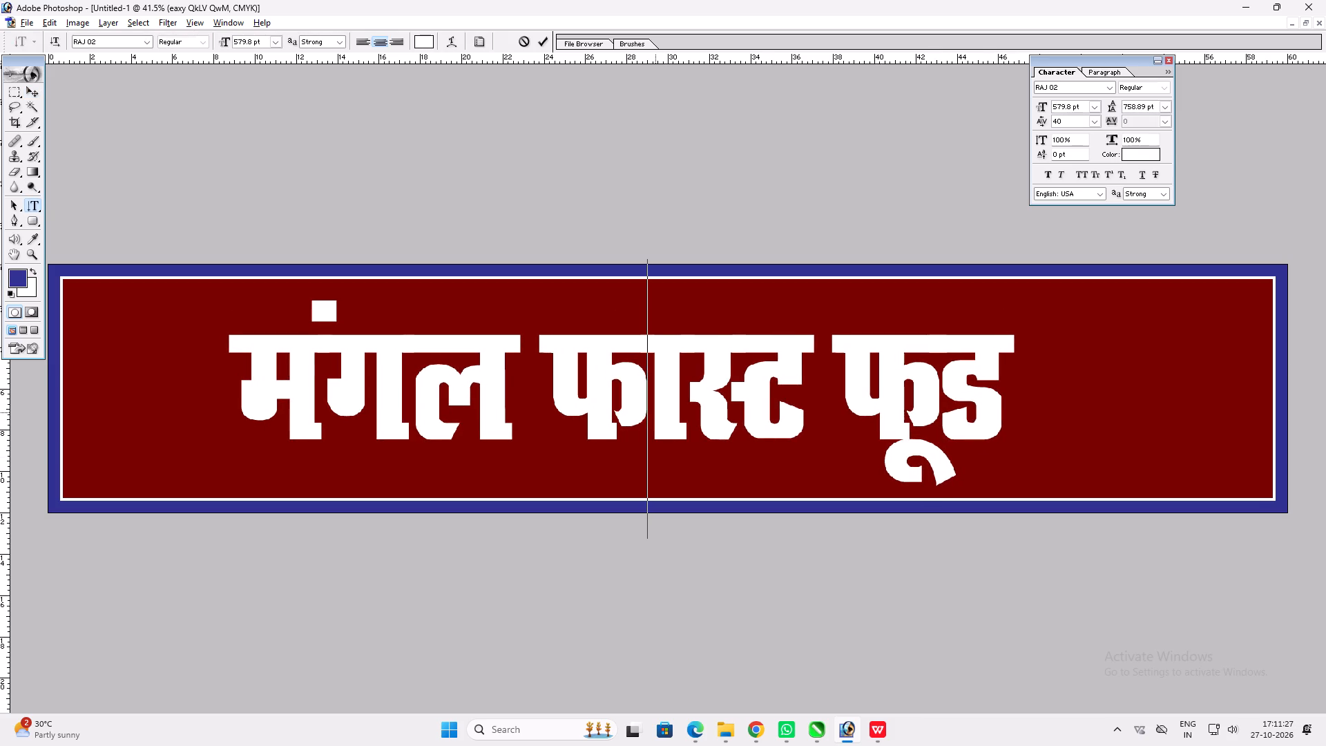
key("ctrl+z")
key("ctrl+Return")
Enlarge the heading slightly and shift it to the horizontal middle of the banner.
key("ctrl+t")
left_click_drag(1017, 303, 1021, 302, "shift")
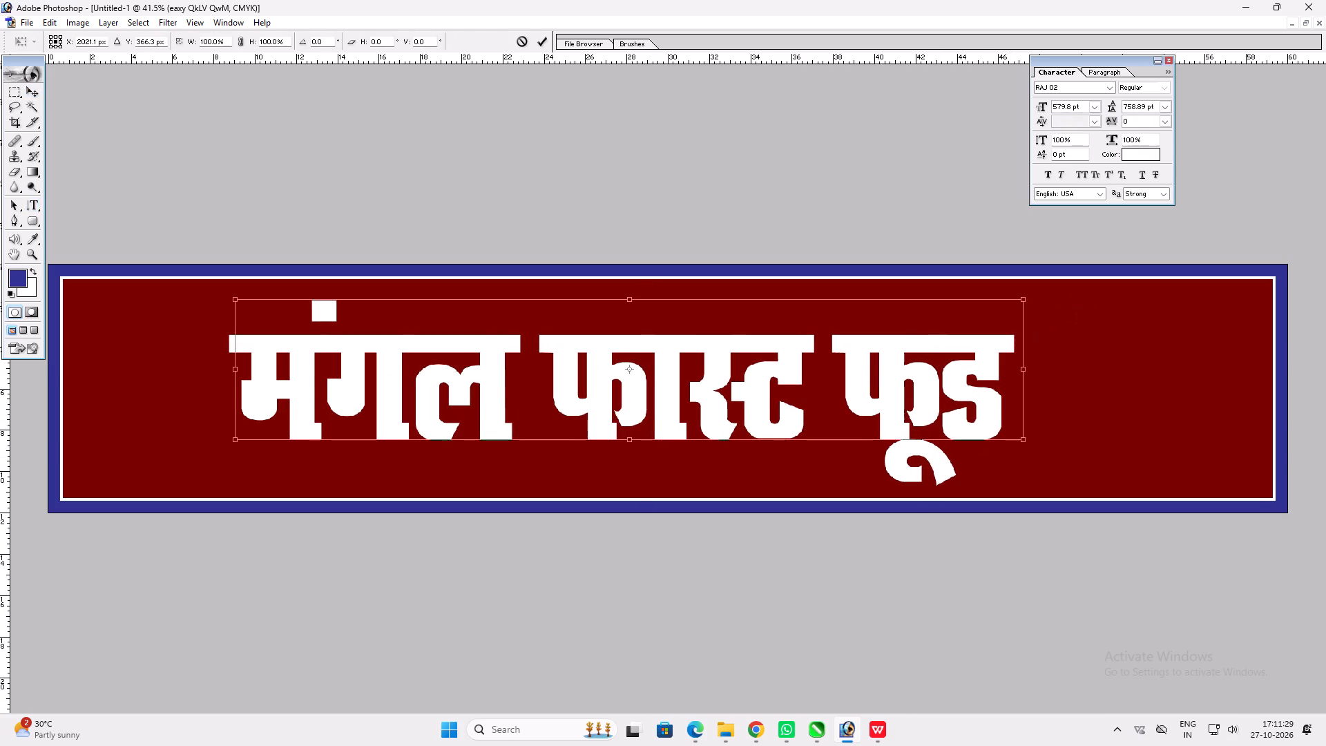
left_click_drag(1021, 302, 1048, 299, "shift")
key("shift+Return")
key("v")
left_click_drag(943, 368, 955, 366, "shift")
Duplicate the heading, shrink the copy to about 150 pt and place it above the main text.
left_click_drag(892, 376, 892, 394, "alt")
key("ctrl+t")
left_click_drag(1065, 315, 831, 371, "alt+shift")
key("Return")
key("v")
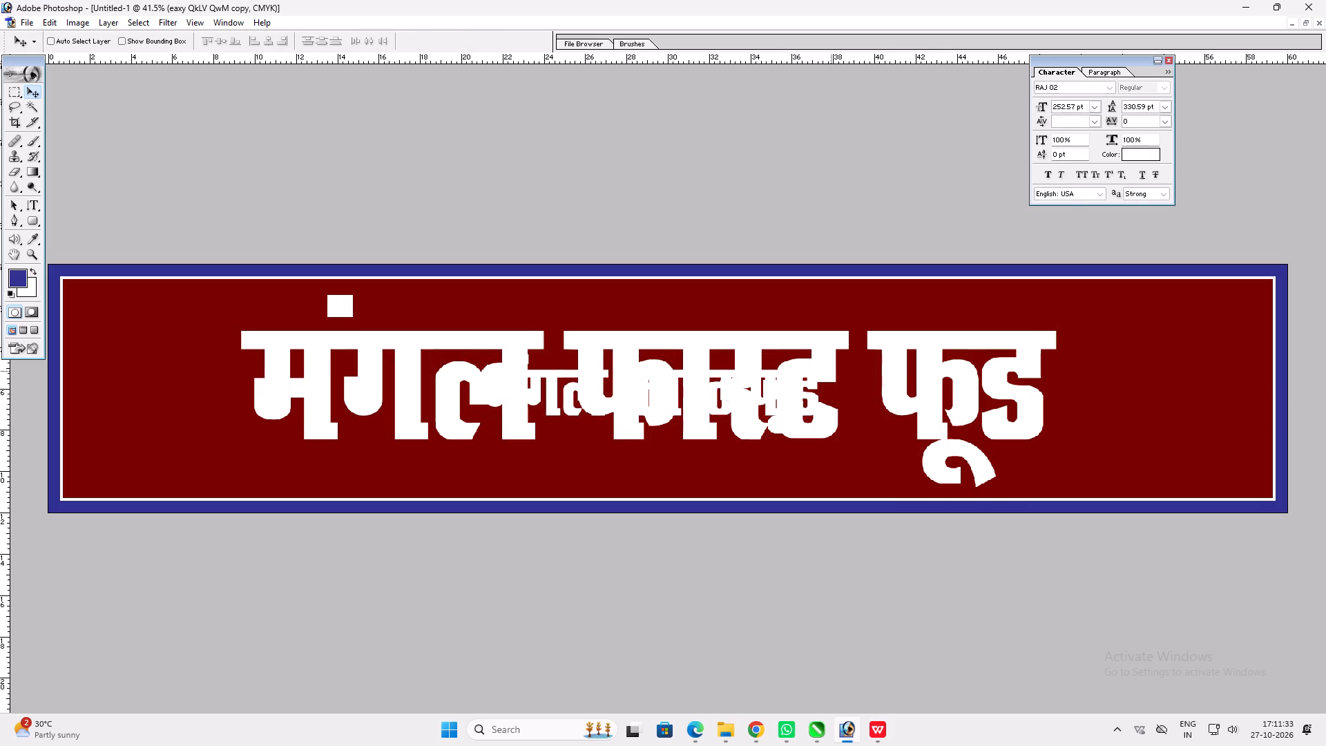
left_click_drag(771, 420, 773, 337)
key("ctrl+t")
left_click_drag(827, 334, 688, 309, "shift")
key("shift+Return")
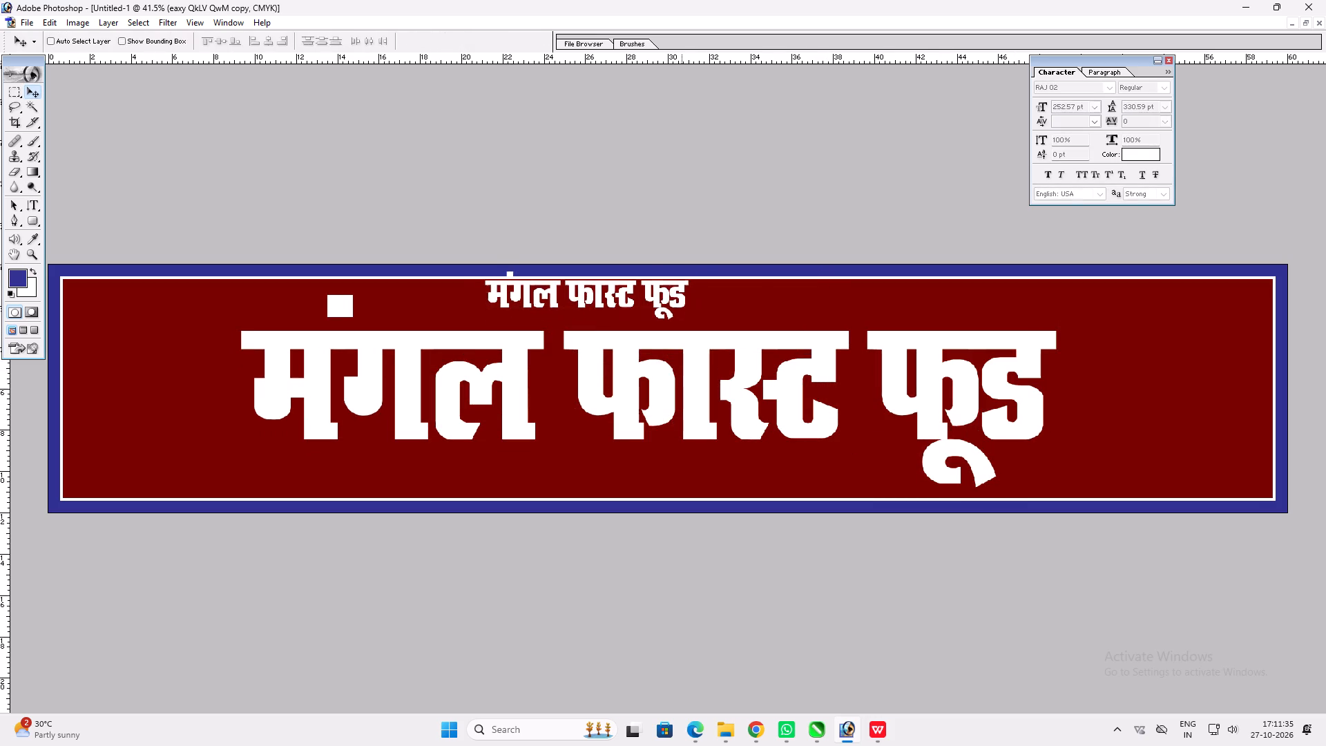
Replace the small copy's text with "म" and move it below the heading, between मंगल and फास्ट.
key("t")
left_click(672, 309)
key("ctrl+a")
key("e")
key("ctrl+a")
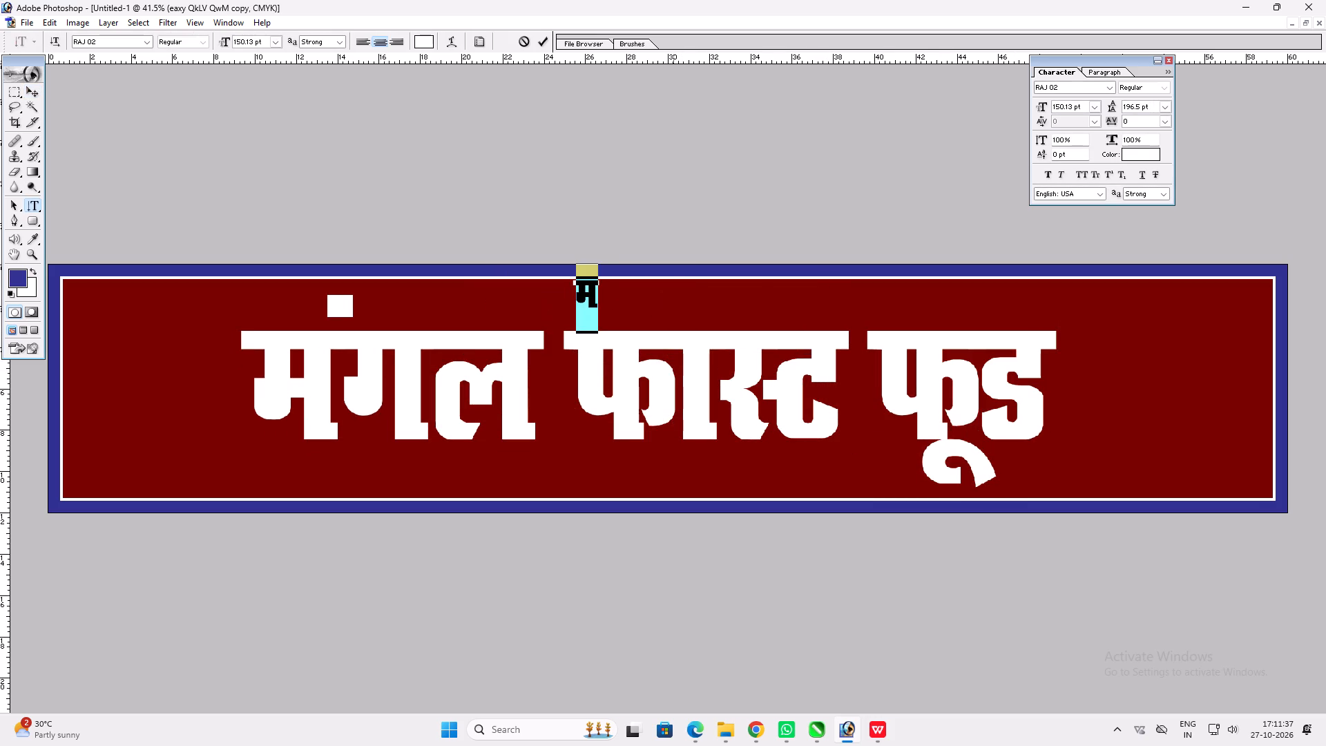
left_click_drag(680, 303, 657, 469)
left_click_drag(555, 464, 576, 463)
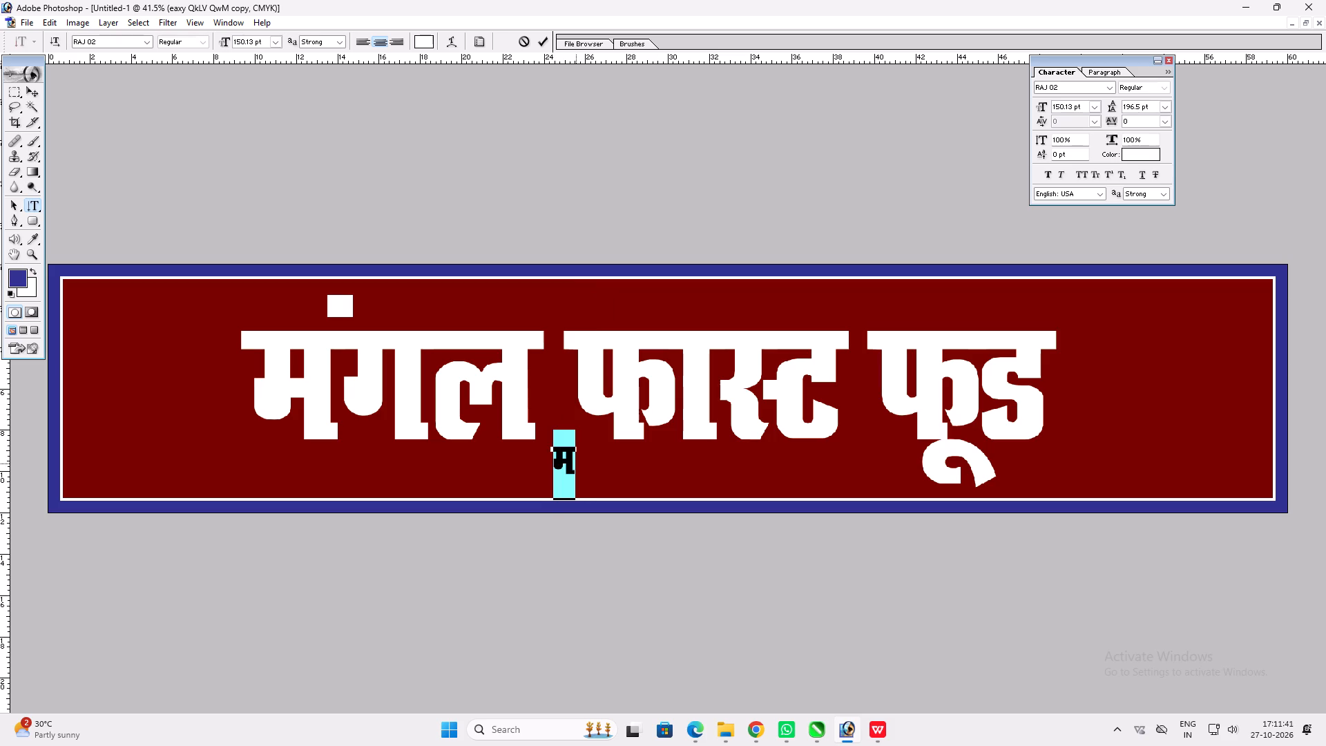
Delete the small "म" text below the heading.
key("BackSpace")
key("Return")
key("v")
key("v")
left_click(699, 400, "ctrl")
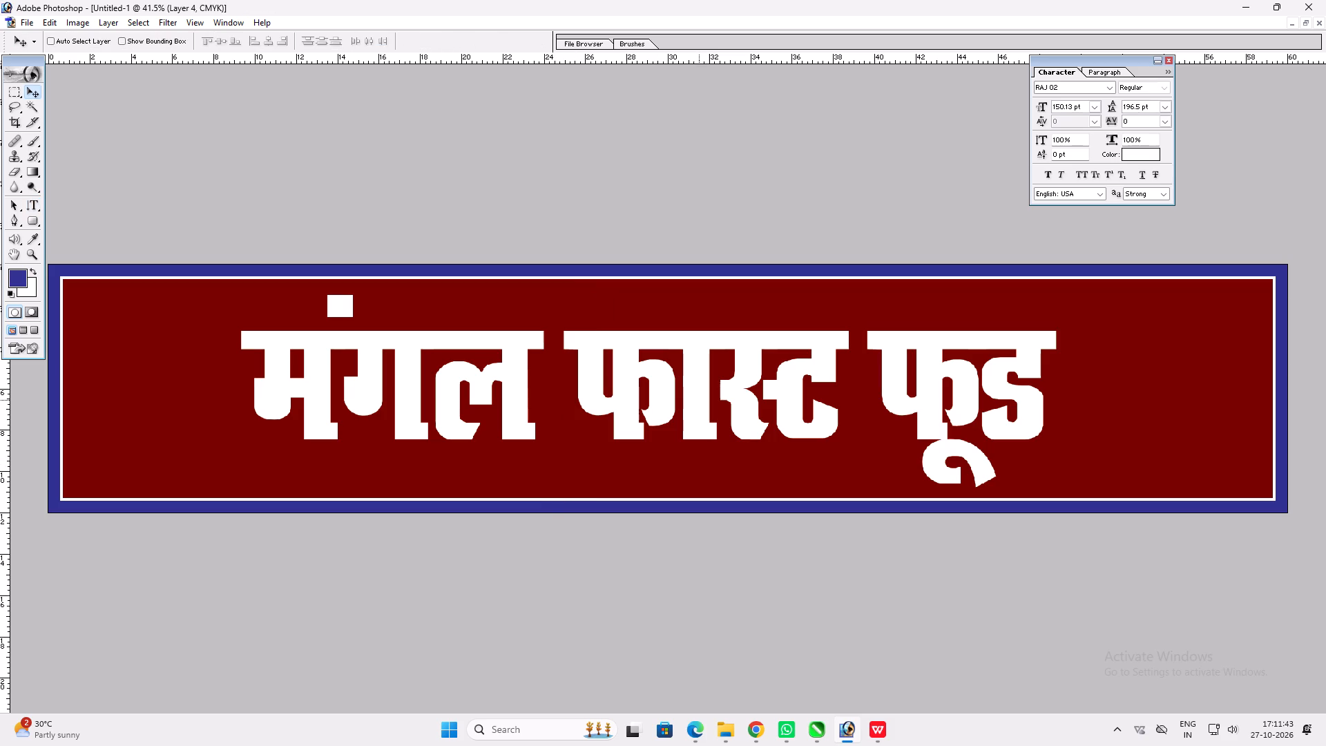
Stretch the मंगल फास्ट फूड heading slightly wider.
key("ctrl+t")
left_click_drag(1067, 355, 1077, 352, "shift")
key("shift+Return")
key("v")
Add a Bevel and Emboss effect to the heading with the Chisel Hard technique and a 24 px size.
key("alt+l")
key("alt+y")
key("b")
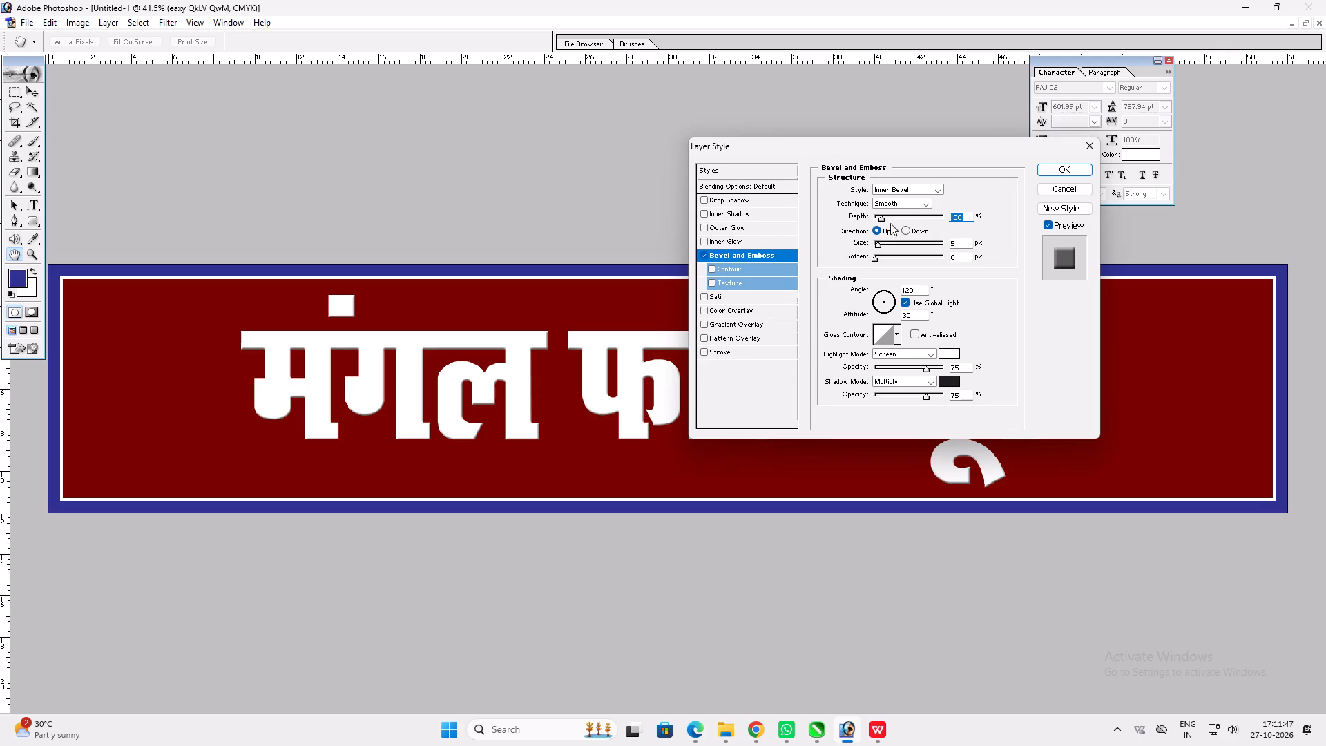
left_click(912, 208)
left_click(908, 221)
left_click(885, 242)
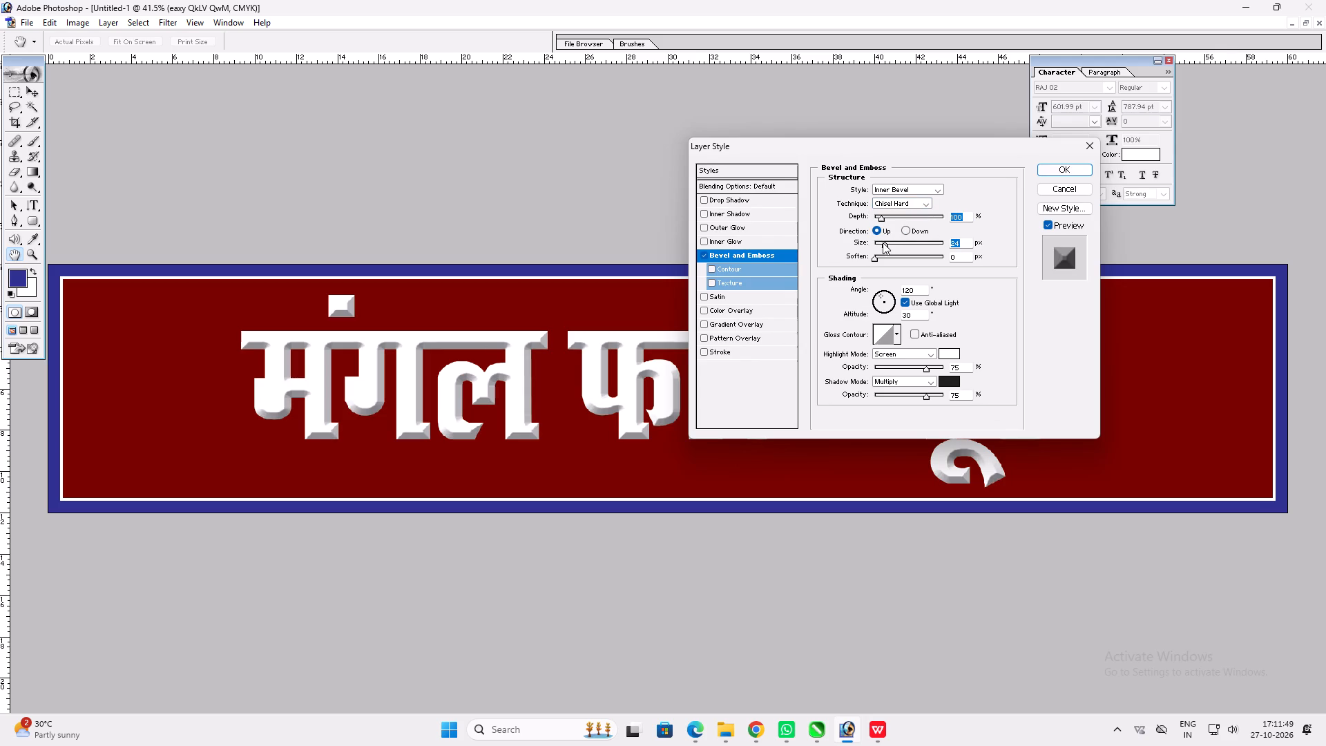
Enable the bevel's contour with a different contour shape and 100% range, and reduce the bevel size to 18 px.
left_click(776, 273)
left_click_drag(902, 212, 945, 213)
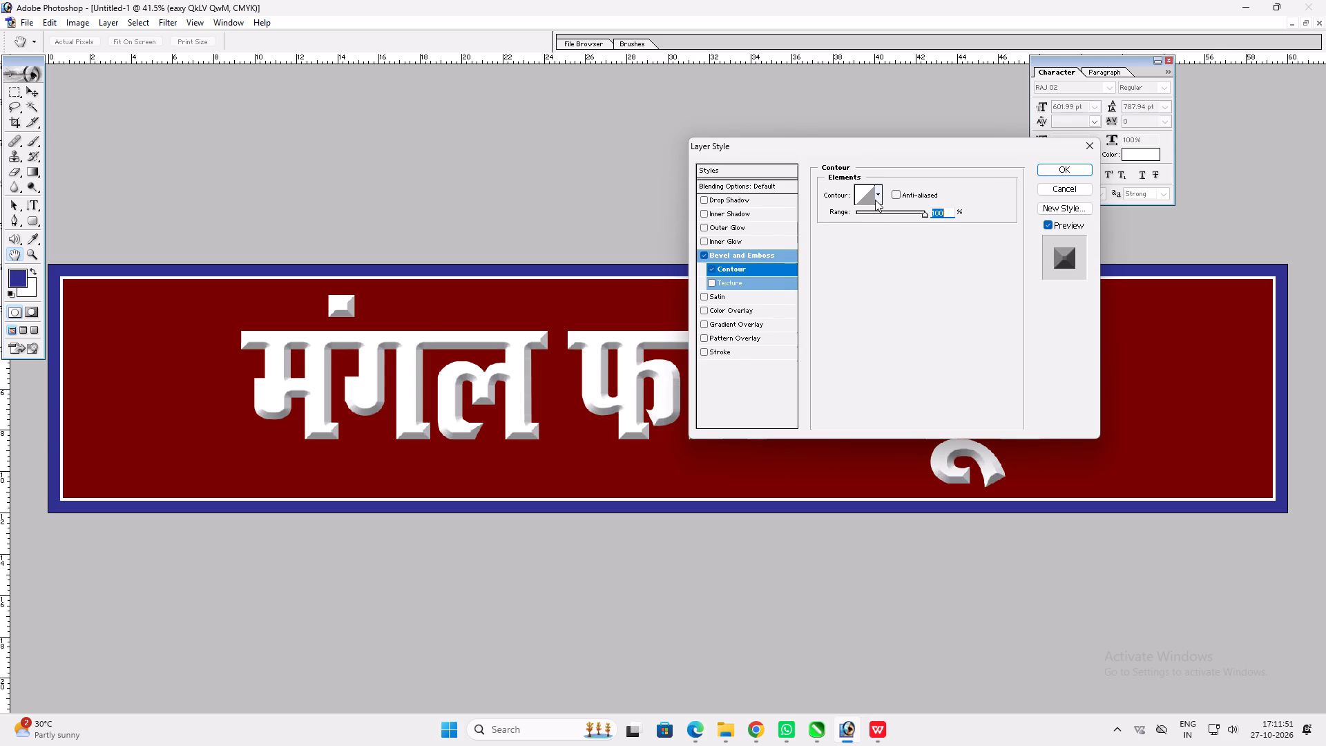
left_click(875, 200)
left_click(909, 221)
left_click(760, 252)
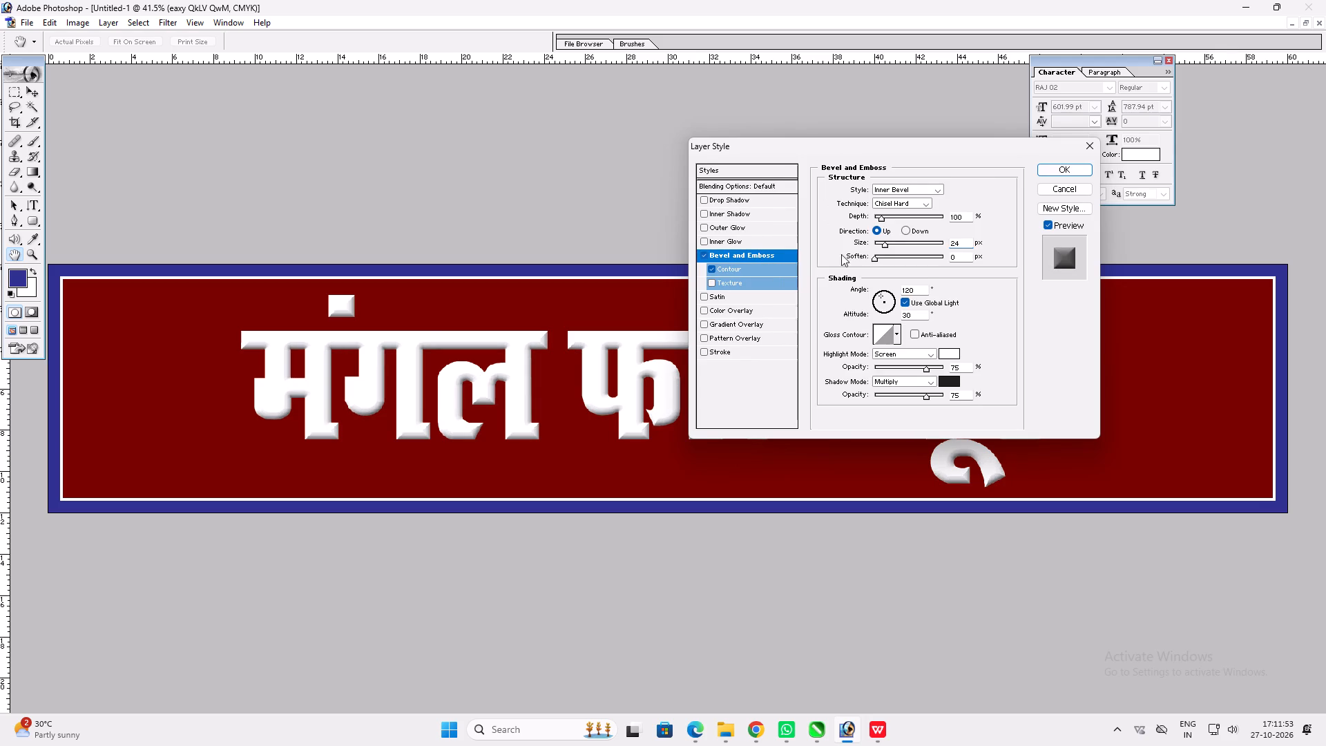
left_click(883, 245)
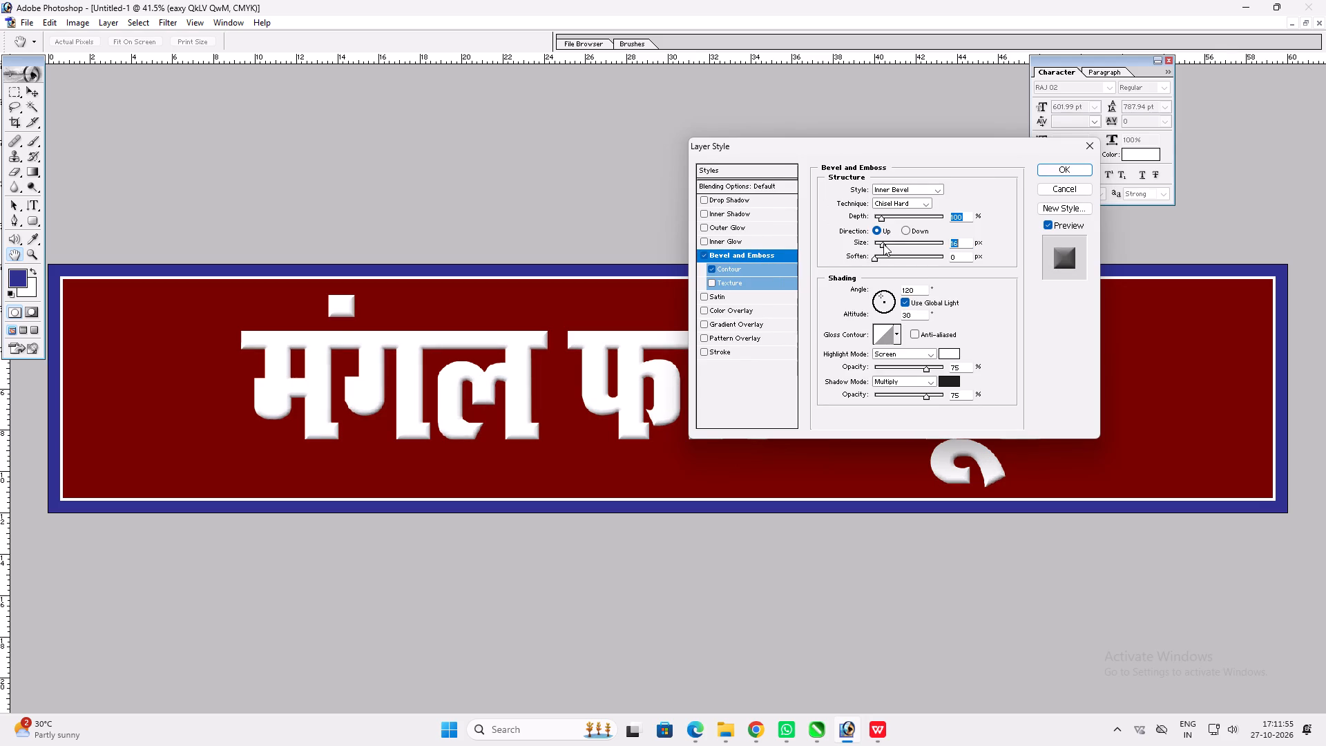
Set both the bevel's highlight and shadow colours to 100% cyan, with black at 0% for the shadow.
left_click(952, 349)
type("100")
key("Return")
left_click(952, 376)
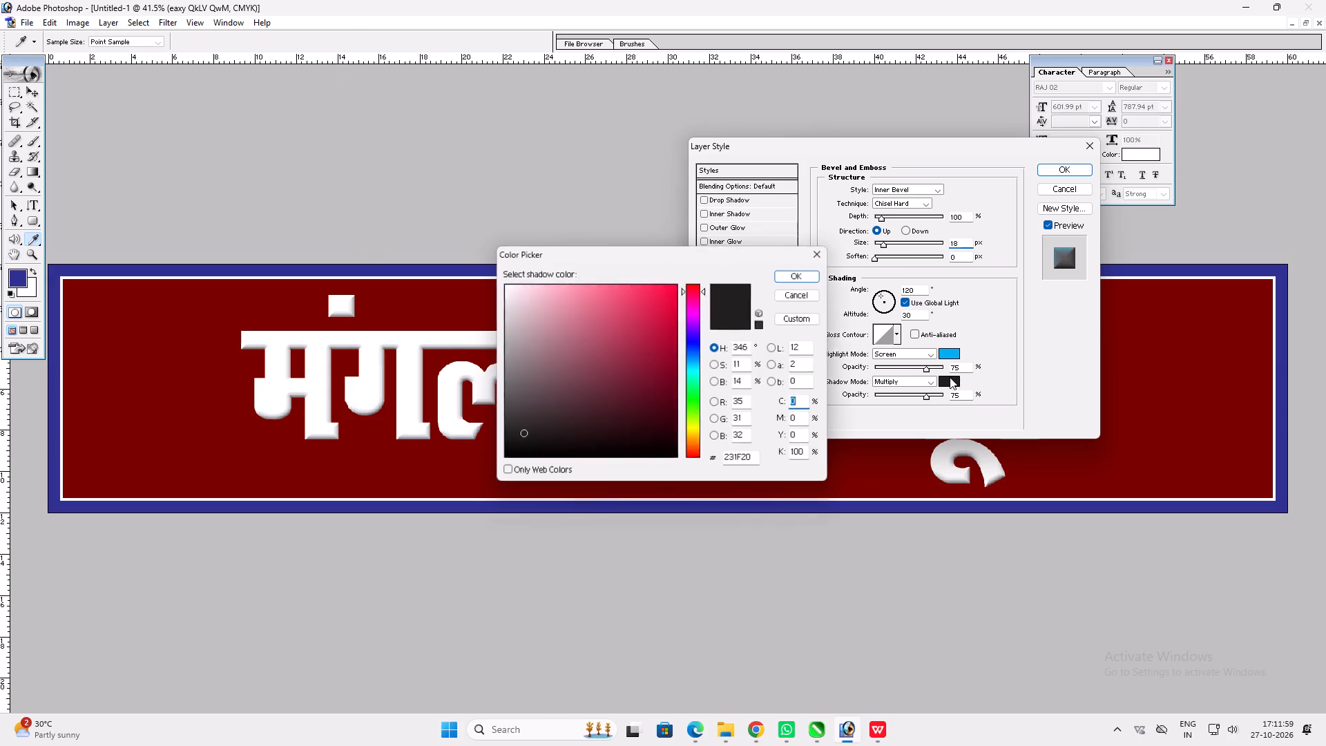
type("100")
key("Tab")
key("Tab")
key("Tab")
key("0")
key("Return")
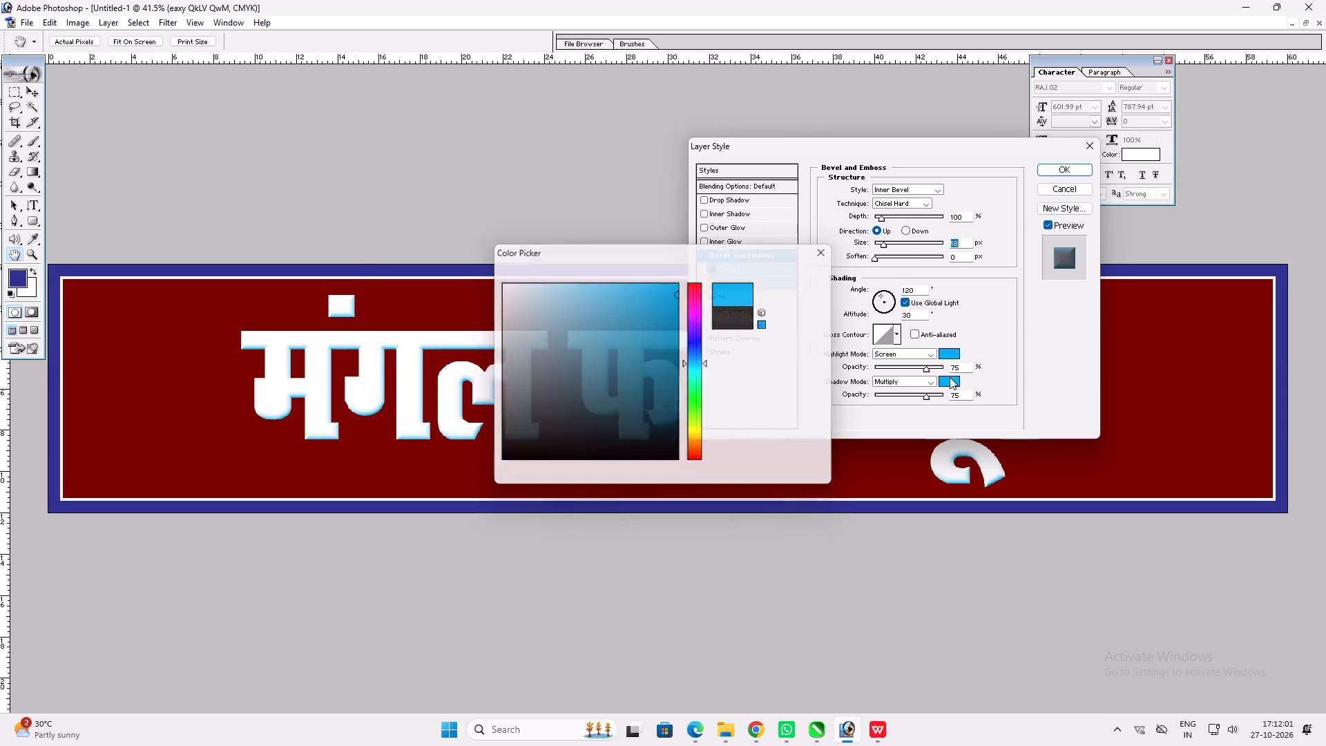
Lower the bevel's shadow opacity, nudge its highlight opacity slightly, and apply the style to the heading.
left_click_drag(924, 396, 901, 390)
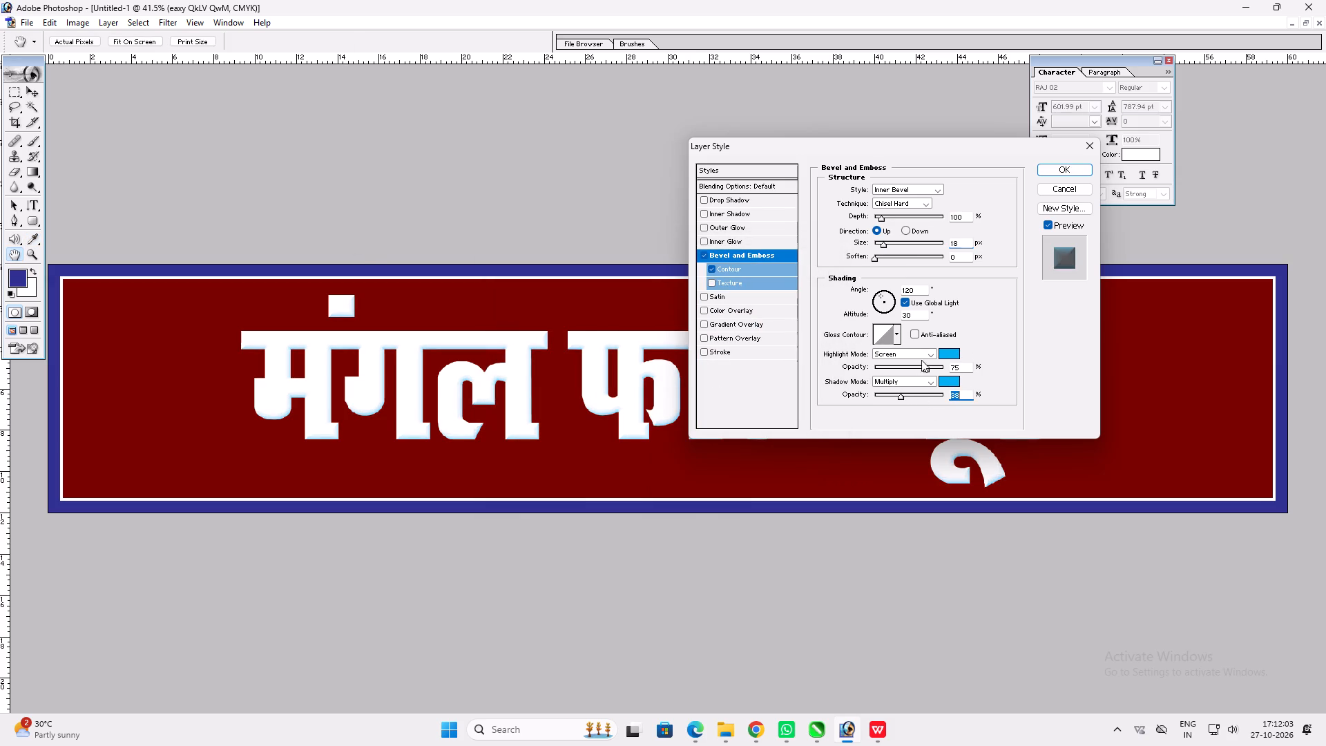
left_click(930, 367)
key("Return")
key("v")
Add a drop shadow to the heading with 100% opacity, 5 px size and an increased distance.
key("alt+l")
type("yd")
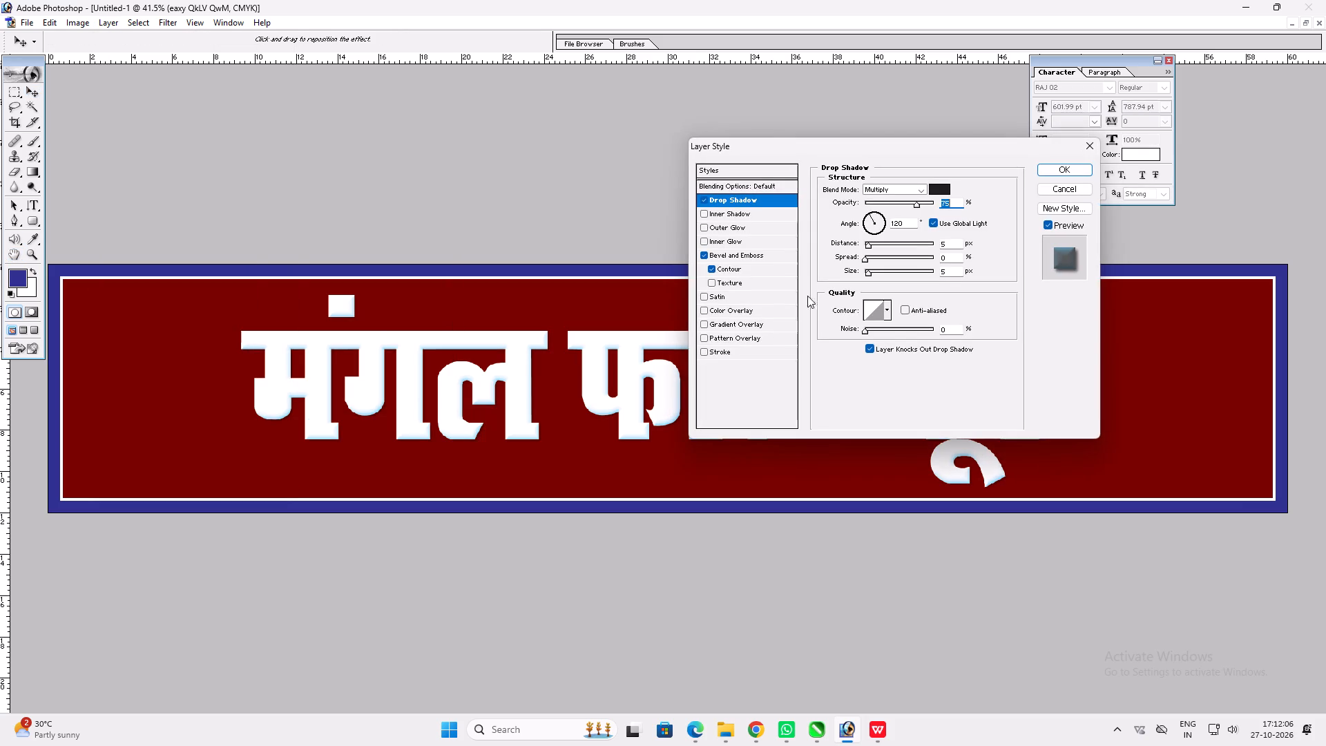
left_click_drag(915, 204, 967, 207)
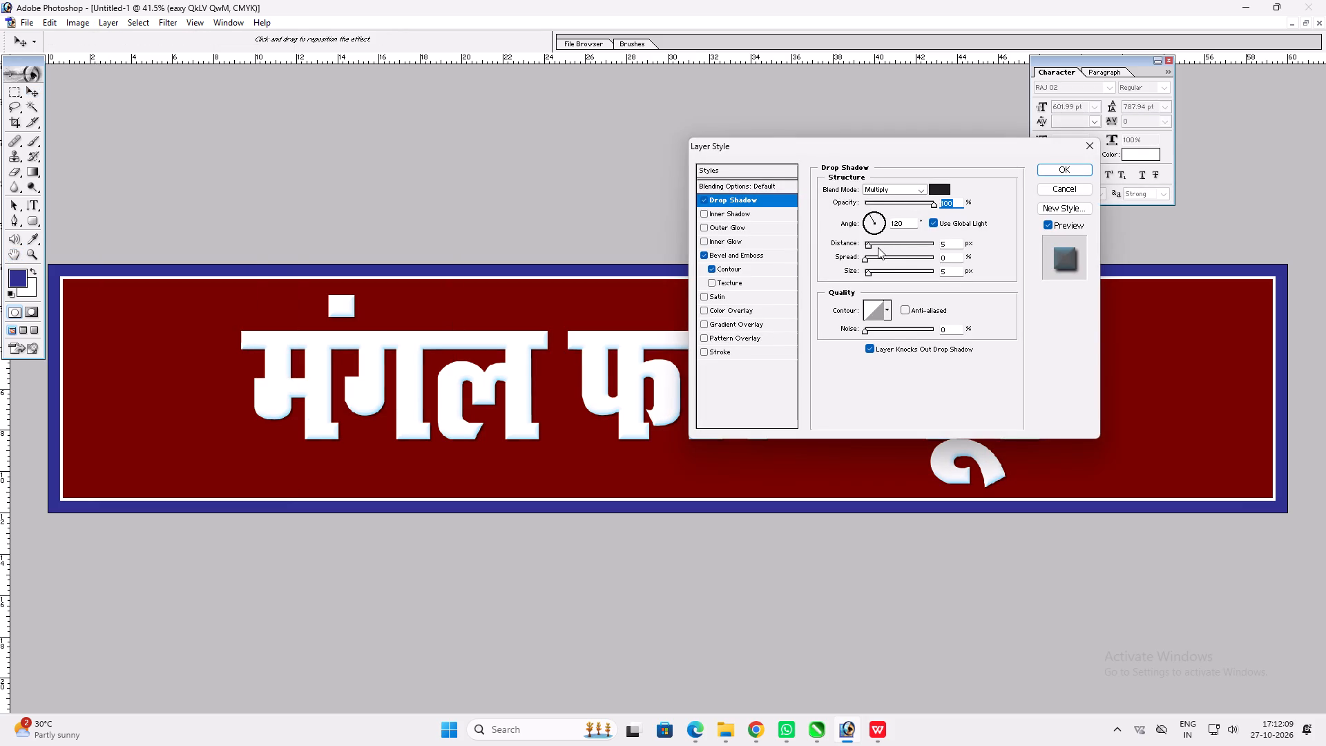
left_click(876, 247)
left_click_drag(868, 268, 854, 269)
left_click(876, 247)
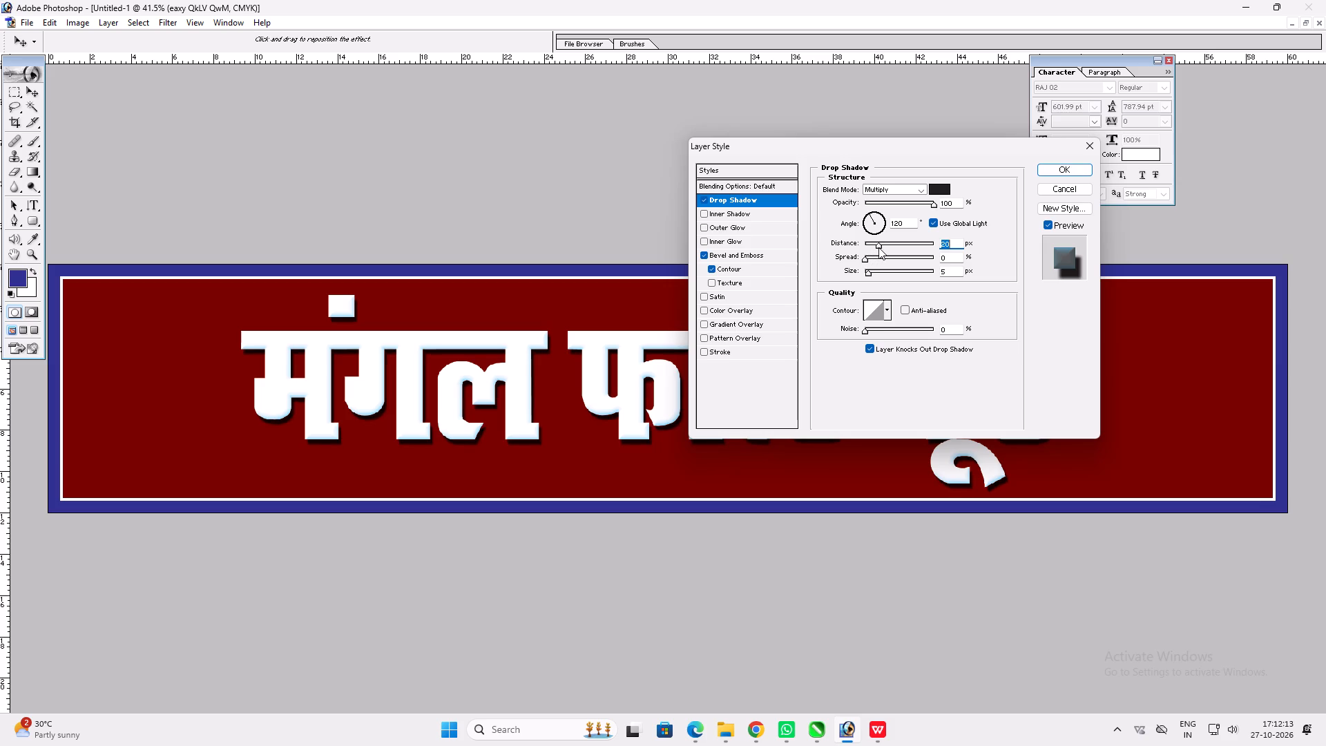
key("Return")
type("vv")
Stretch the styled heading slightly wider, to just over 101.6% of its width.
key("ctrl+t")
left_click_drag(1073, 336, 1096, 335, "shift")
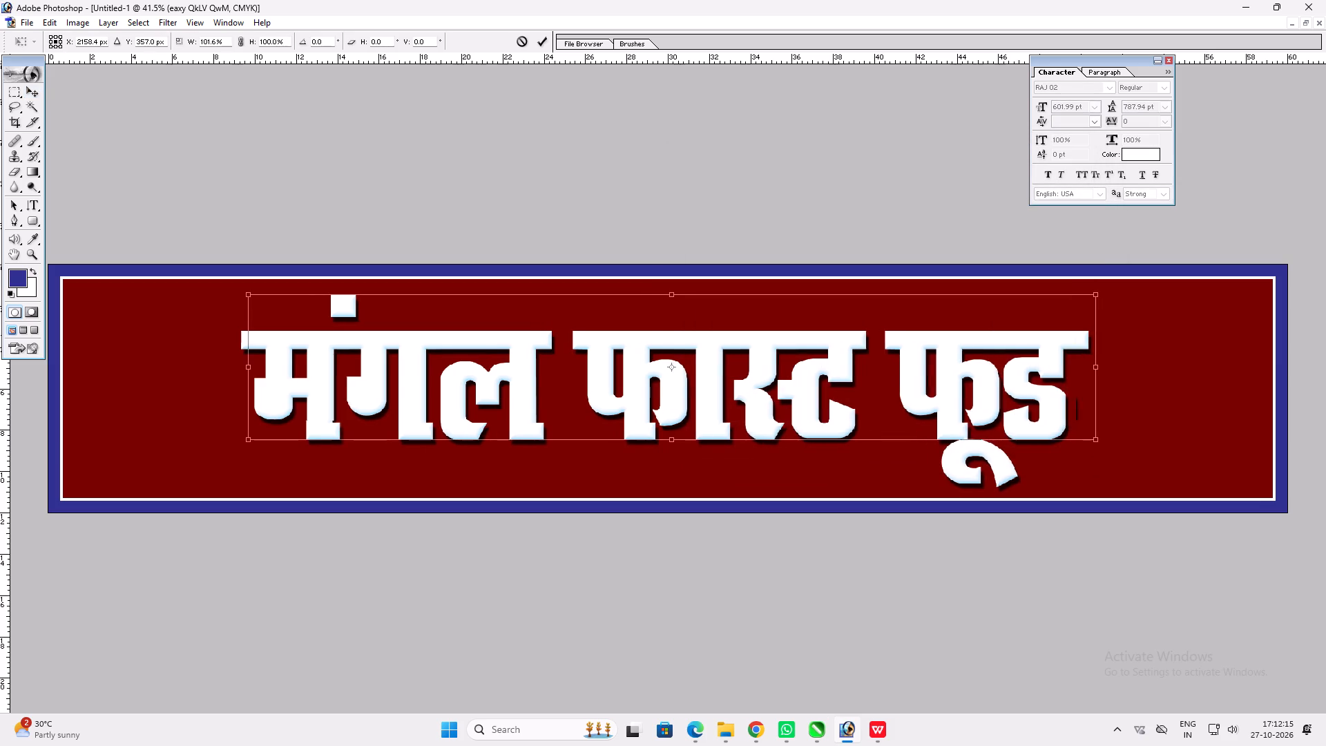
left_click_drag(1096, 335, 1099, 335, "shift")
key("shift+Return")
key("v")
Fine-tune the heading's width with another small transform.
scroll(980, 352, "up", 2)
key("ctrl+t")
left_click_drag(1026, 344, 1019, 343, "alt+shift")
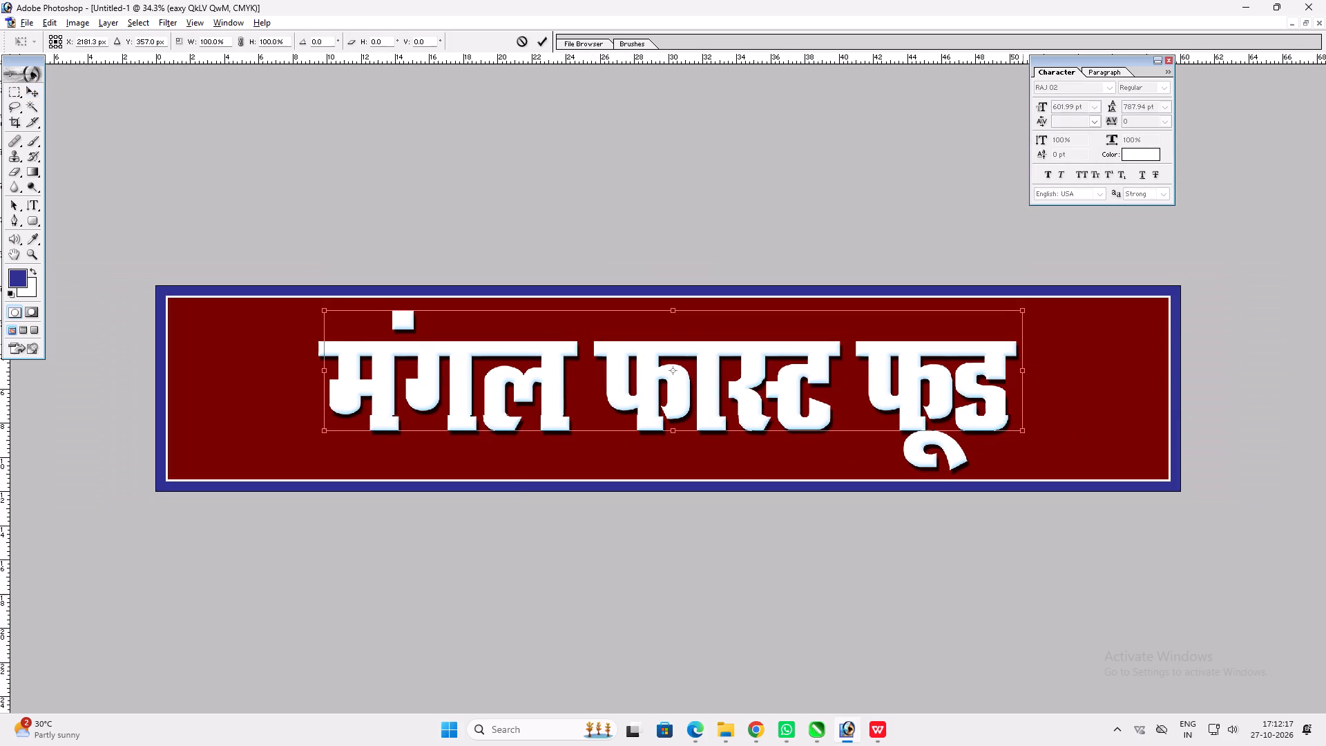
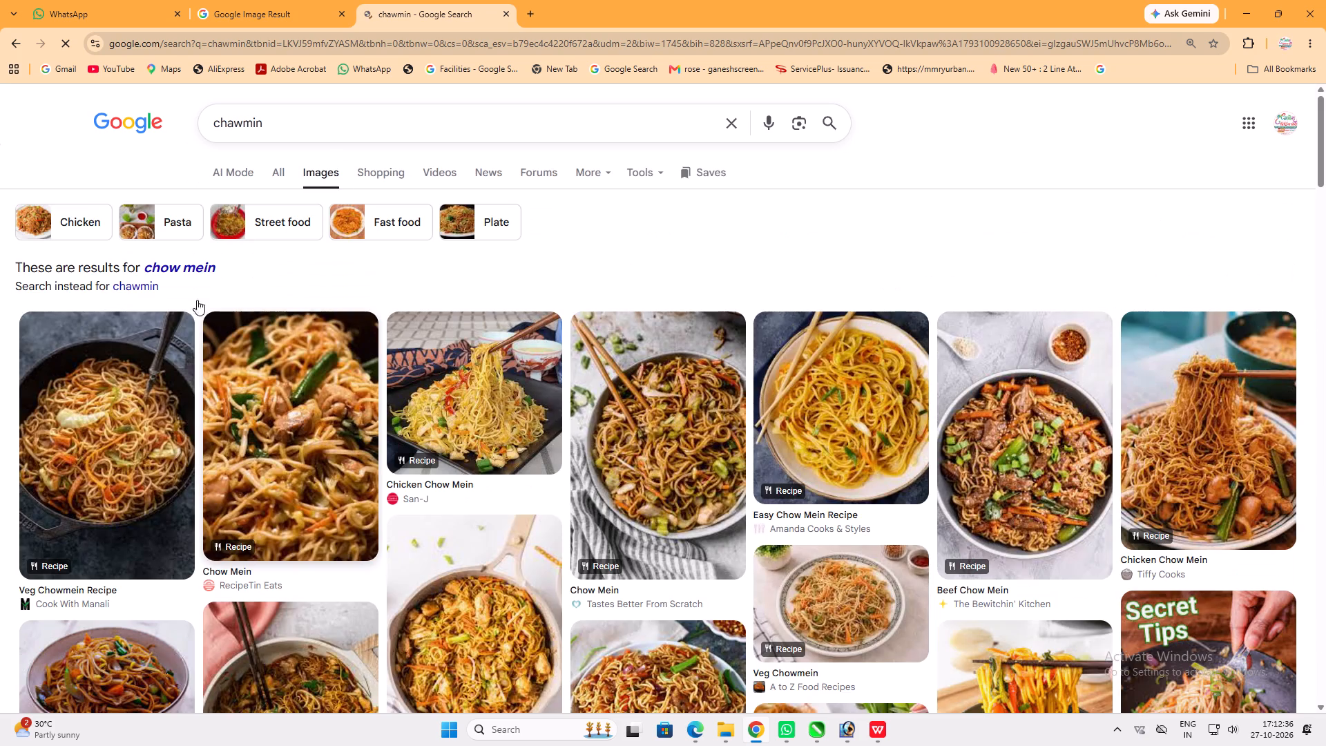
Search Google Images for "kids chow mein Png" and look through the results for a child eating noodles.
left_click(181, 271)
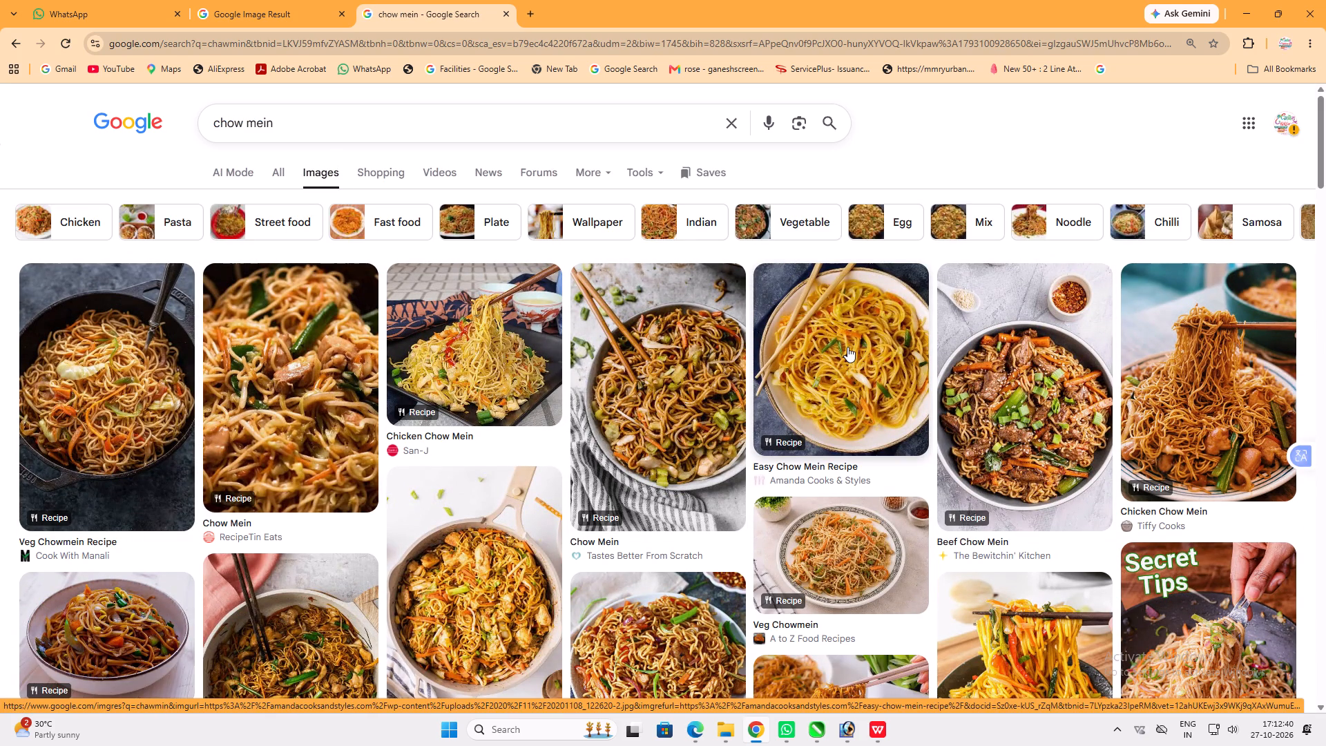
left_click(309, 124)
key("Home")
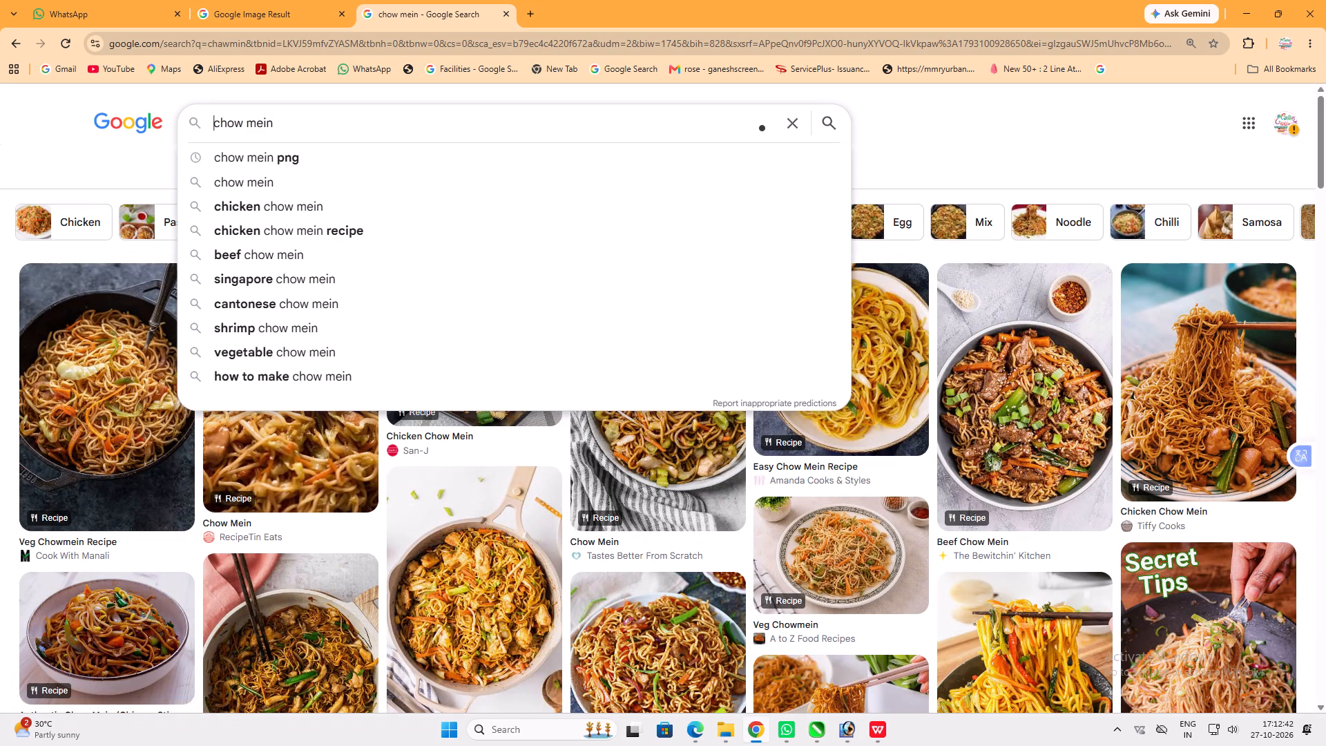
type("kids")
key("space")
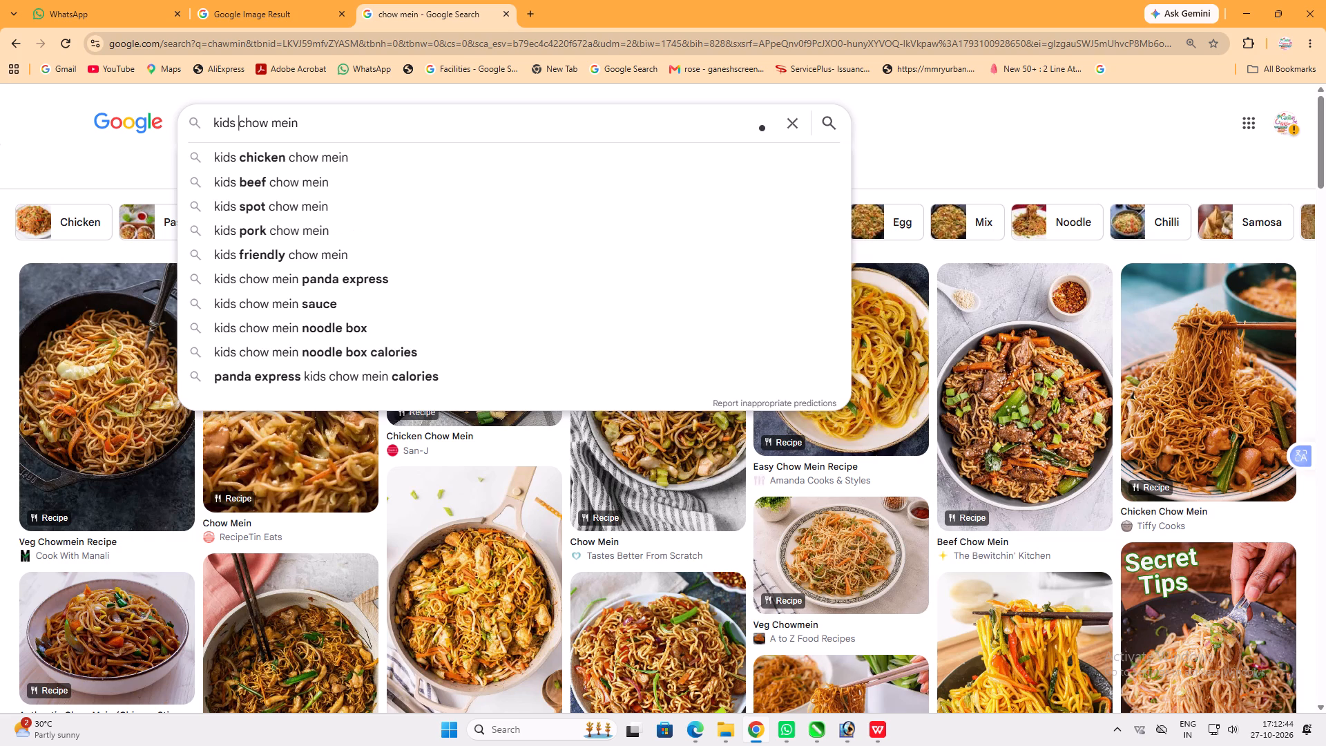
key("End")
key("space")
type("Png")
key("space")
key("Return")
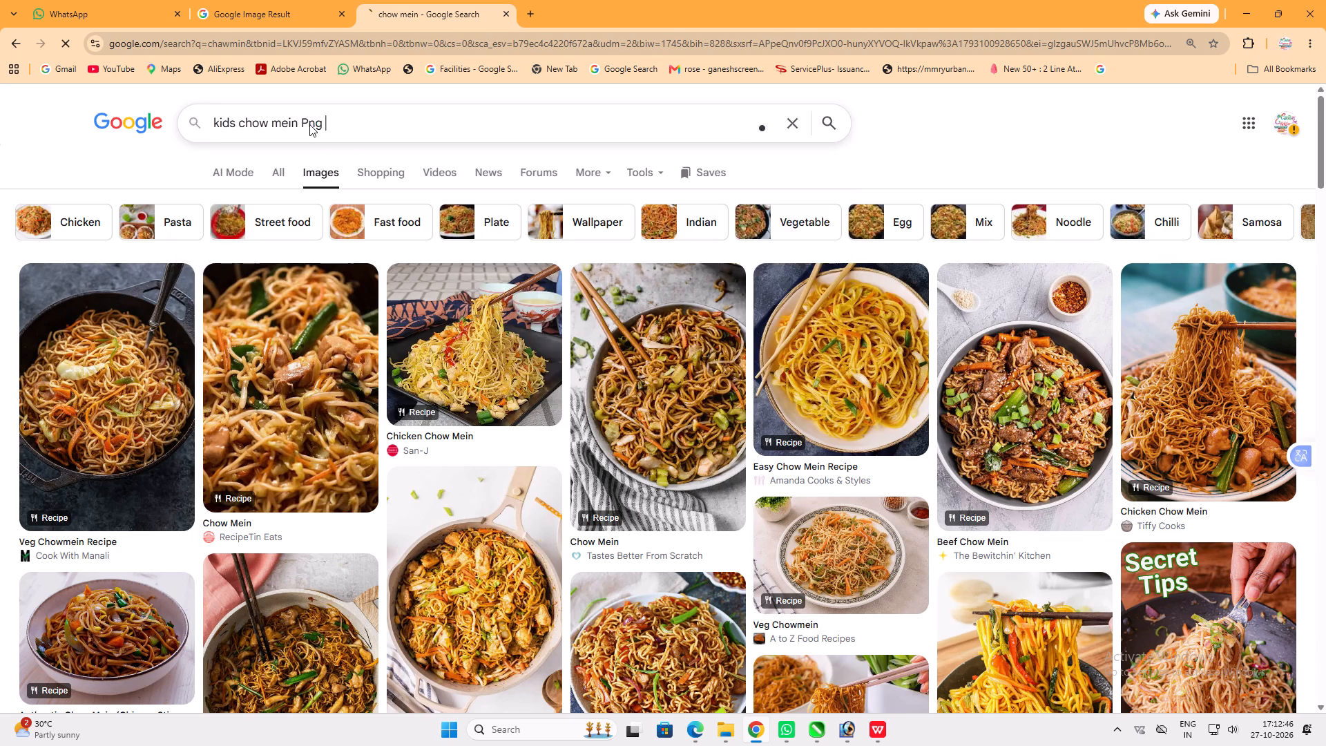
scroll(443, 298, "down", 7)
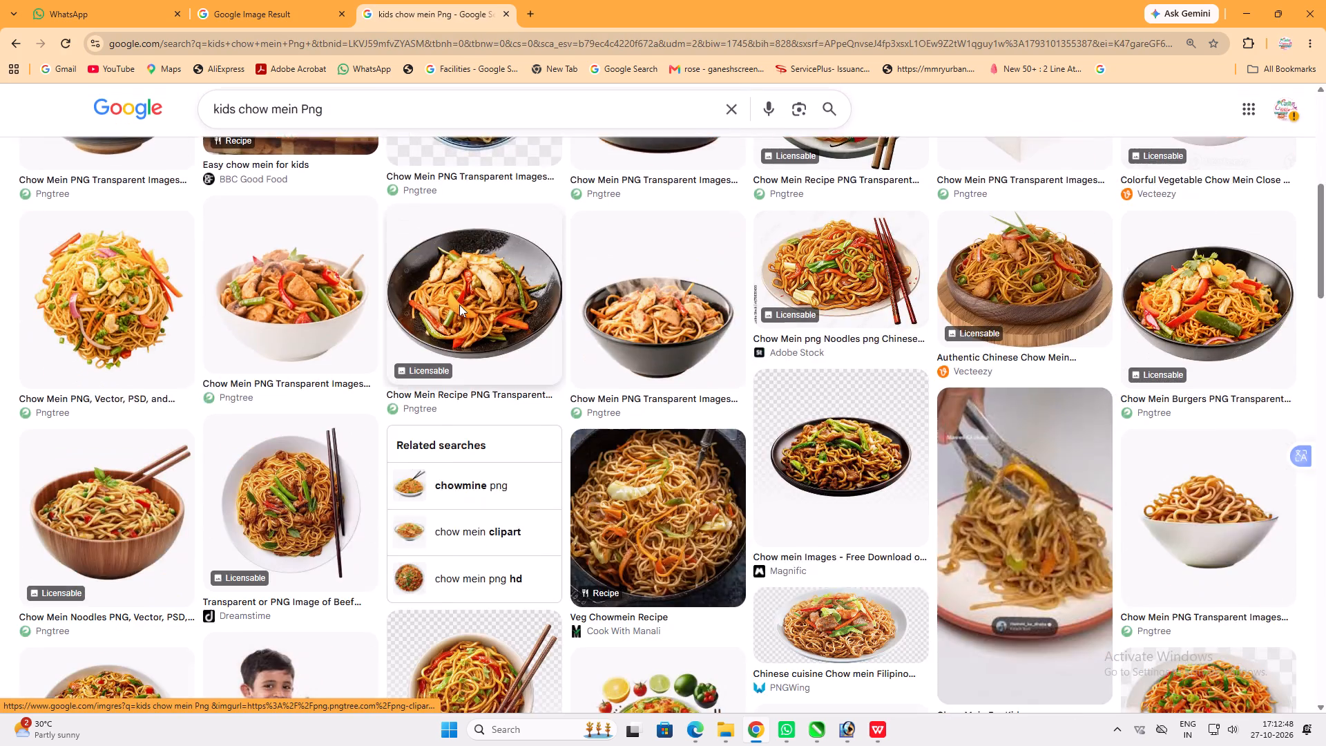
scroll(460, 305, "down", 11)
scroll(362, 340, "down", 9)
scroll(177, 347, "up", 7)
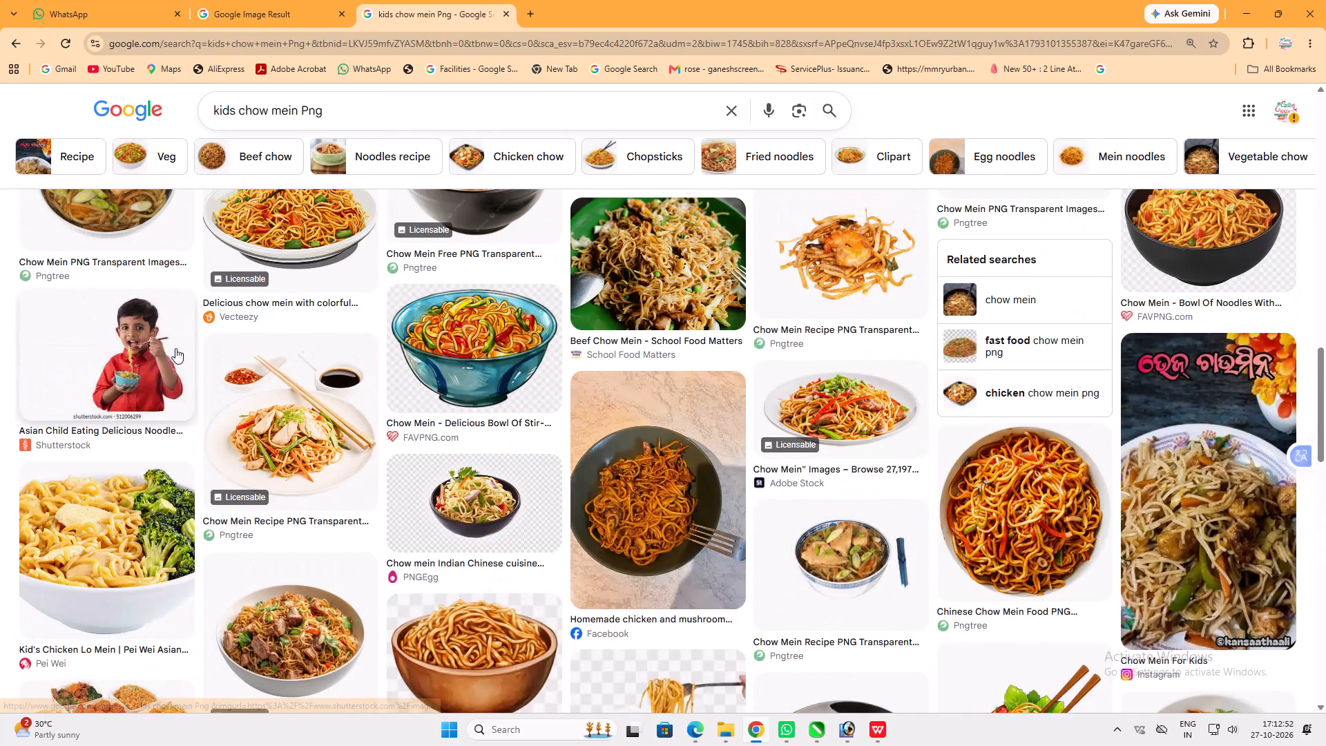
Search the images for "girl chawmin Png", switching to the suggested spelling "girl chow mein Png".
left_click(238, 113)
key("ctrl+a")
type("gi")
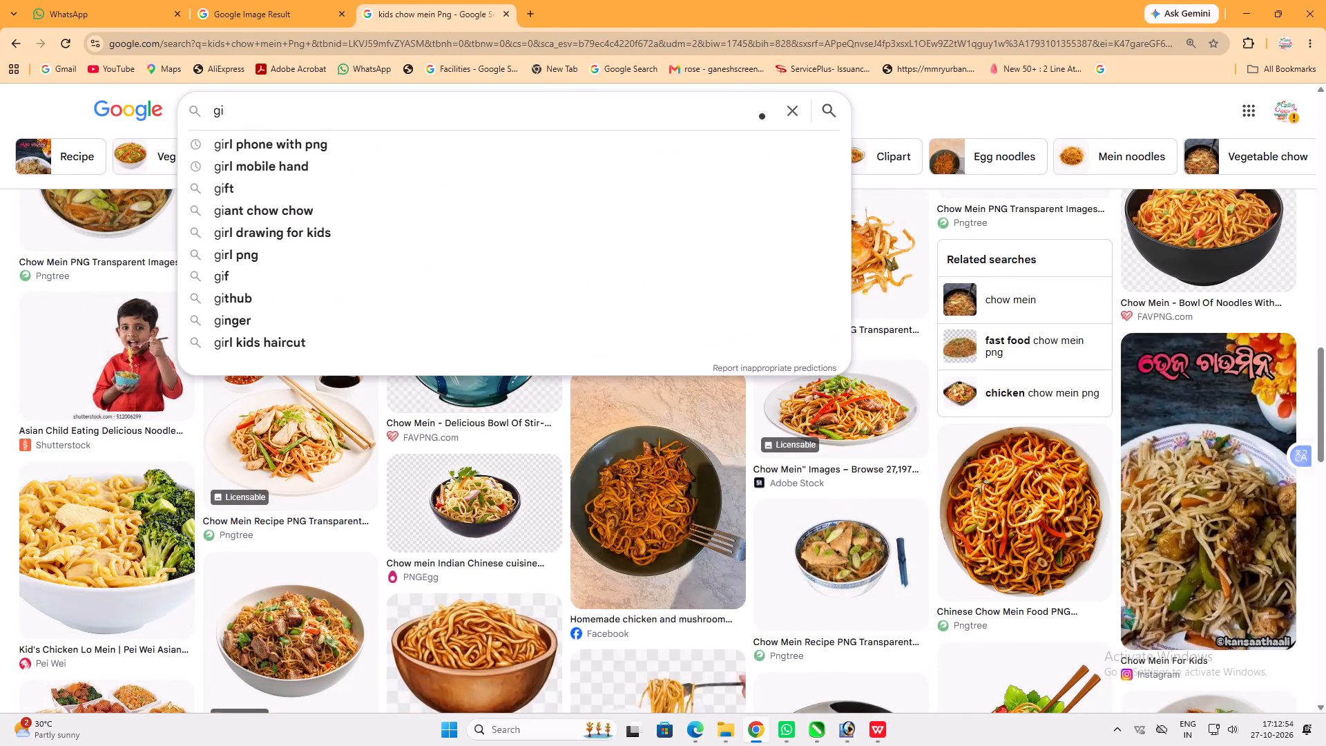
type("rl cw")
key("a")
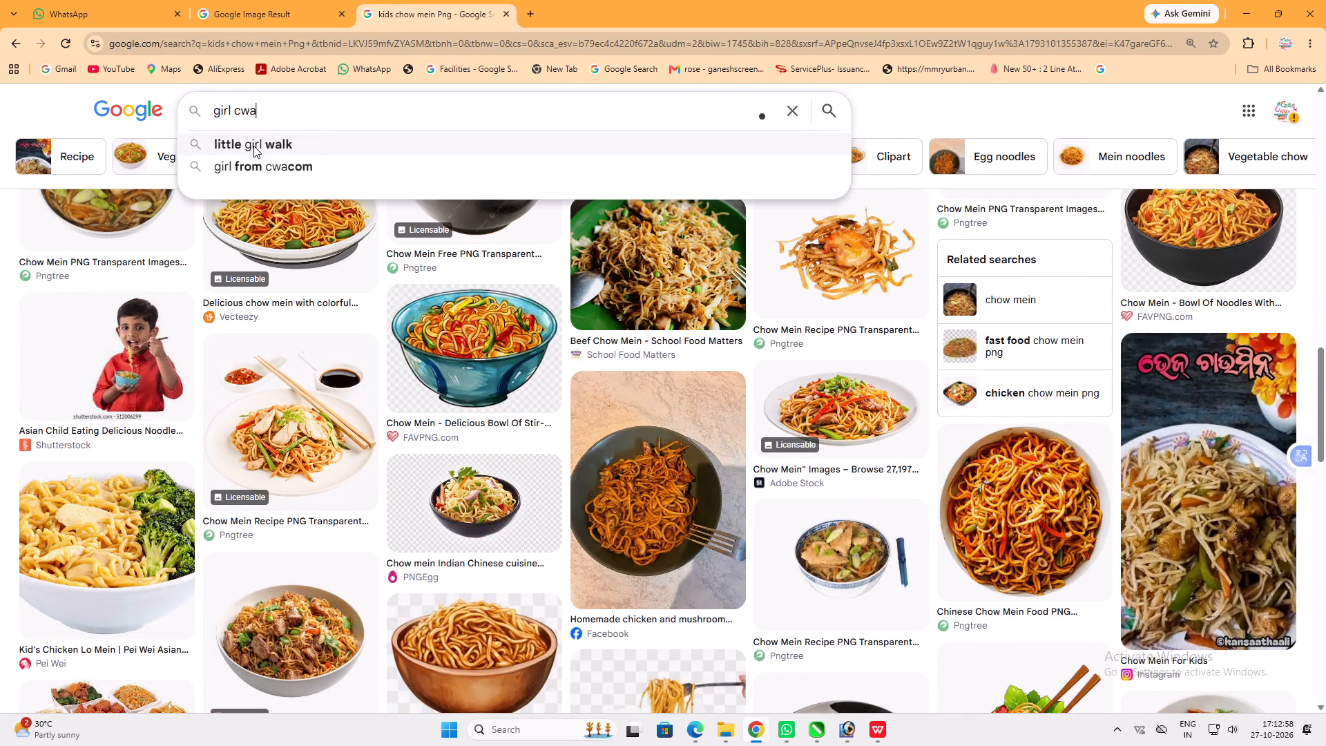
key("BackSpace")
key("BackSpace")
type("haw")
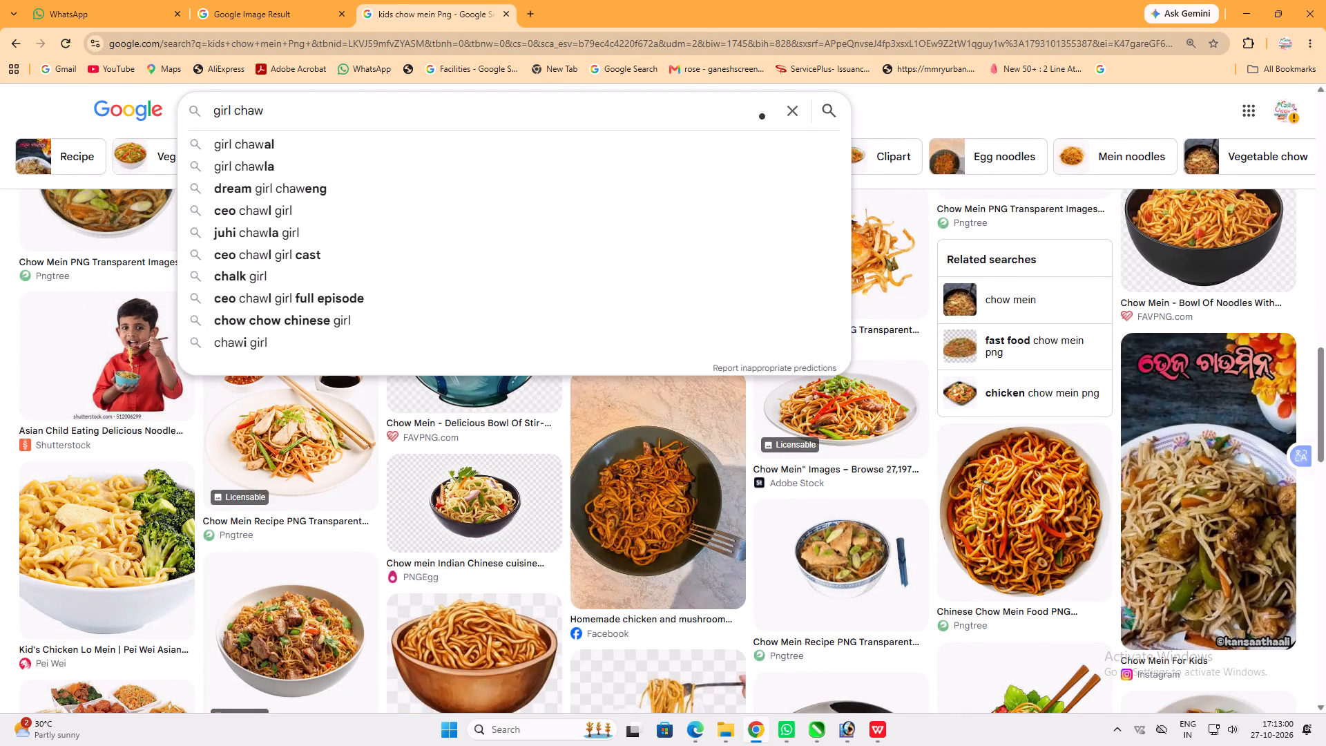
type("min Png")
key("space")
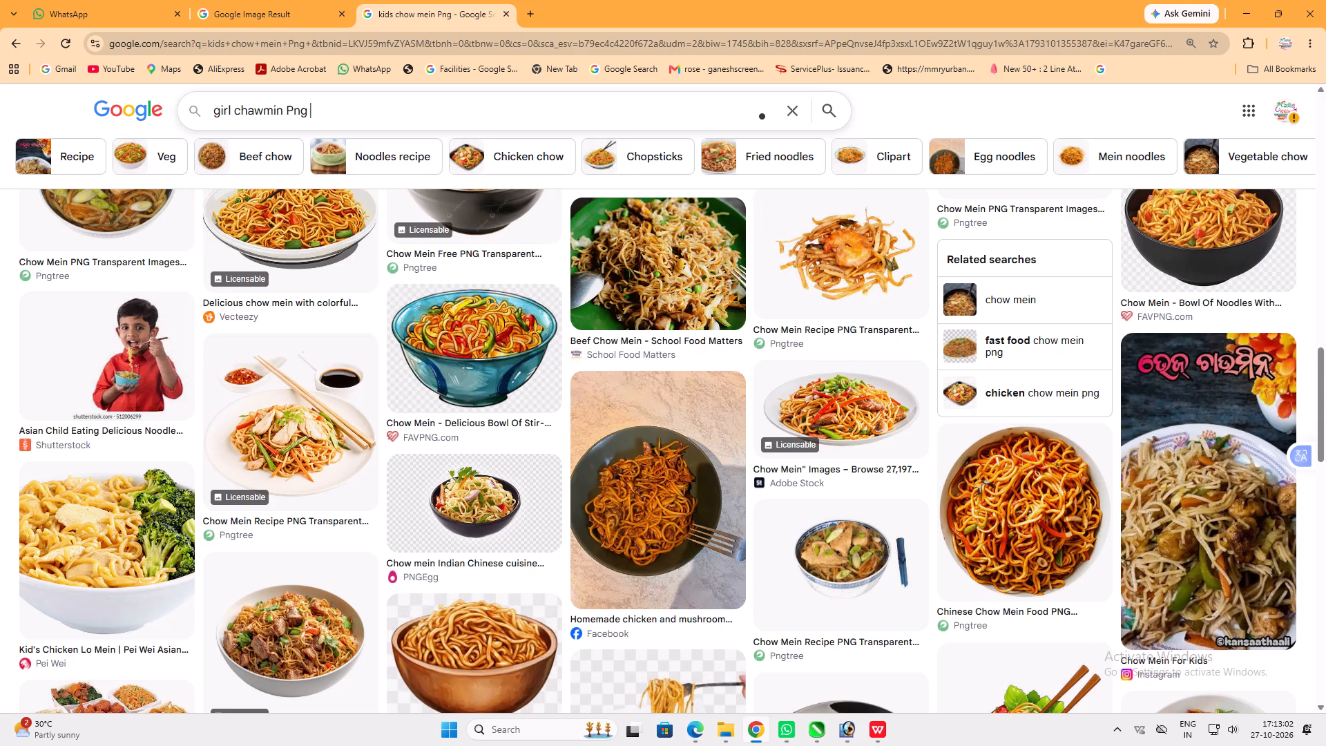
key("Return")
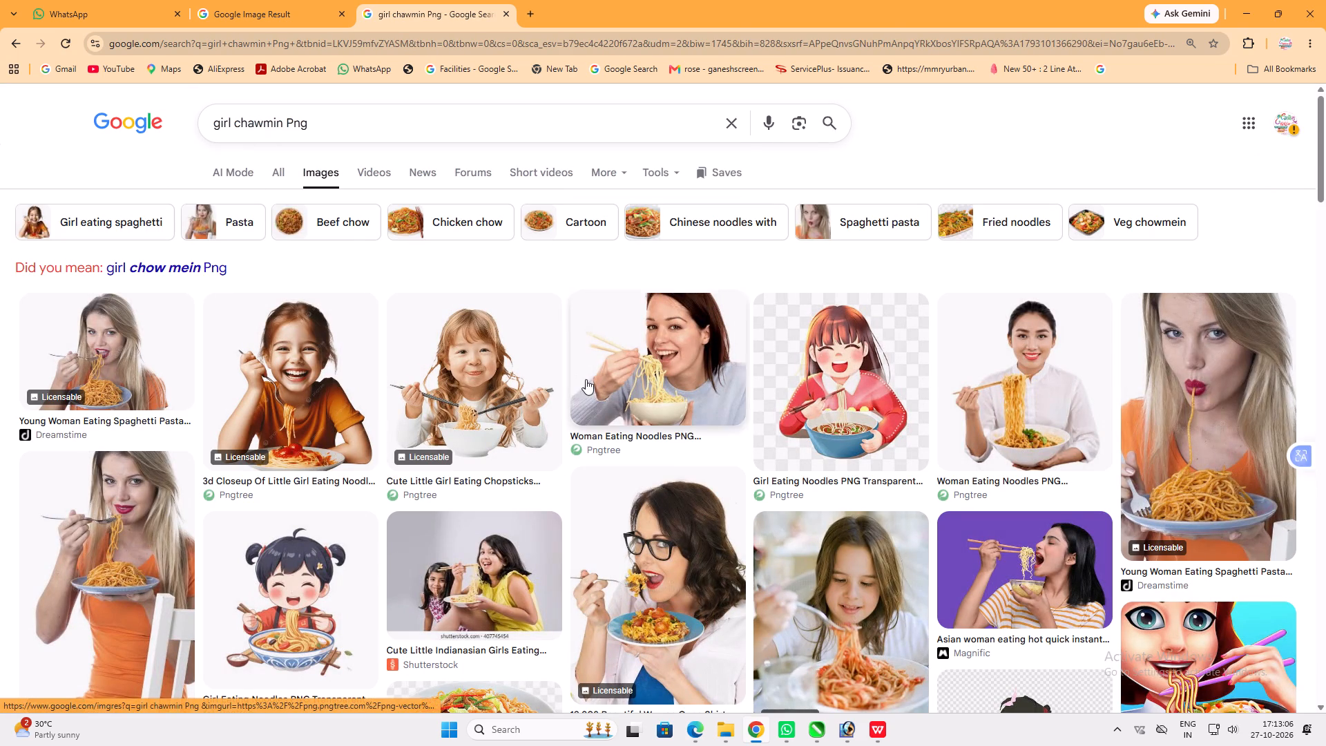
left_click(208, 269)
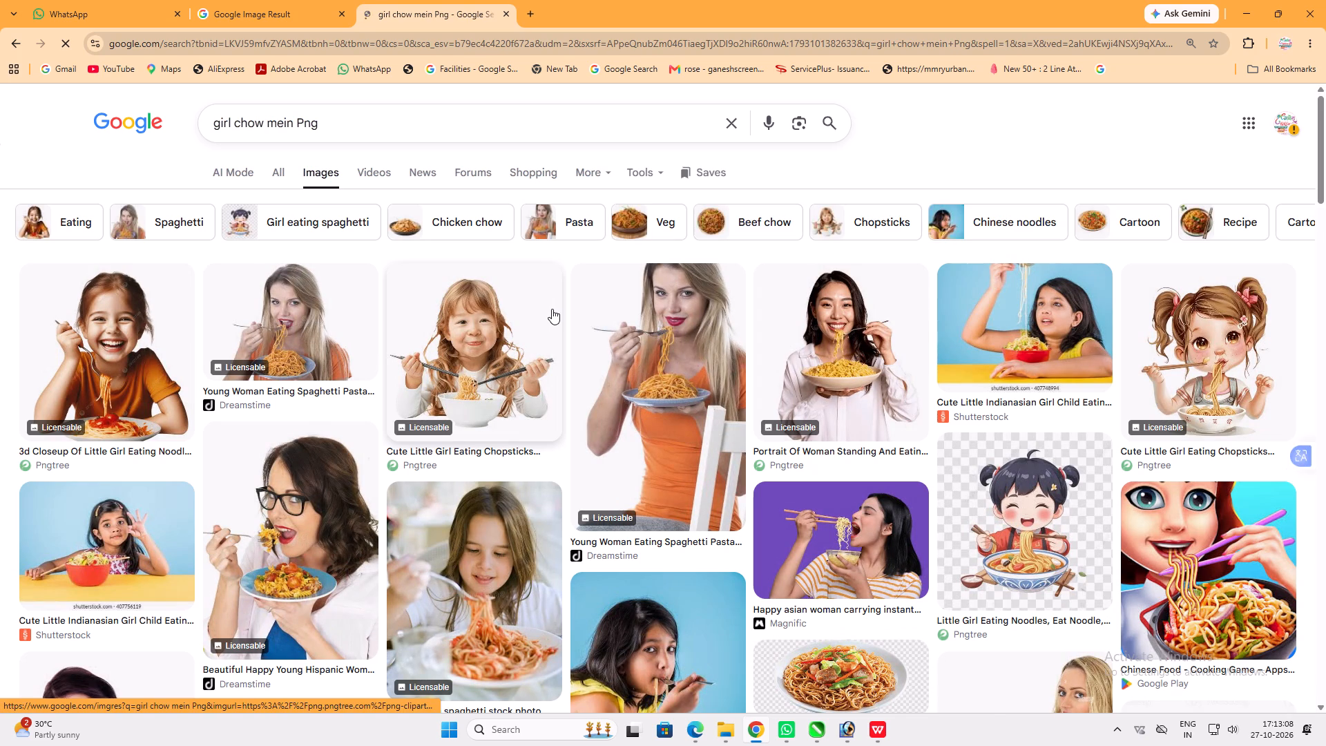
Preview the Shutterstock photo of the girl in yellow eating noodles and examine its related images.
left_click(1071, 332)
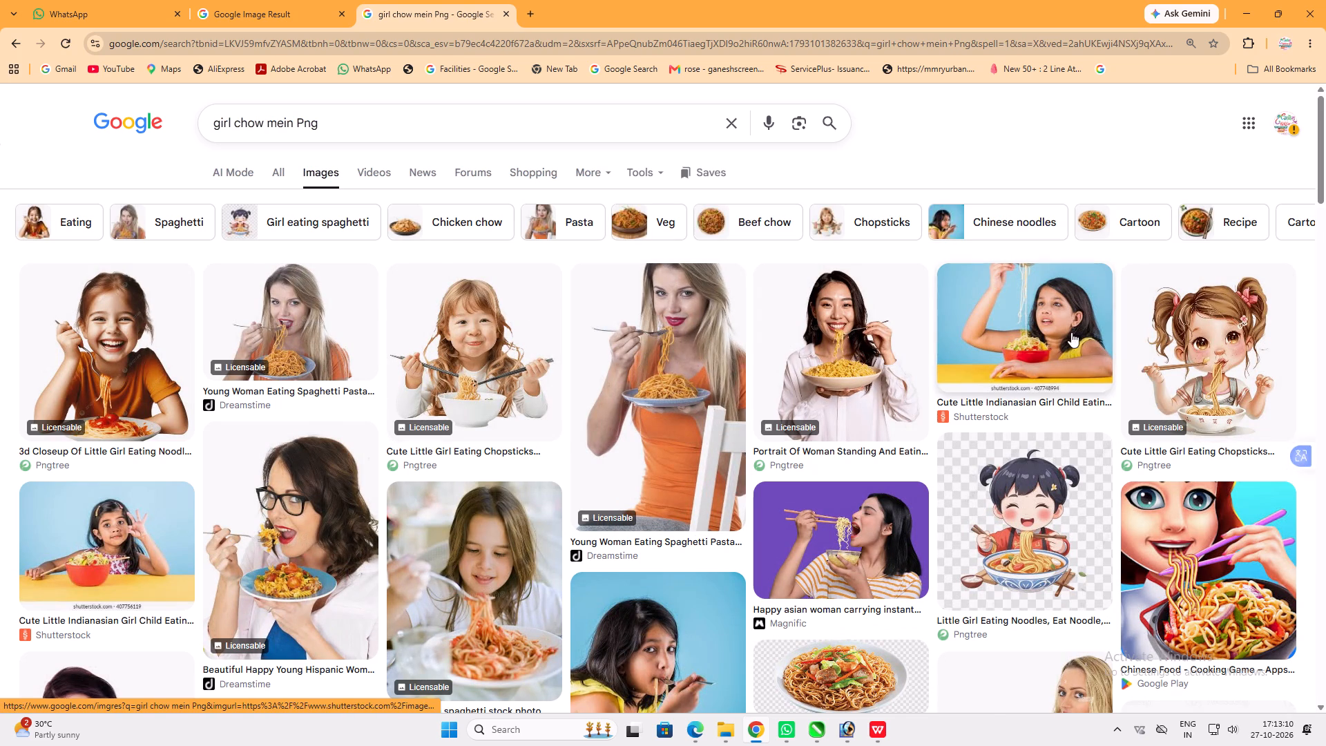
scroll(1065, 328, "down", 5)
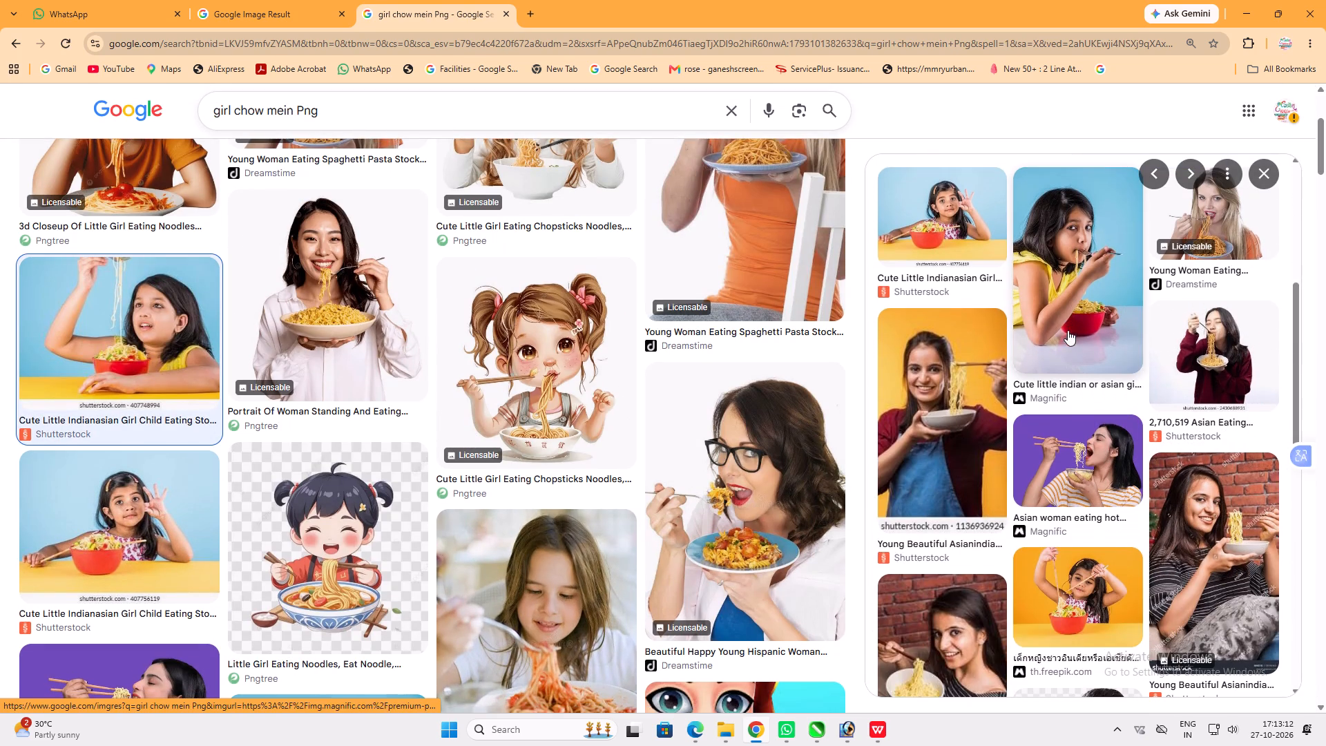
scroll(1196, 332, "up", 3)
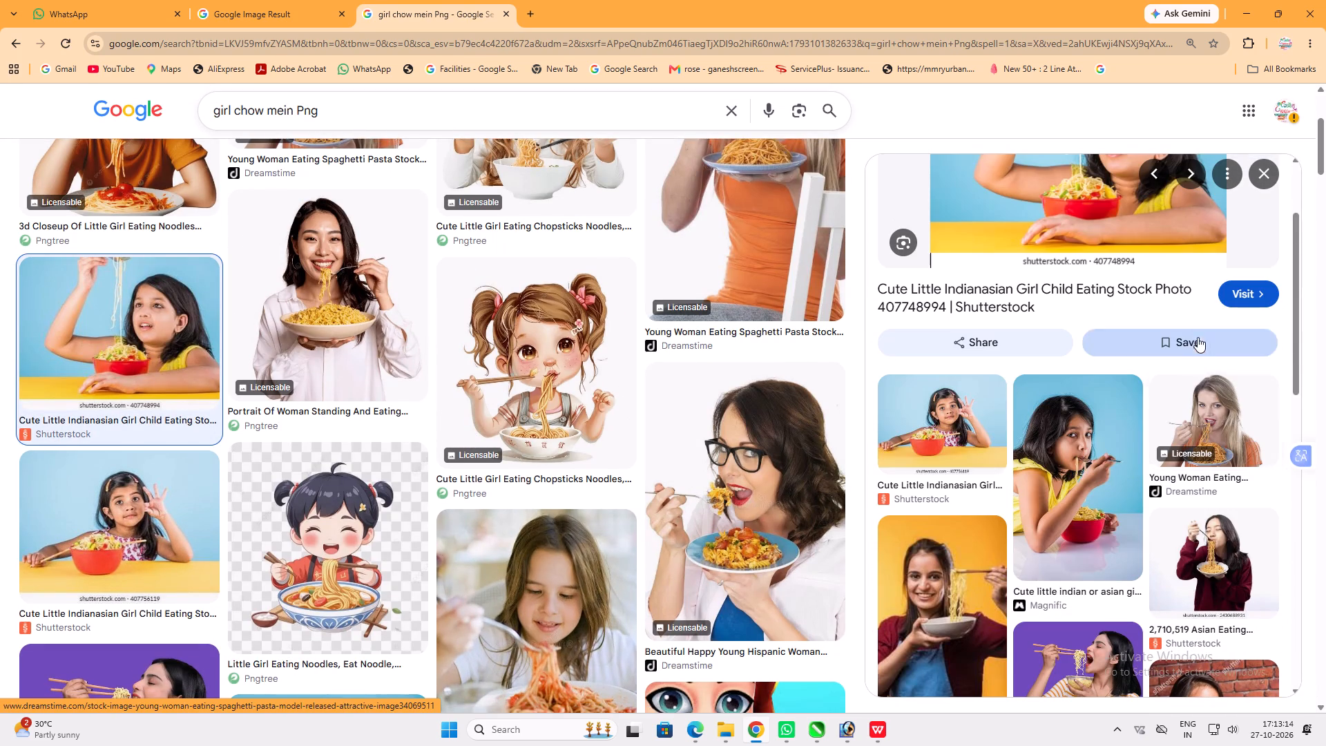
scroll(648, 403, "down", 5)
scroll(331, 357, "down", 3)
Compare the DepositPhotos woman in red with the Adobe Stock woman in white, browsing their related noodle-eating photos.
left_click(78, 425)
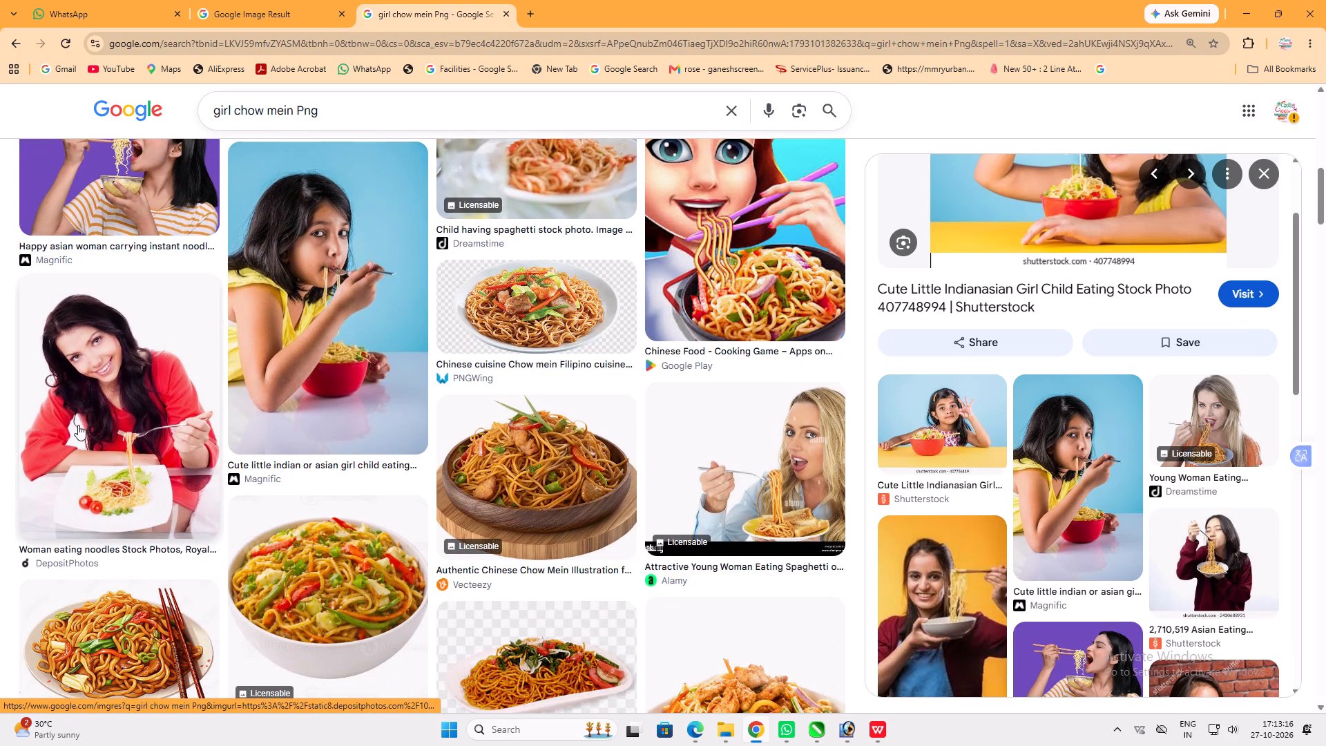
scroll(1025, 324, "down", 2)
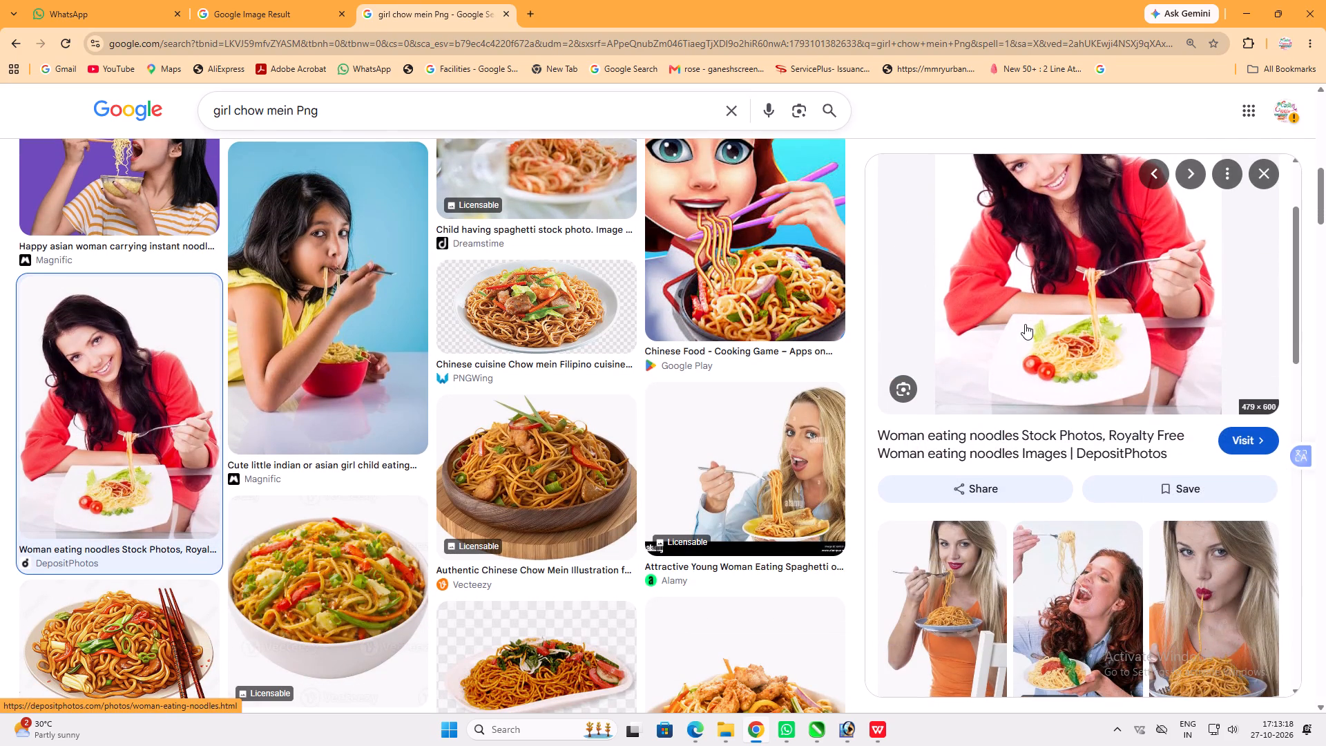
scroll(1025, 324, "down", 6)
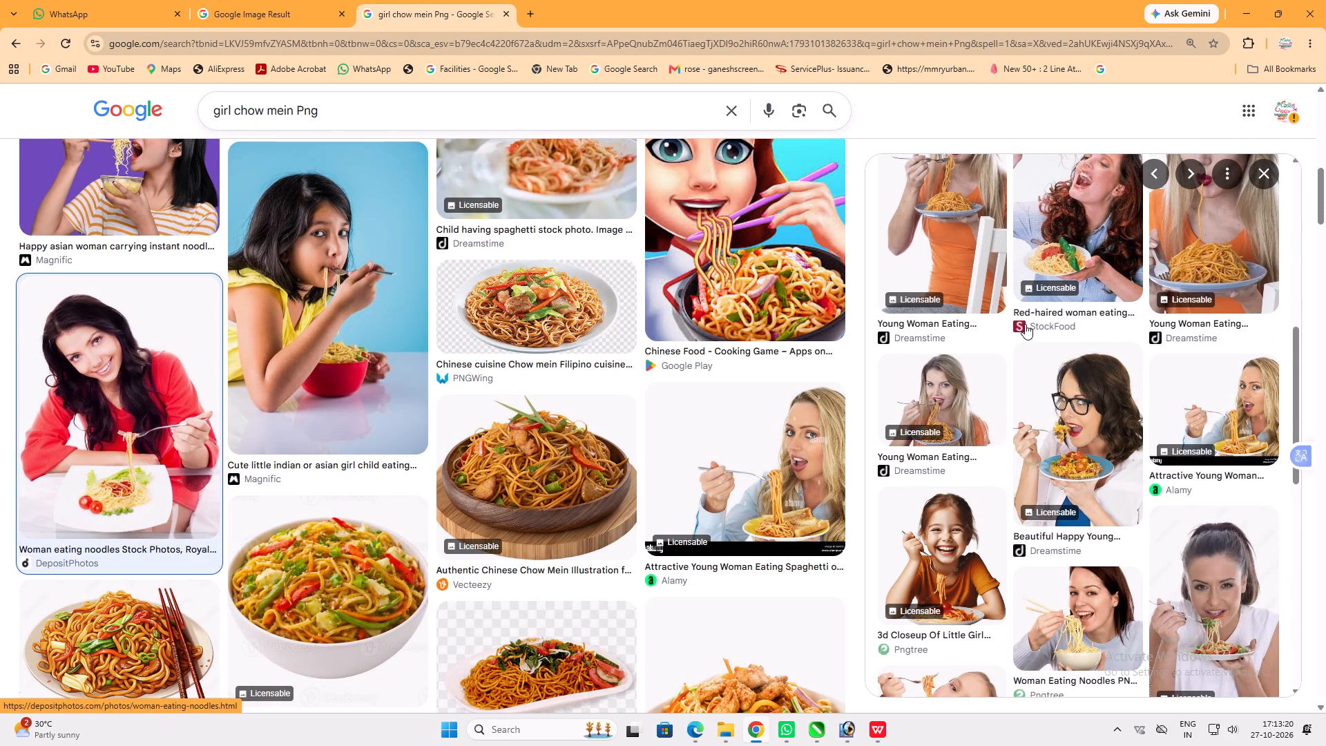
scroll(1025, 324, "down", 4)
left_click(1259, 319)
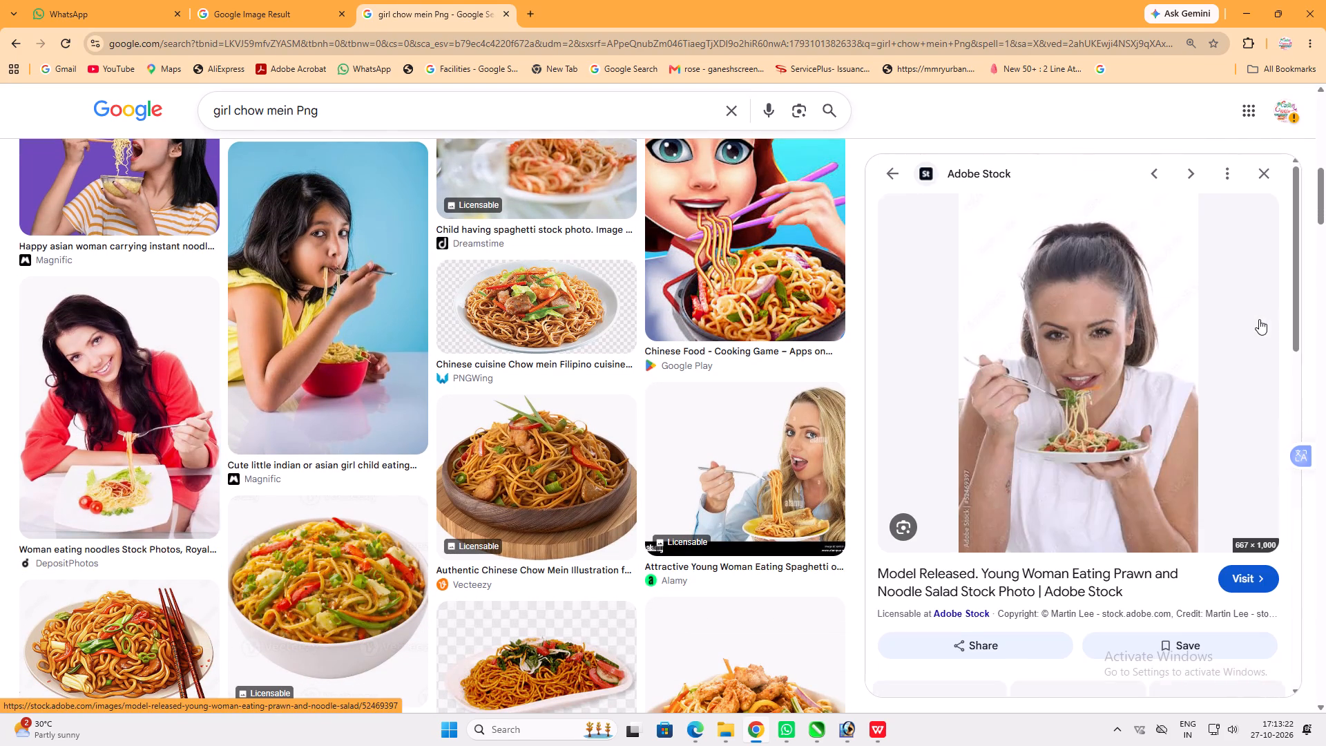
scroll(1147, 300, "down", 6)
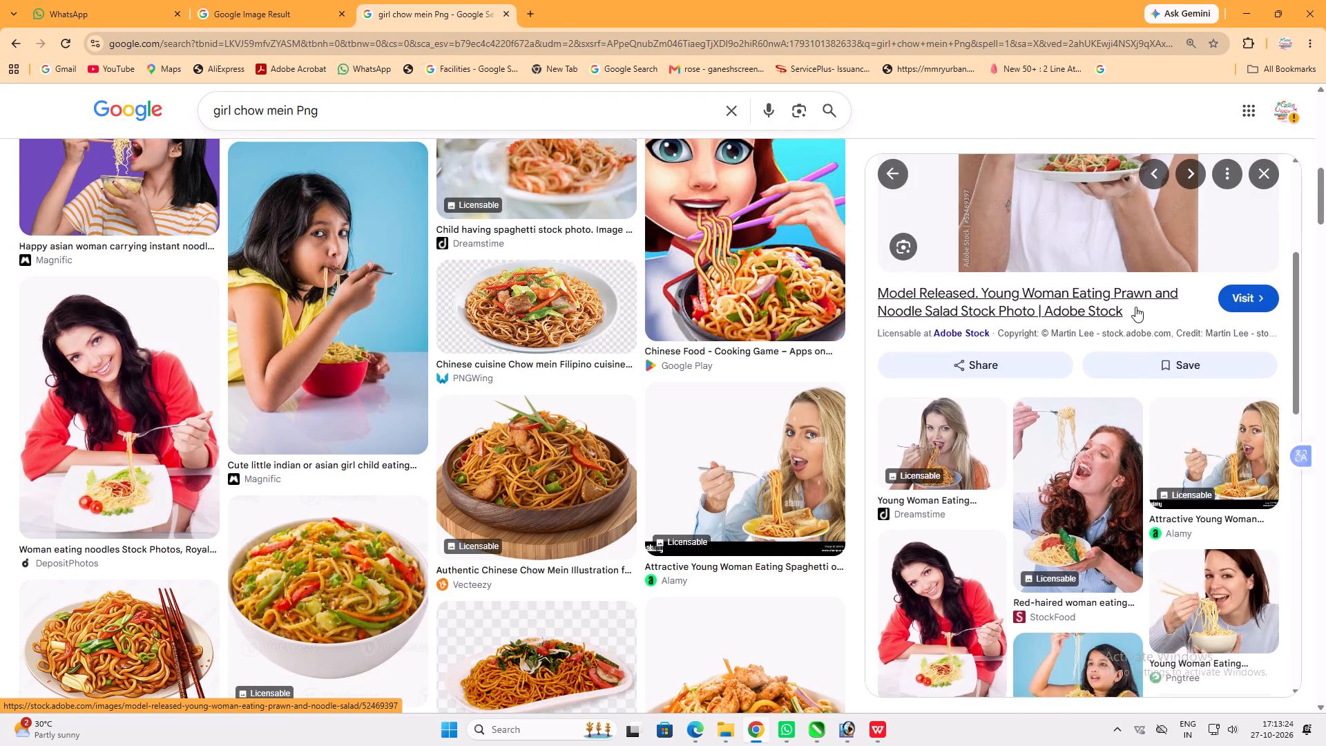
scroll(1135, 307, "down", 2)
left_click(959, 333)
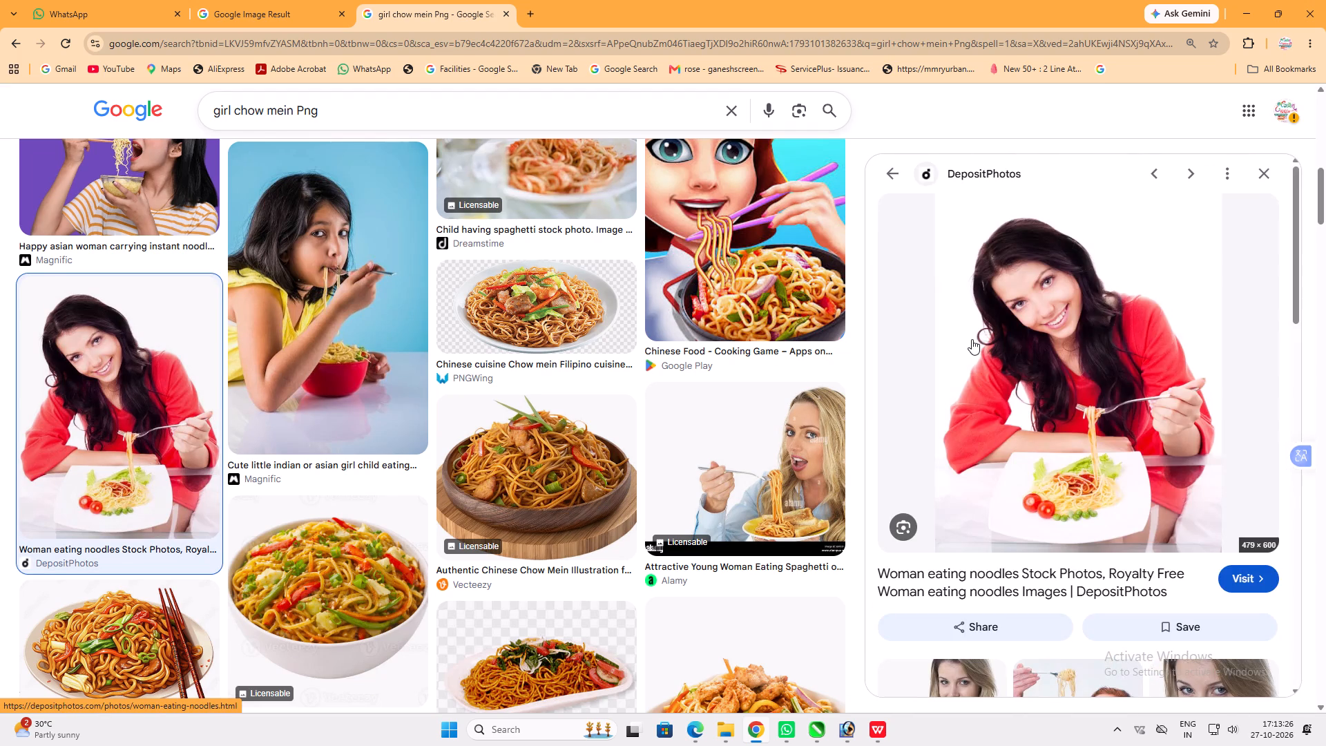
Look further through the results, preview the Alamy photo of the girl in pink eating noodles, and examine its related images.
scroll(517, 345, "down", 6)
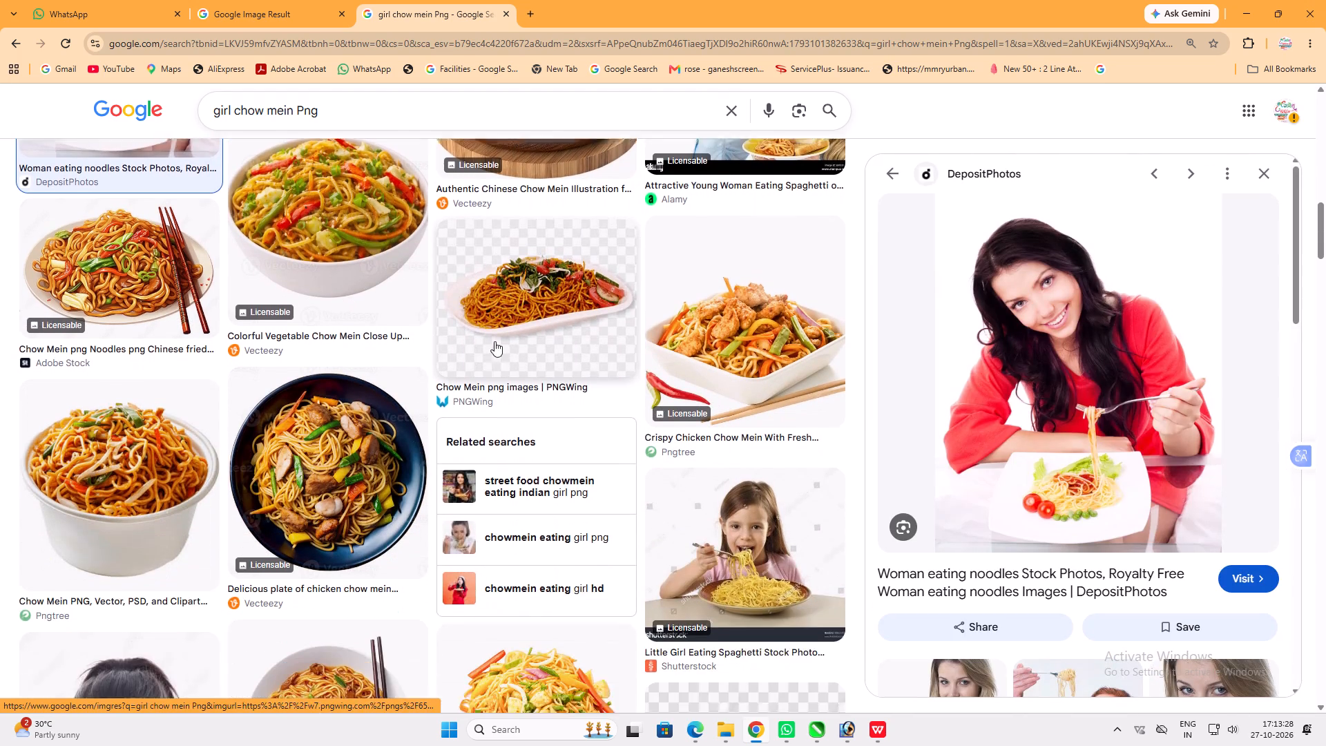
scroll(494, 341, "down", 7)
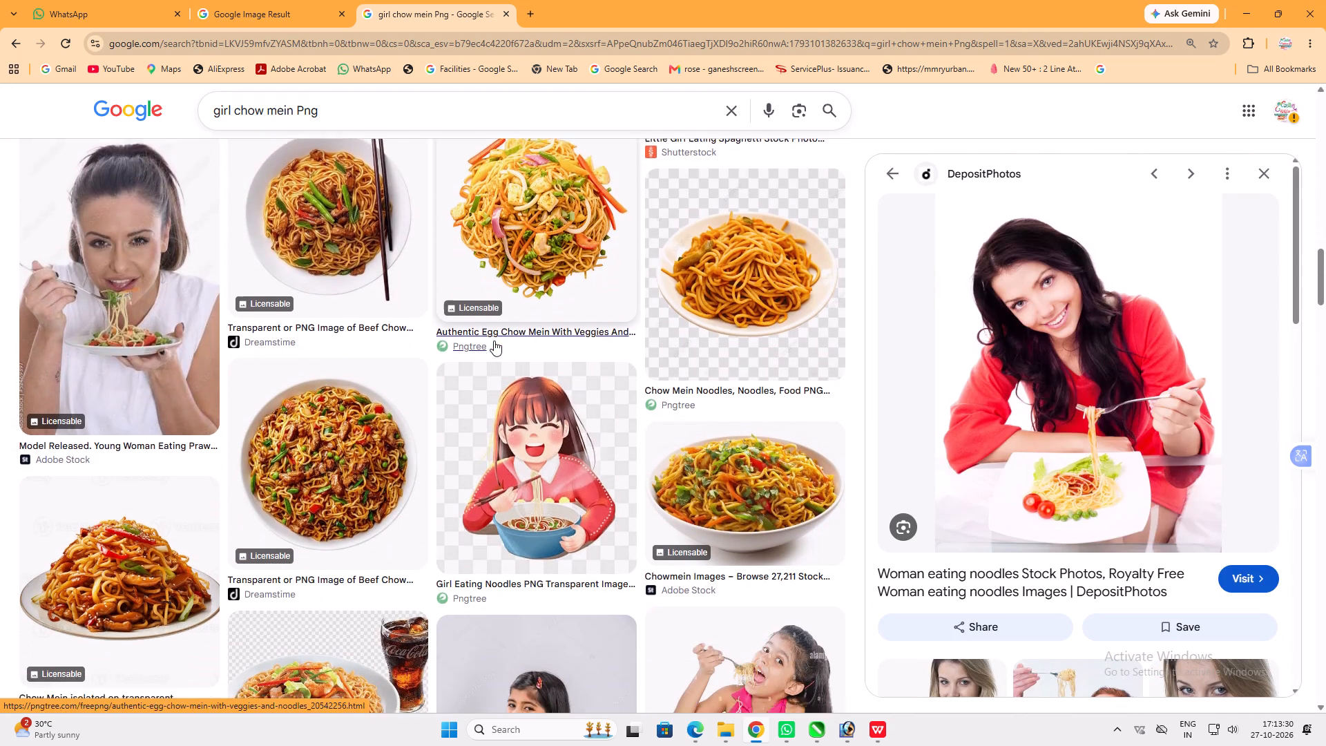
scroll(494, 341, "down", 4)
left_click(780, 624)
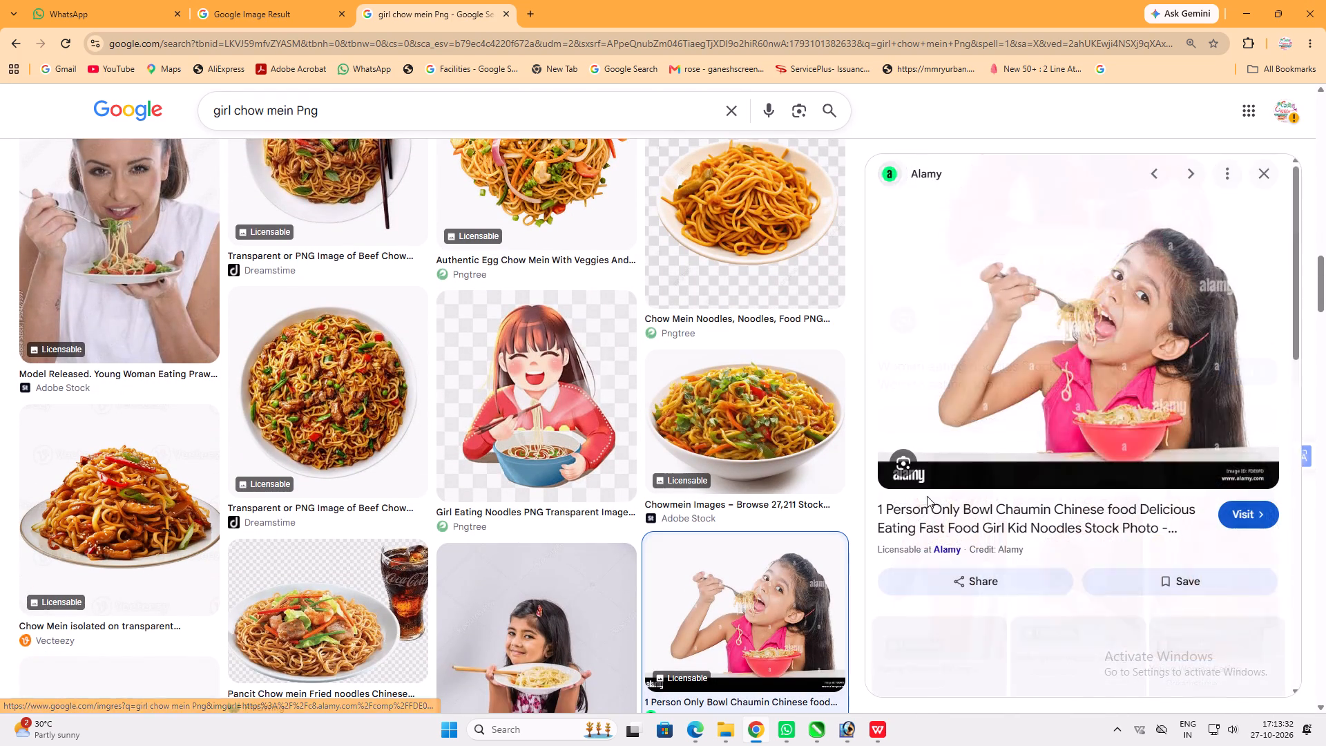
scroll(1045, 325, "down", 3)
scroll(981, 459, "down", 1)
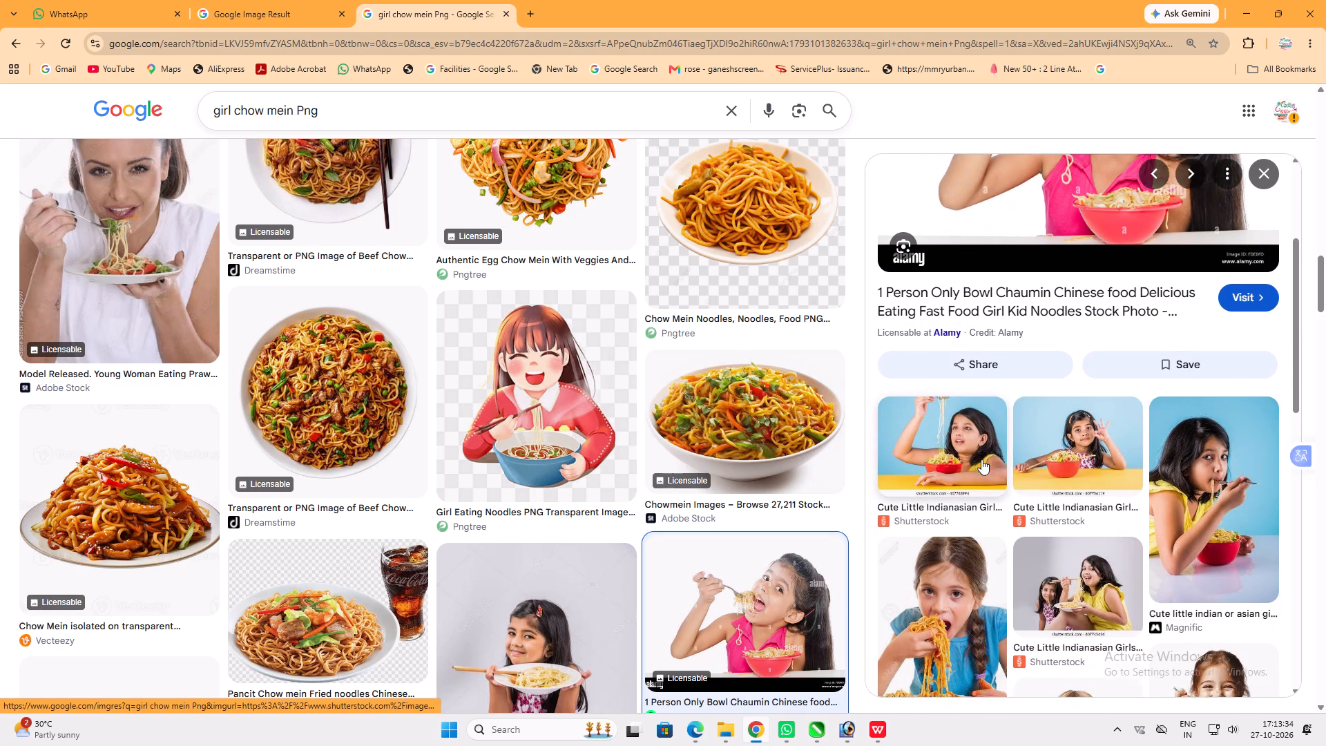
scroll(988, 449, "up", 5)
scroll(1070, 331, "down", 4)
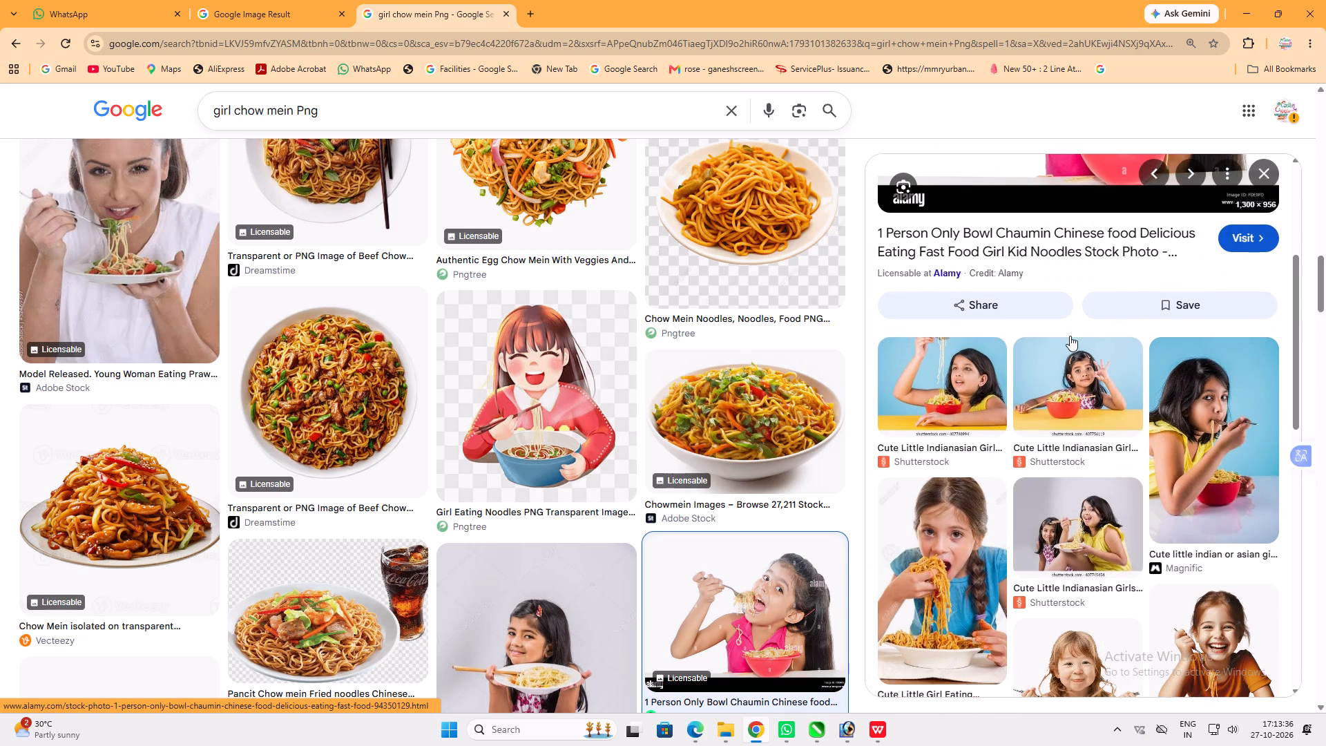
scroll(1068, 346, "down", 2)
scroll(1086, 446, "down", 2)
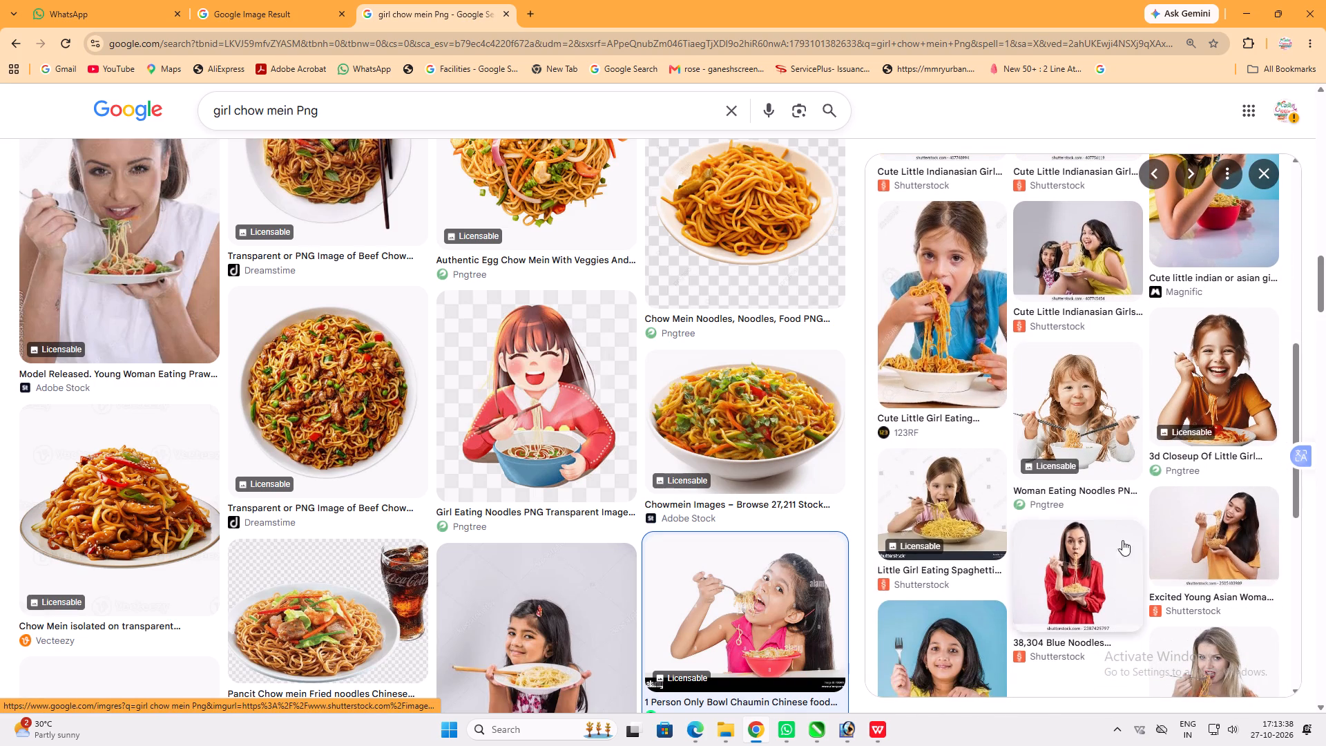
Preview the Shutterstock photo of the woman in red eating noodles and examine its related images.
left_click(1093, 557)
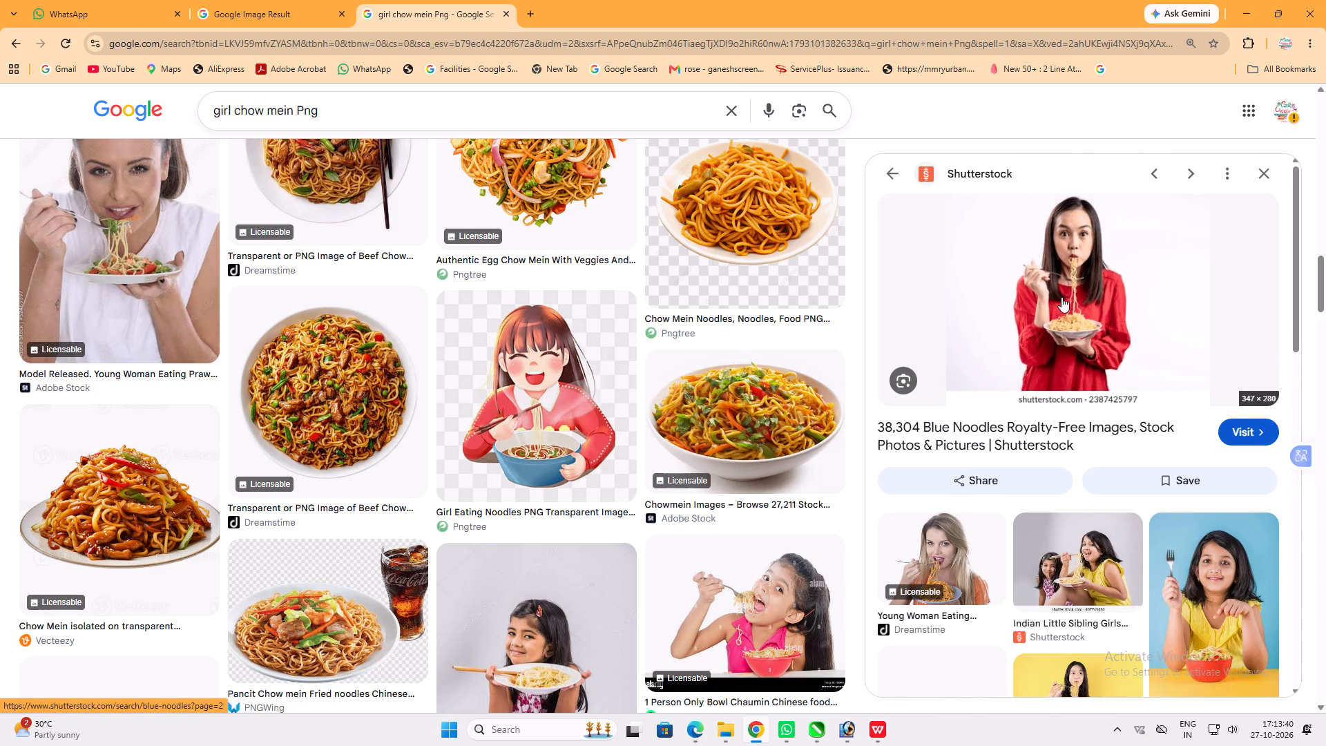
scroll(1061, 295, "down", 8)
scroll(1077, 315, "up", 4)
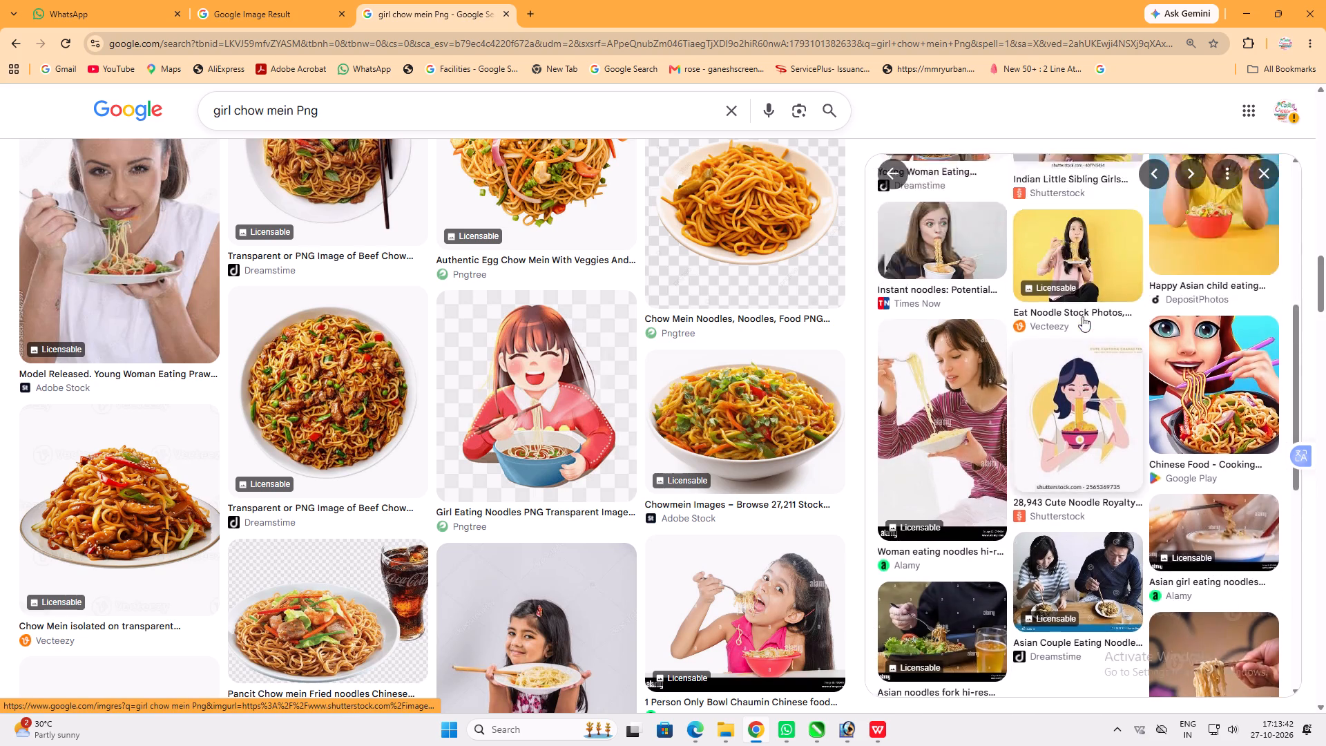
Preview the DepositPhotos picture of the girl in yellow with a red noodle bowl and expand its full set of related images.
left_click(1190, 358)
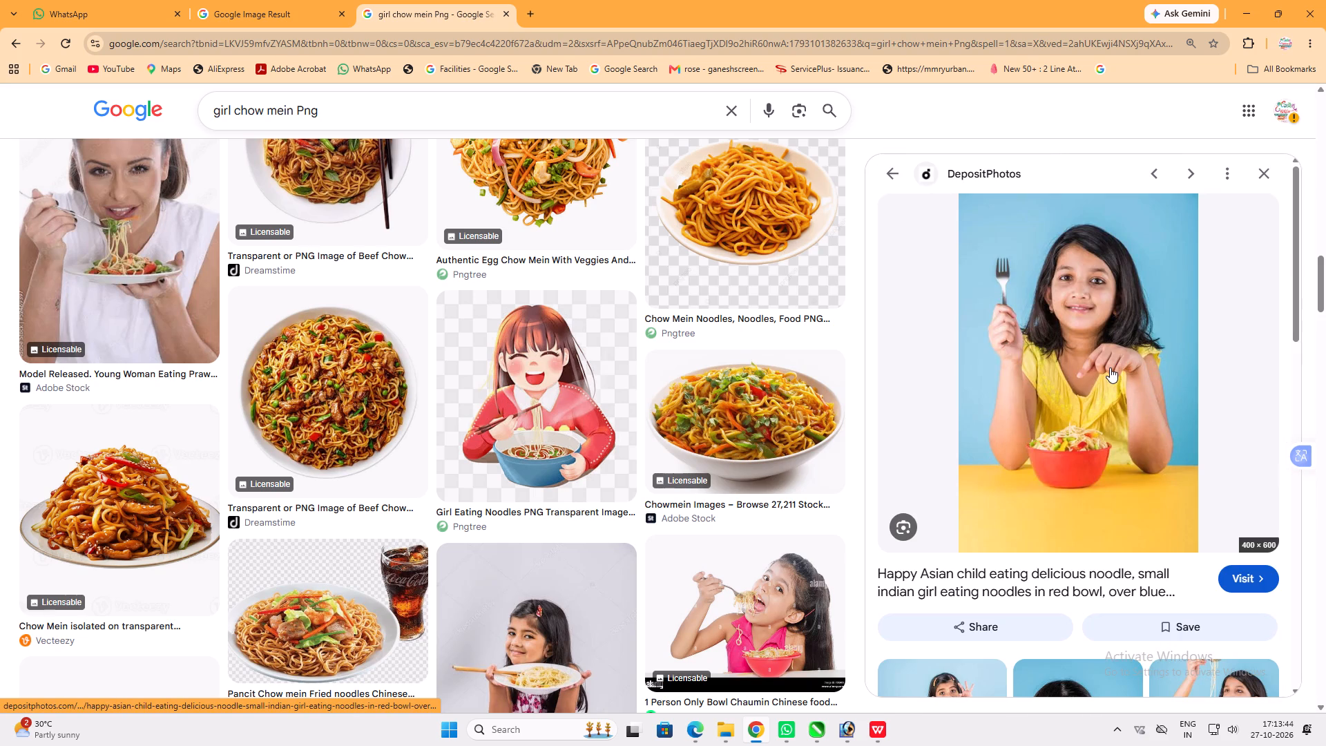
scroll(1104, 367, "down", 12)
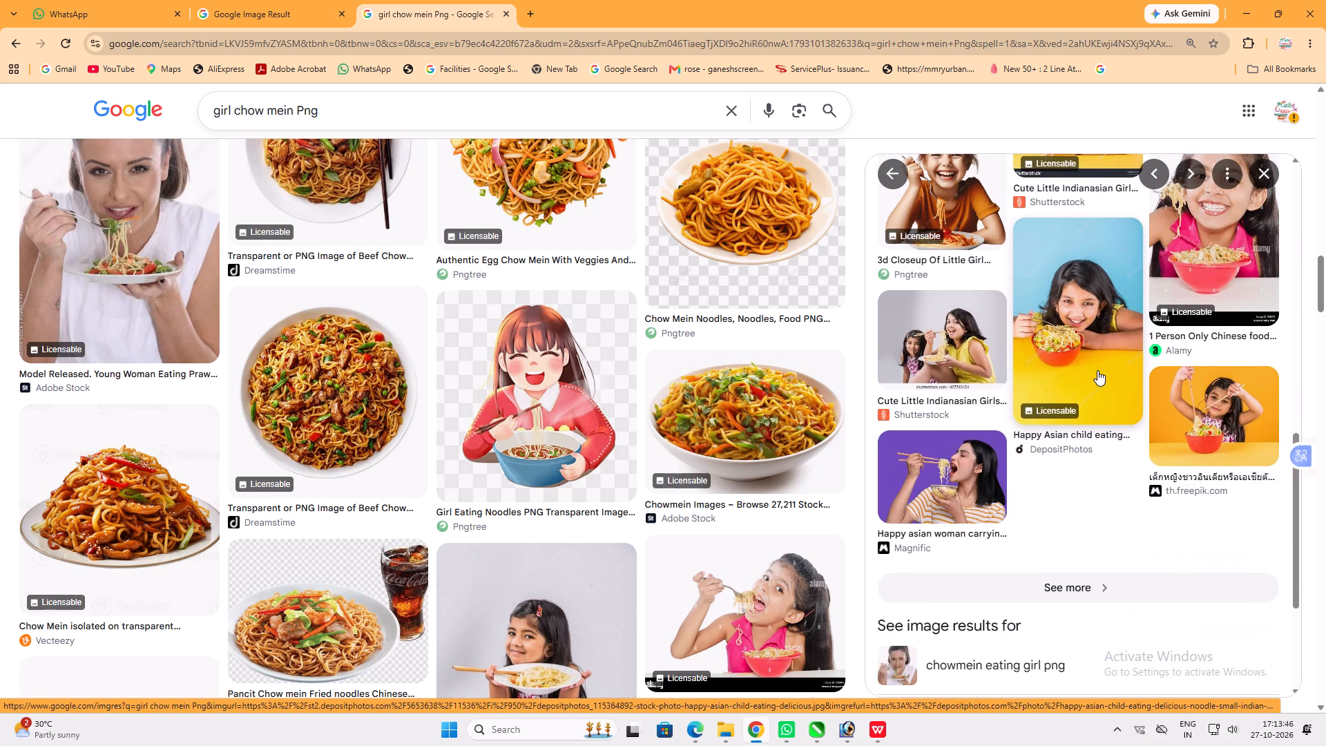
scroll(1162, 519, "down", 4)
left_click(1026, 365)
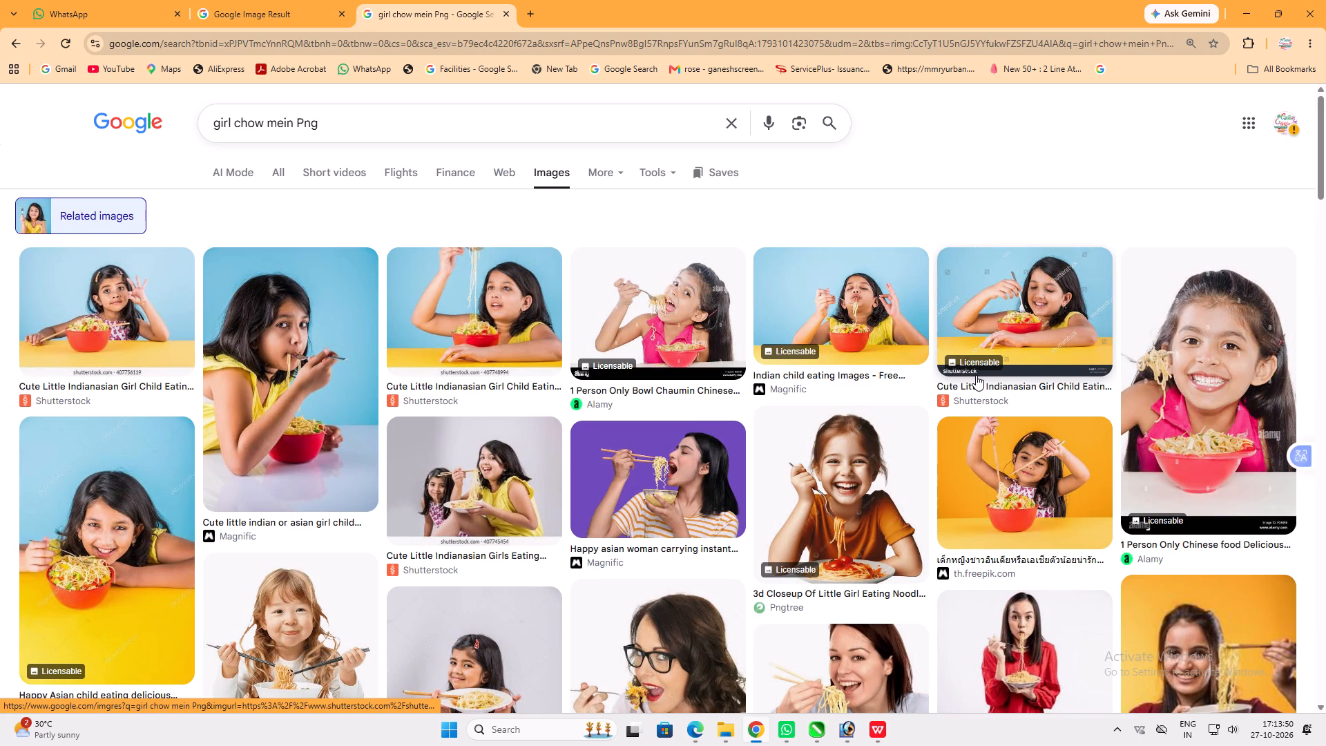
Look through the expanded related images, preview the DepositPhotos woman in red with a plate of noodles, and examine its related images.
scroll(941, 374, "down", 1)
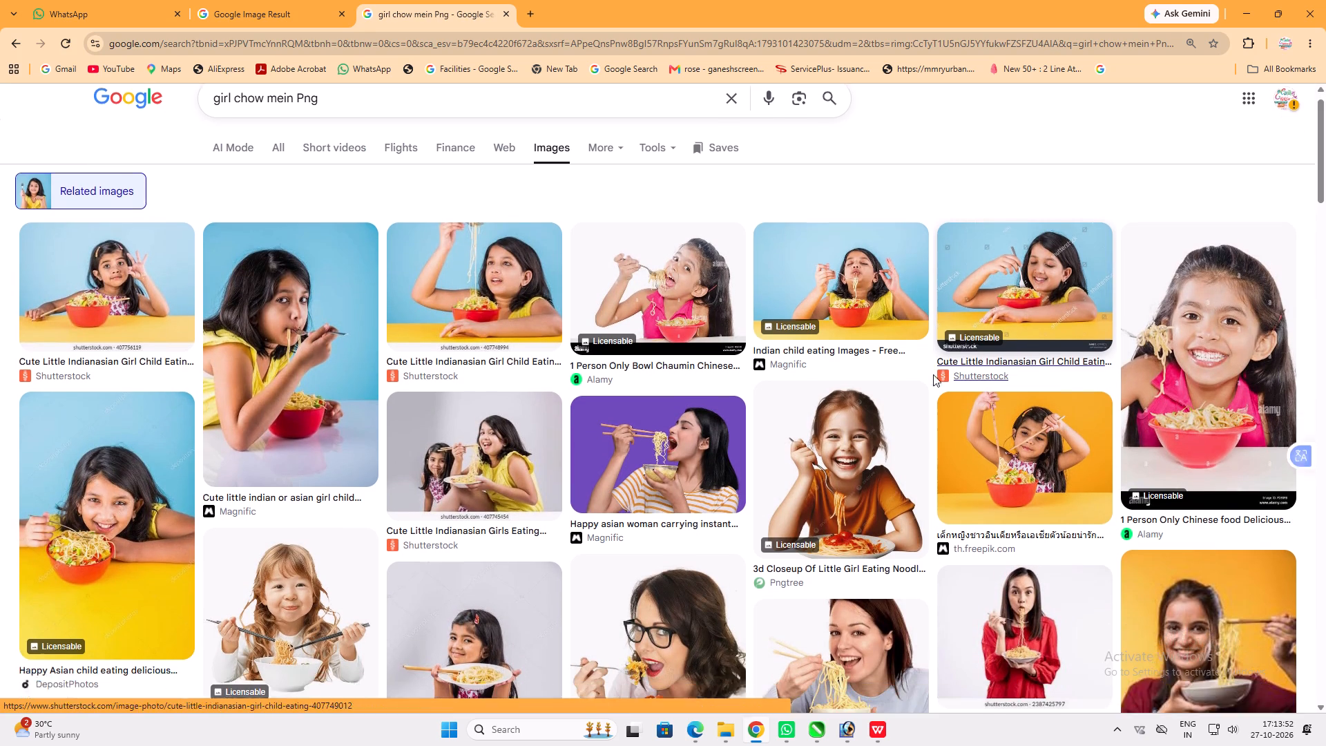
scroll(933, 374, "down", 1)
scroll(450, 408, "down", 5)
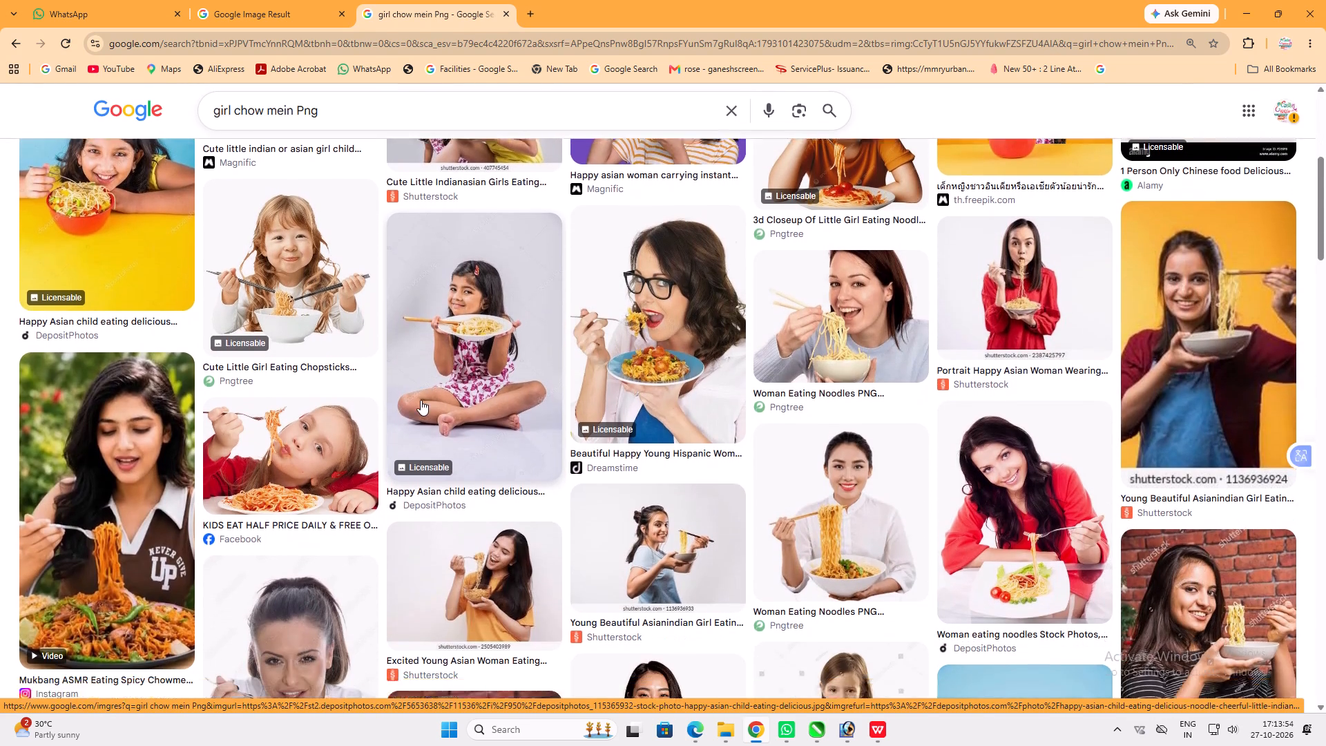
scroll(421, 400, "down", 2)
left_click(959, 222)
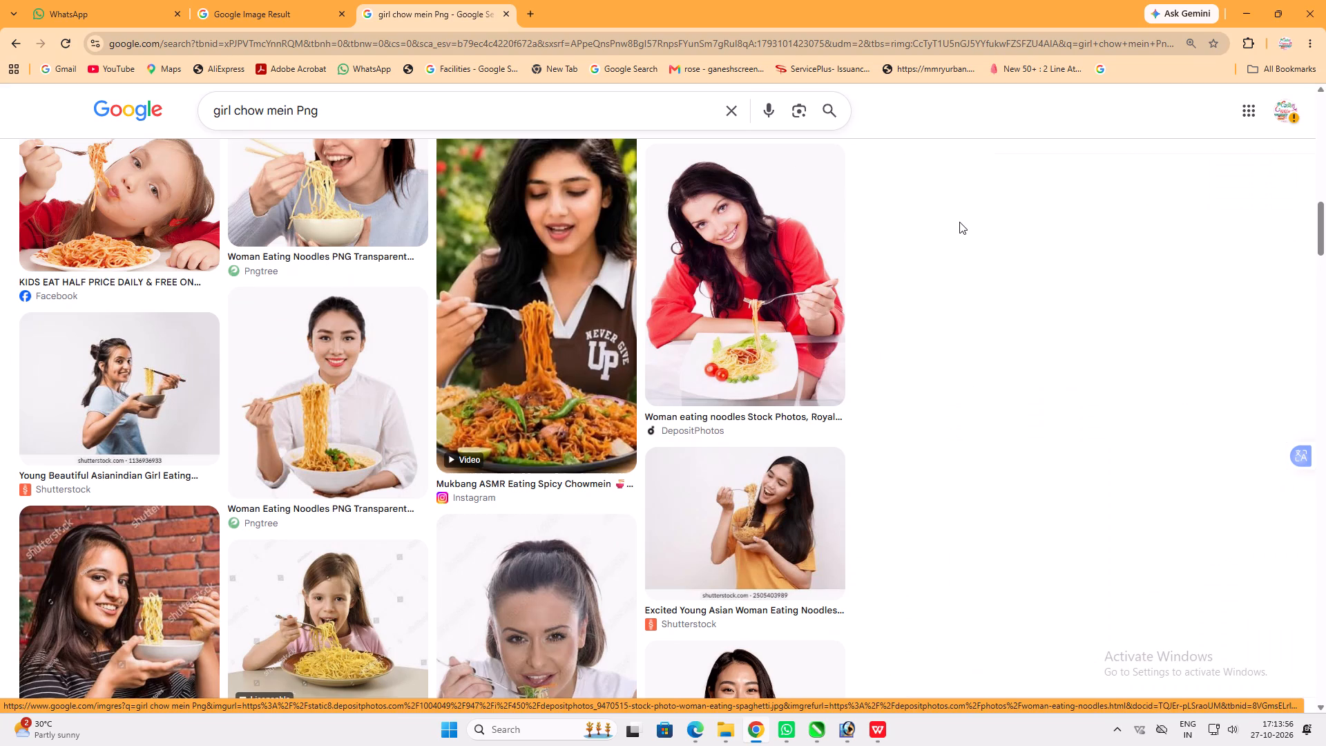
scroll(1048, 399, "down", 6)
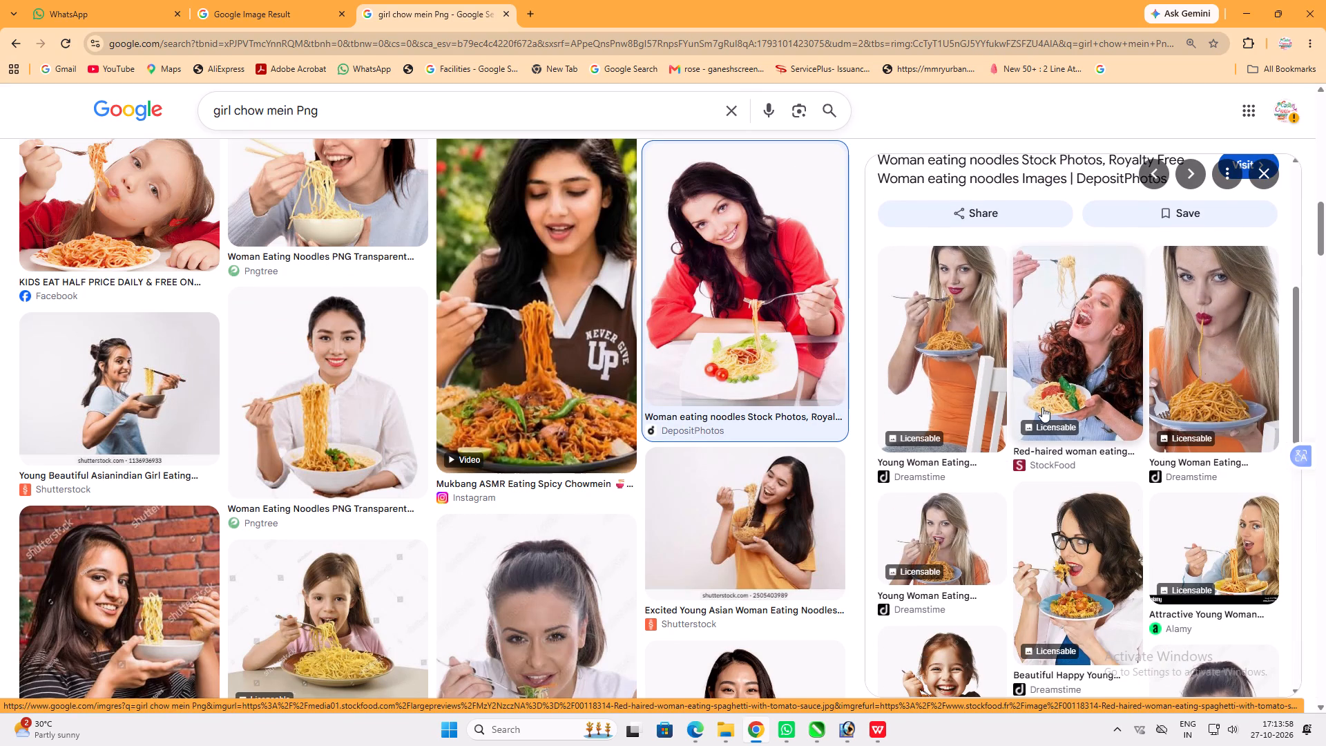
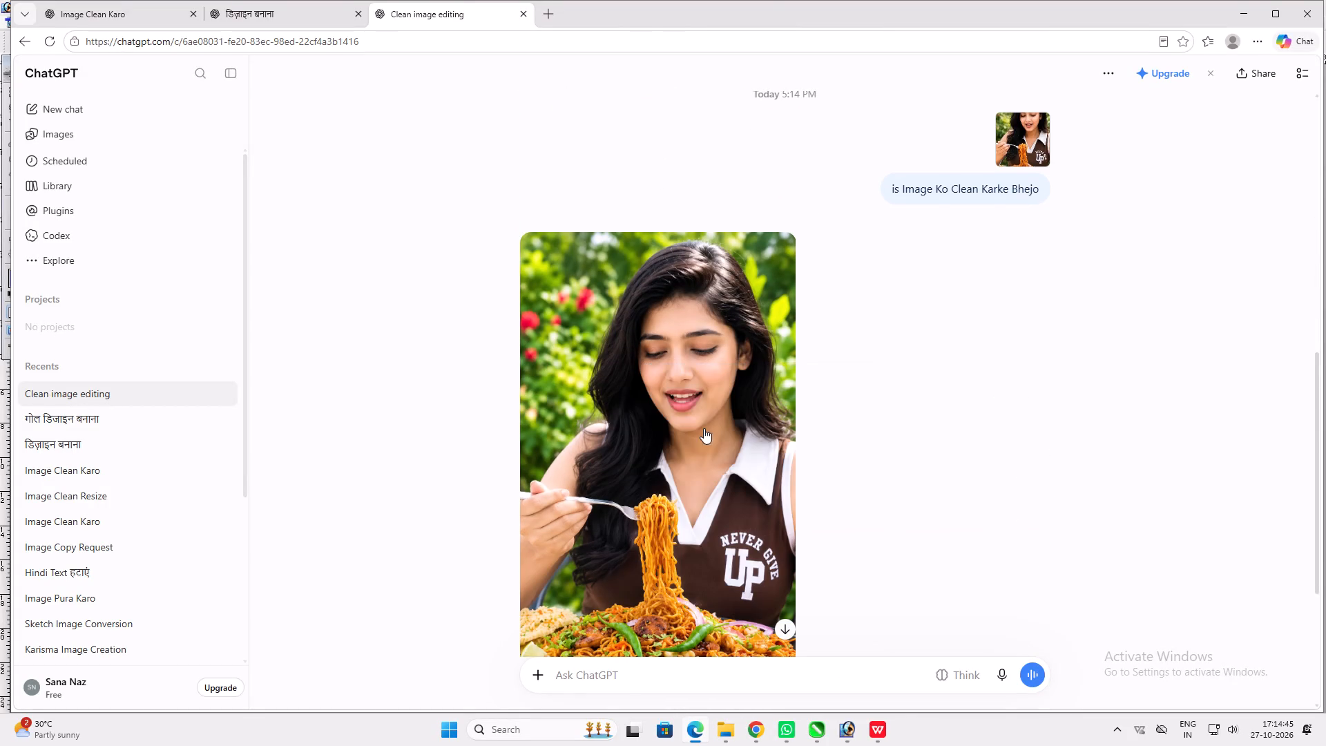
Switch to Photoshop, paste the copied noodle-eating girl image into the banner, and scale it to 55.5% at the end beyond the heading.
left_click(852, 745)
key("ctrl+v")
left_click_drag(637, 434, 896, 447)
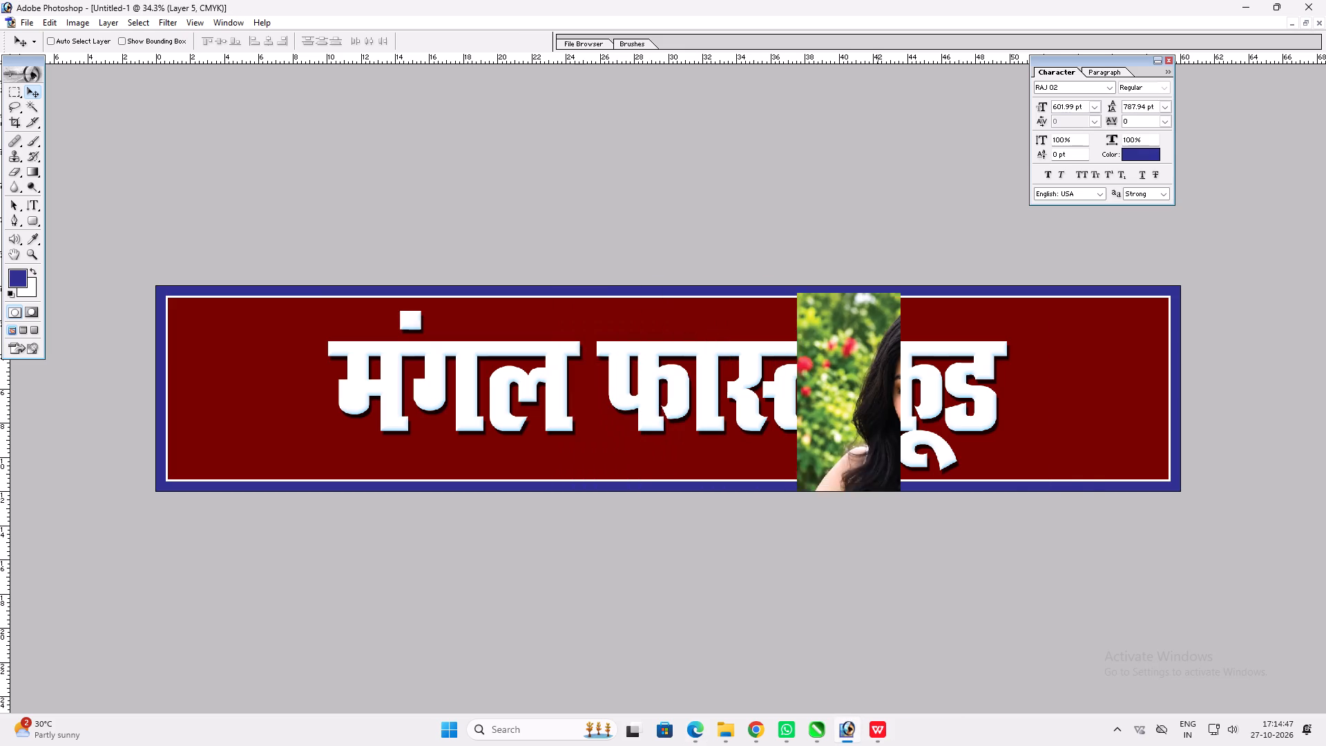
left_click_drag(896, 447, 1033, 439)
left_click_drag(1033, 438, 1032, 430)
scroll(1014, 455, "up", 3)
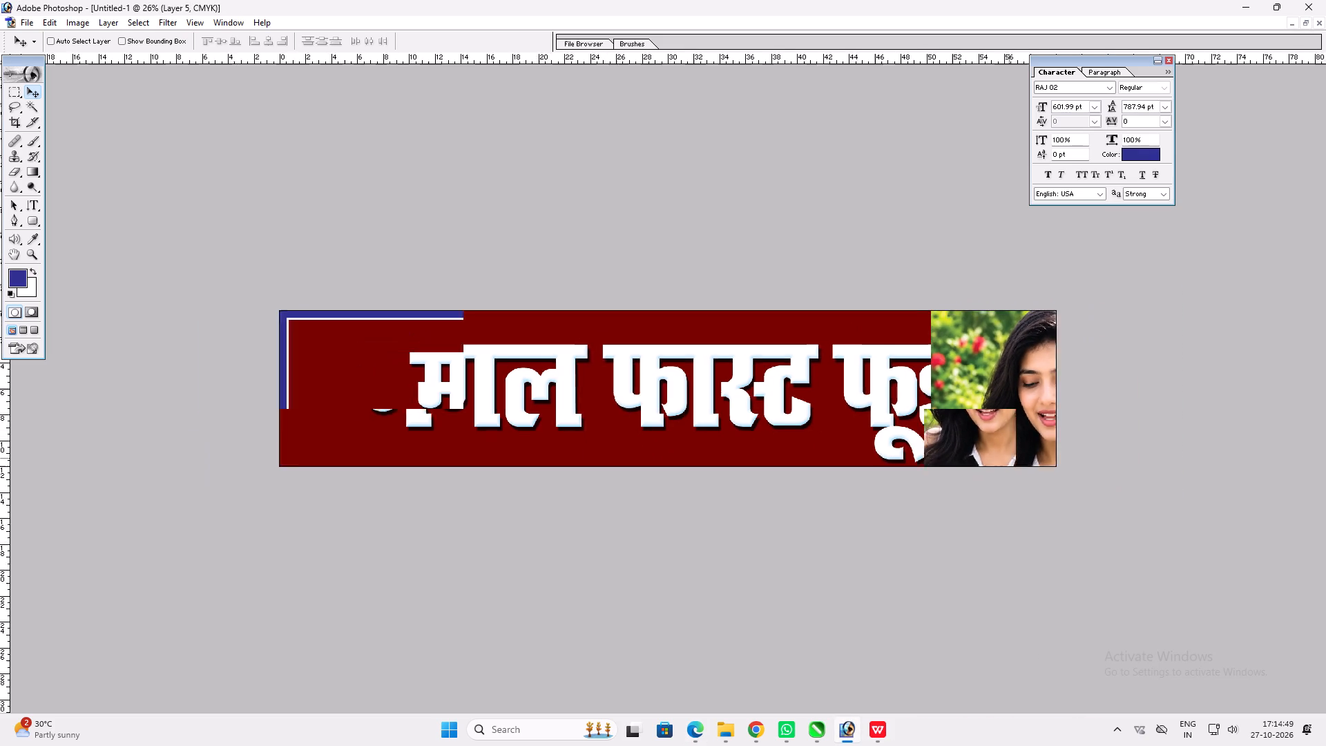
scroll(1009, 458, "up", 1)
key("ctrl+t")
left_click_drag(867, 597, 914, 463, "shift")
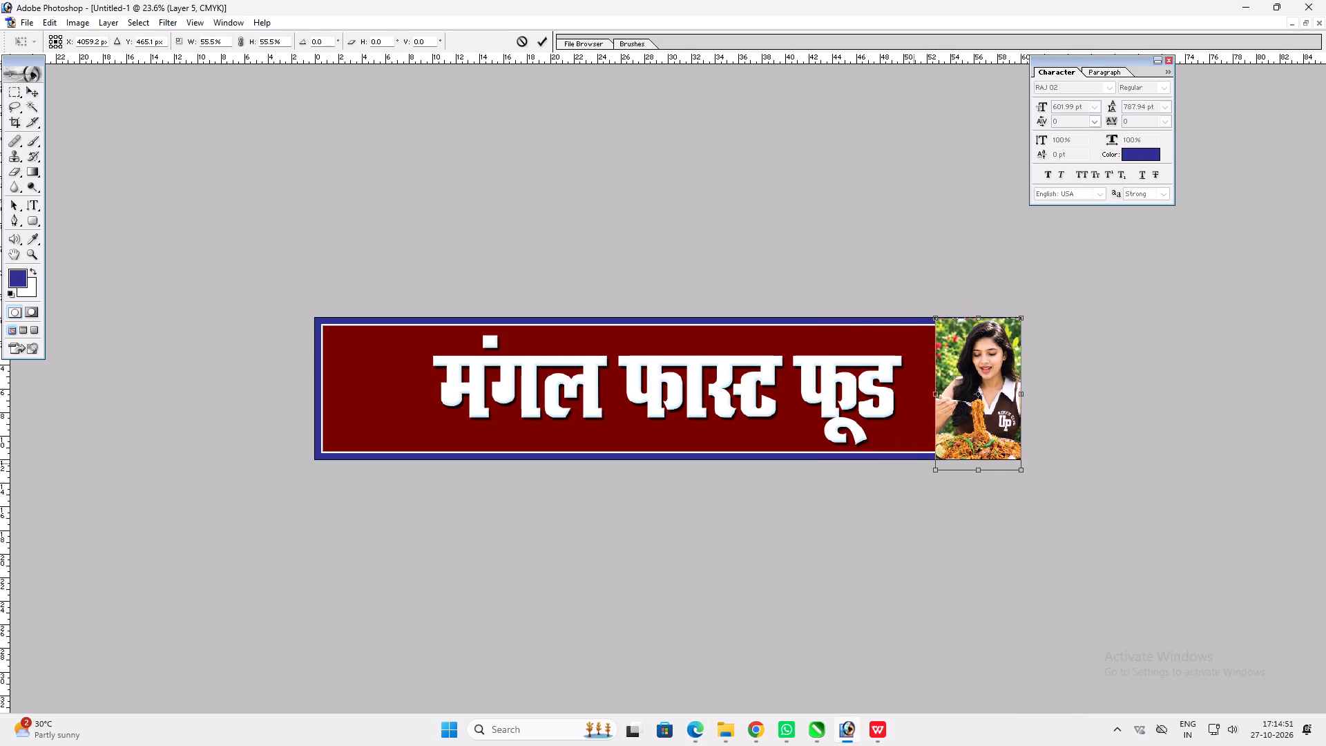
left_click(936, 448, "shift")
key("shift+Return")
Send the girl's photo behind the blue and white border, just above the maroon background, and nudge it inside the frame.
key("ctrl+shift+bracketleft")
key("ctrl+bracketright")
key("ctrl+bracketright")
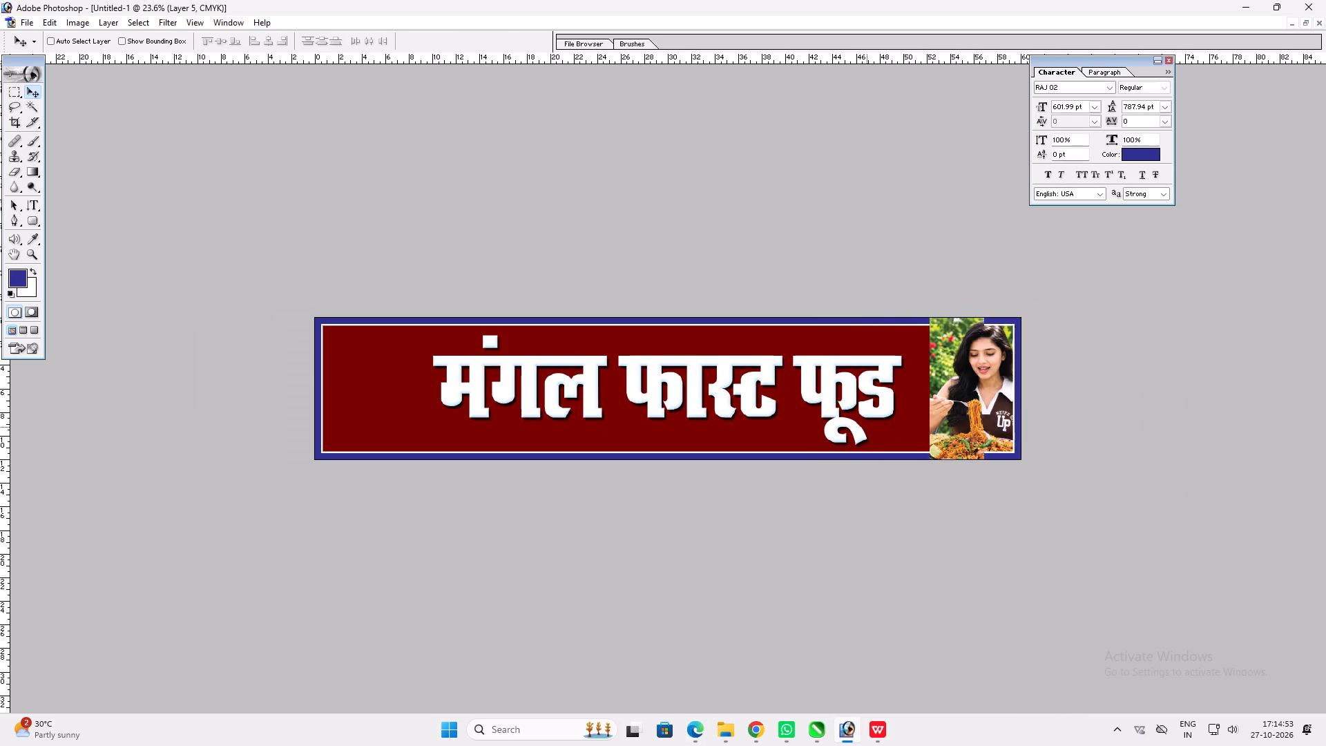
key("ctrl+bracketleft")
key("ctrl+0")
type("vv")
left_click_drag(1155, 423, 1143, 420, "shift")
scroll(1195, 403, "up", 3)
Reduce the photo's height from its upper and lower edges to suit the inner frame.
key("ctrl+t")
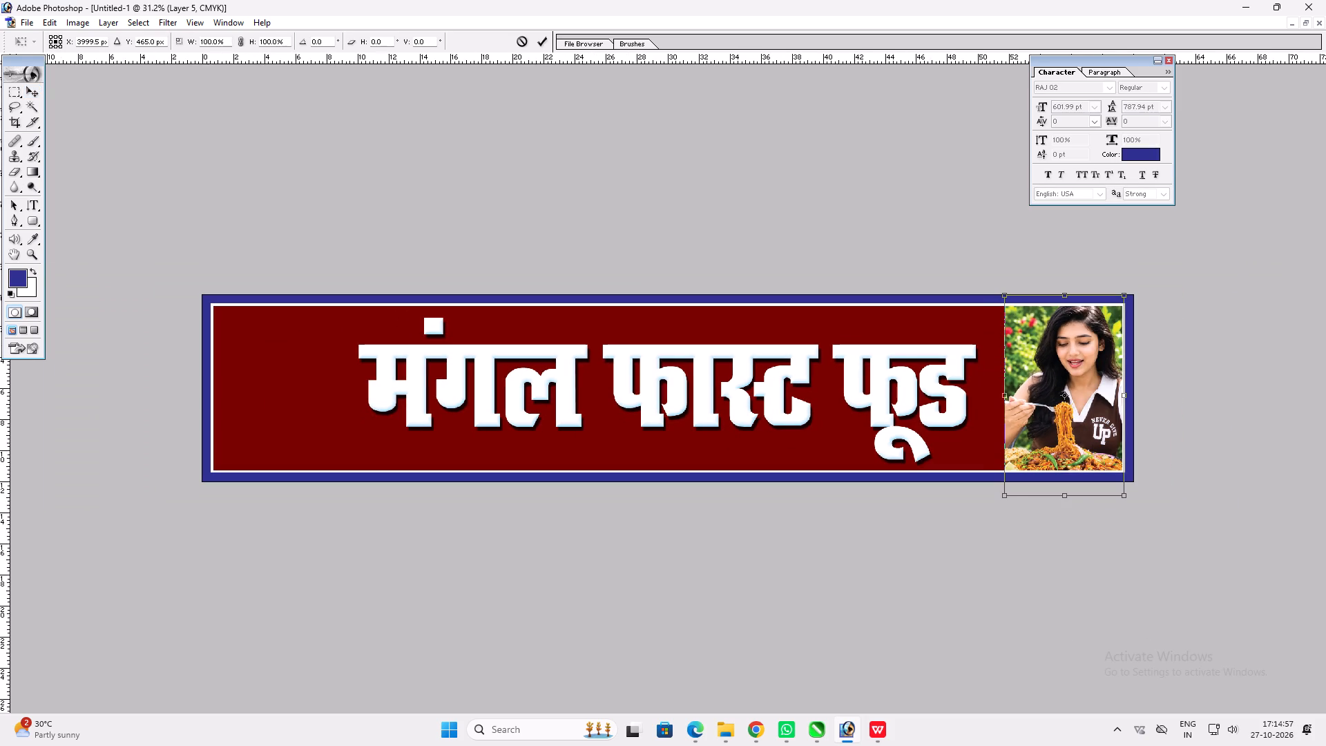
left_click_drag(1110, 294, 1090, 302, "shift")
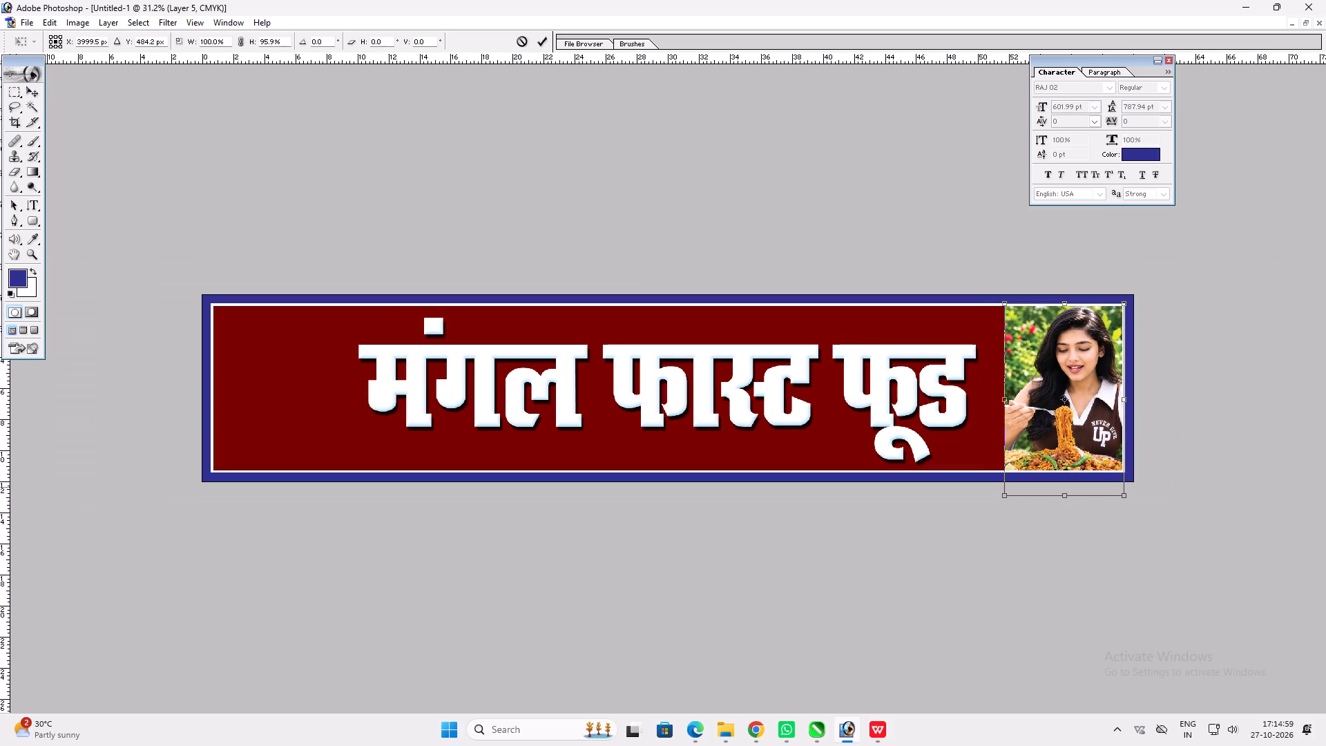
left_click_drag(1104, 497, 1109, 477, "shift")
key("Return")
key("v")
key("ctrl+0")
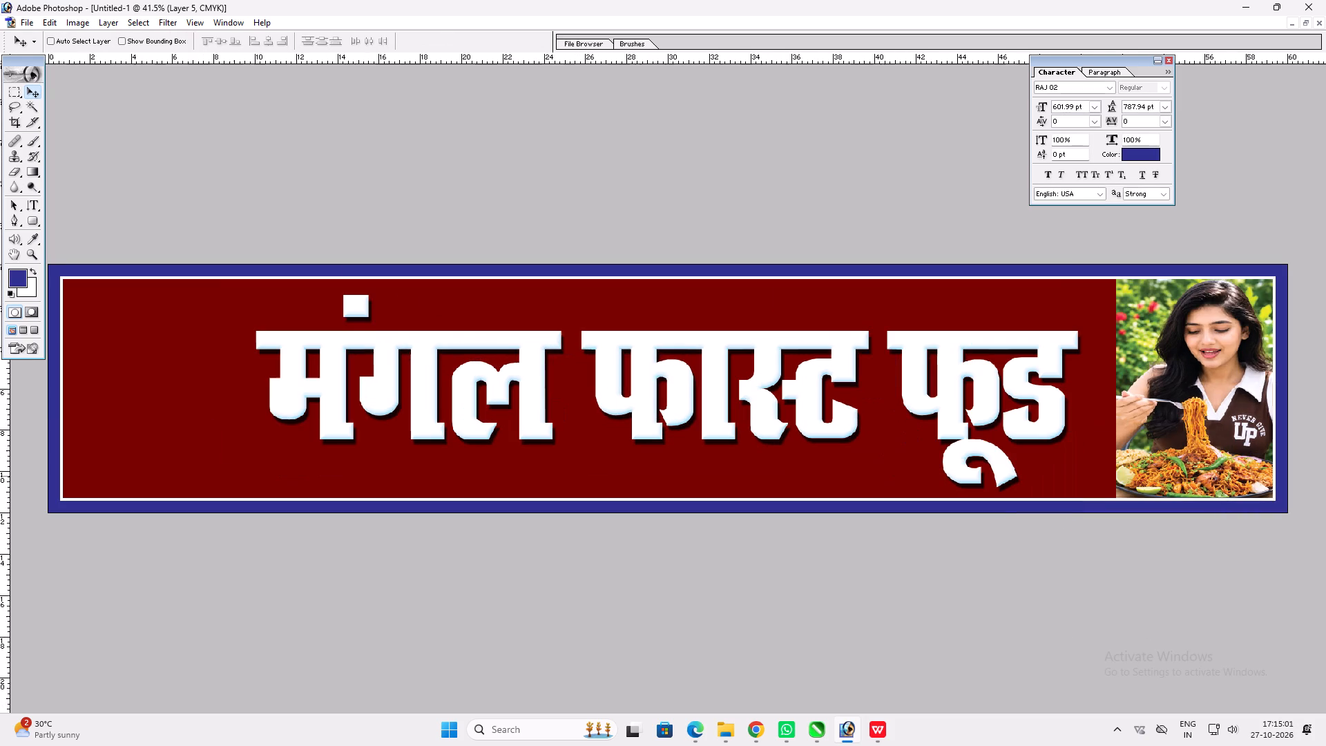
Fade the photo's edge beside the heading into the maroon background using a soft 200-size Eraser.
key("e")
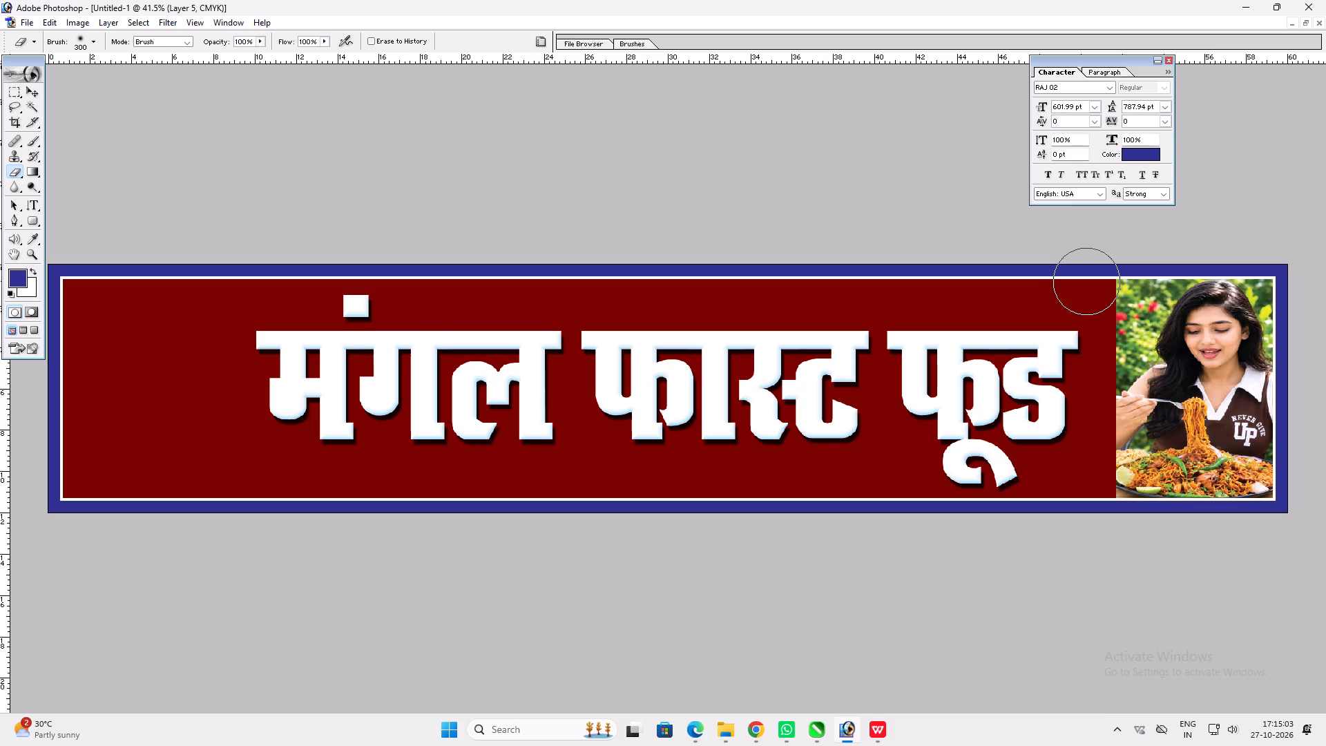
key("bracketleft")
key("bracketleft")
left_click_drag(1102, 272, 1095, 373)
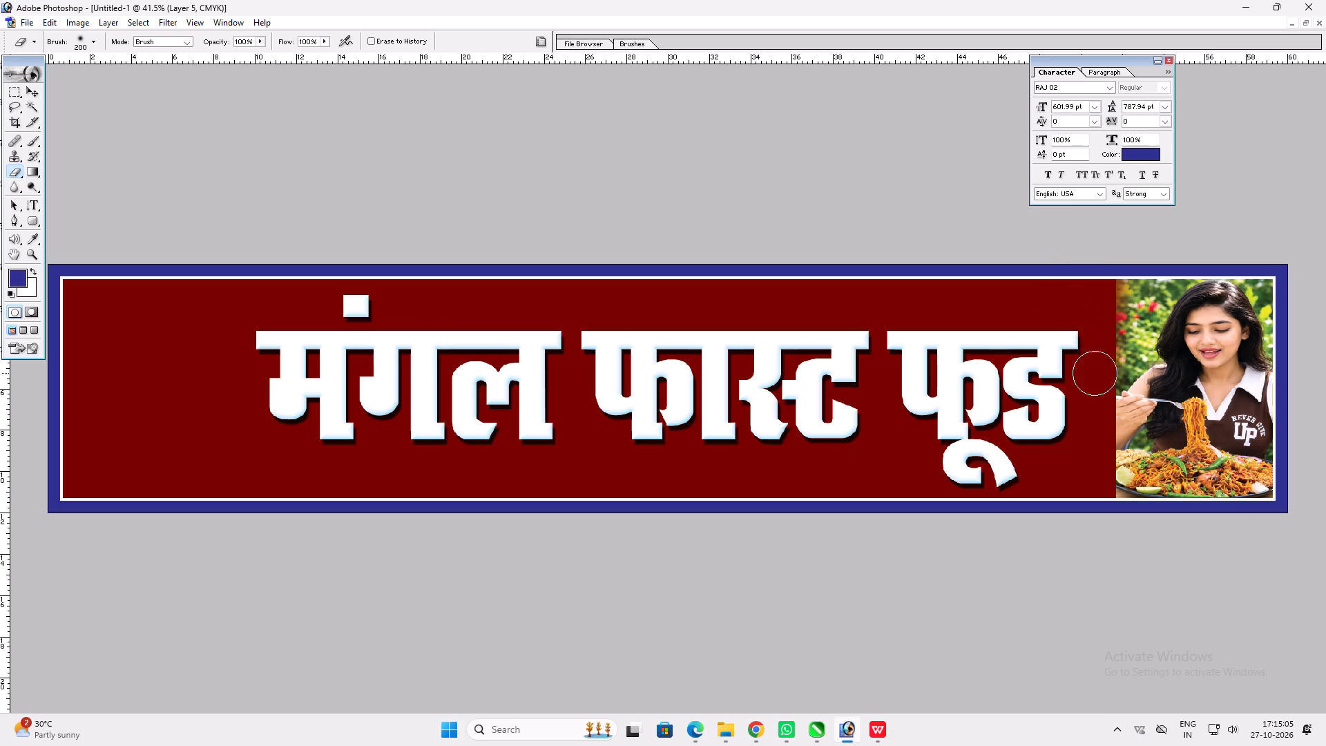
left_click_drag(1095, 373, 1097, 362)
left_click_drag(1102, 271, 1099, 363)
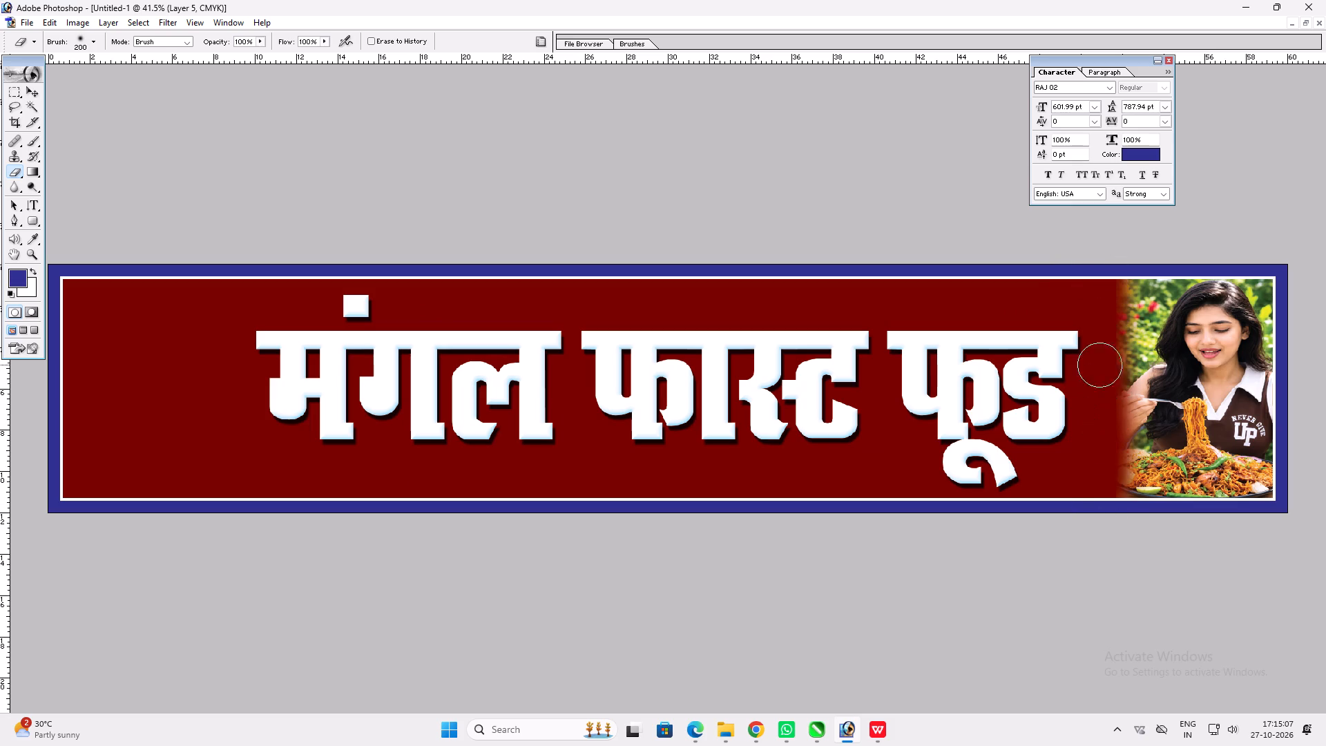
left_click_drag(1099, 363, 1108, 508)
Widen the girl's photo slightly toward the heading by extending its faded edge.
key("ctrl+t")
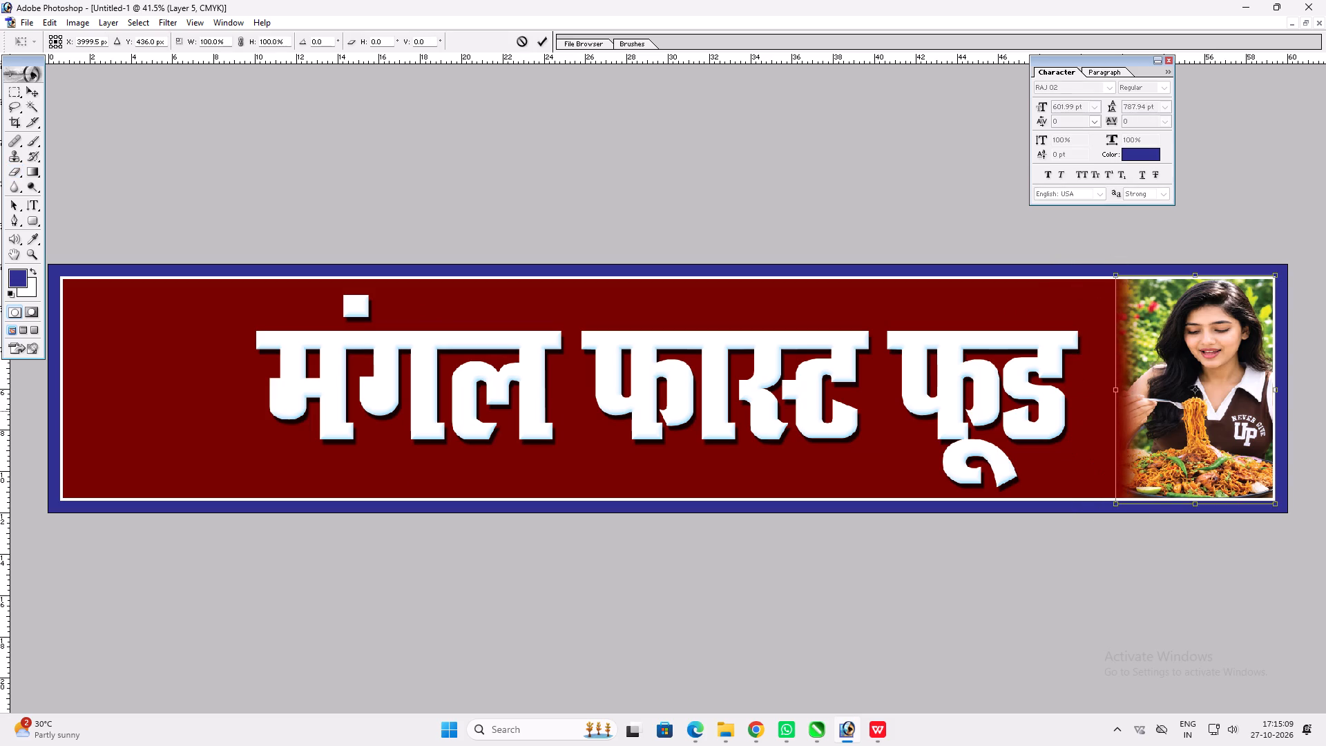
left_click_drag(1107, 382, 1097, 376, "shift")
left_click_drag(1113, 377, 1095, 378, "shift")
key("shift+Return")
key("v")
key("ctrl+t")
key("Return")
key("v")
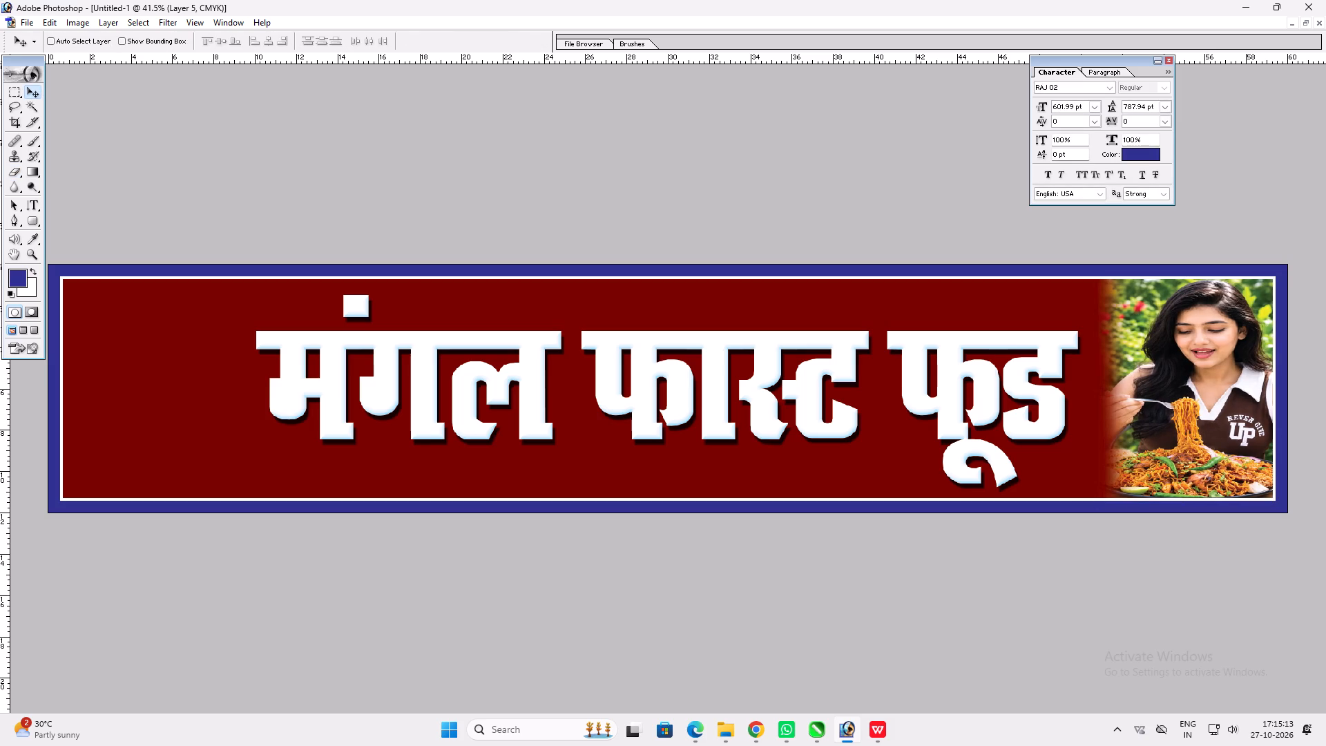
Stretch the मंगल फास्ट फूड heading upward to 101.9% height, and apply a further 100.9% height scaling.
left_click(957, 358, "ctrl")
key("ctrl+t")
left_click(953, 303, "shift")
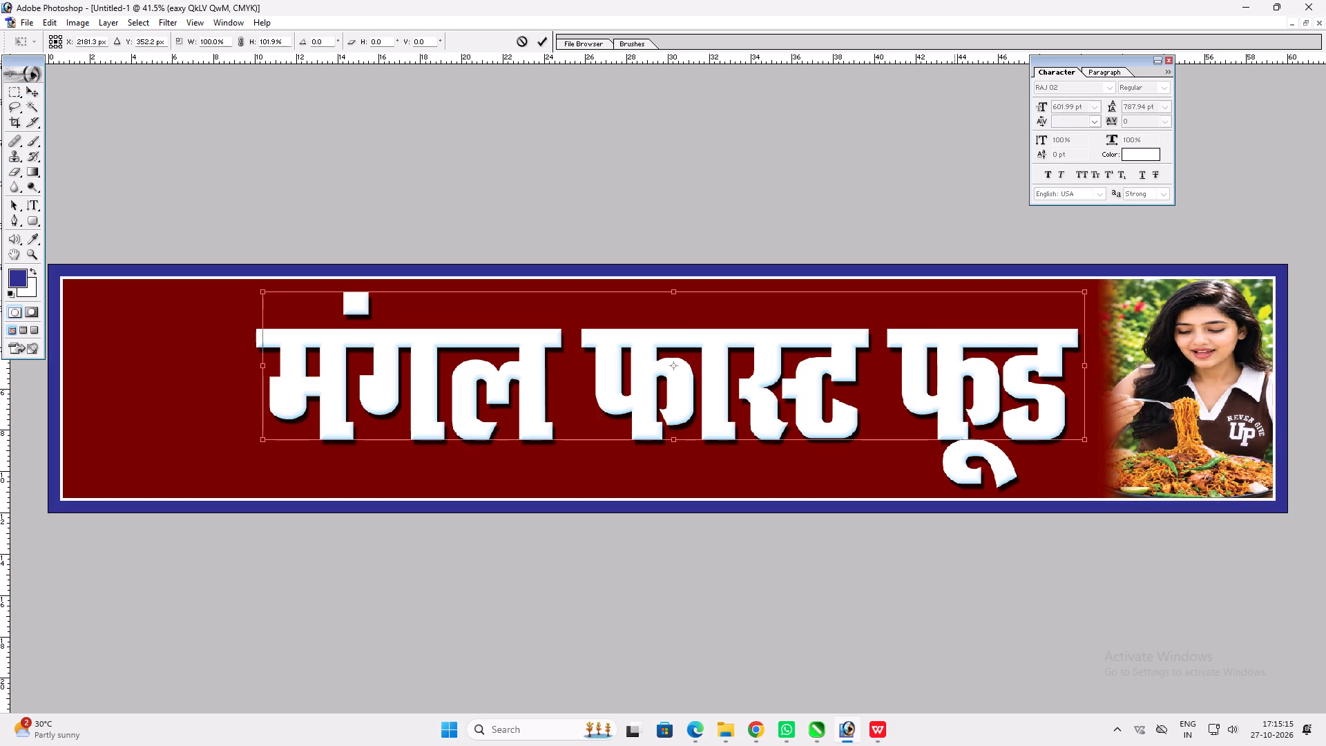
key("Return")
type("vv")
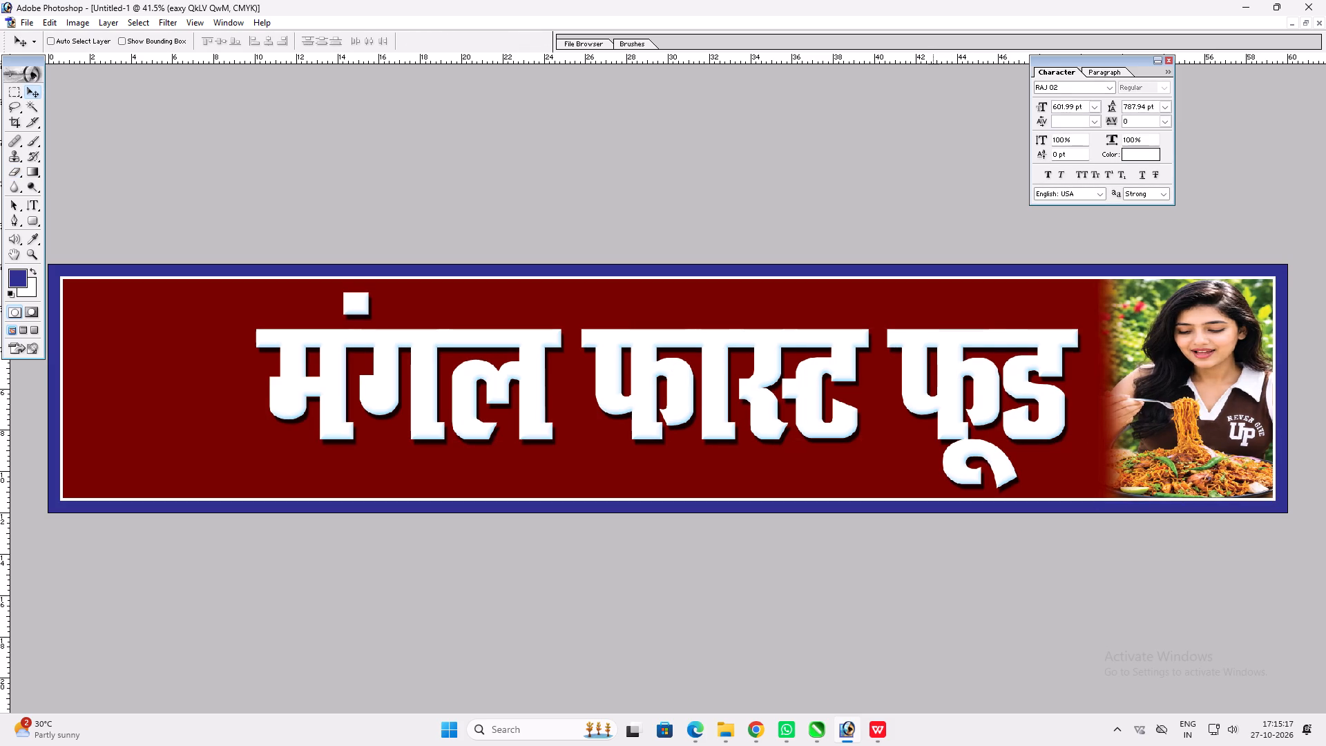
key("ctrl+t")
left_click_drag(910, 289, 917, 287, "shift")
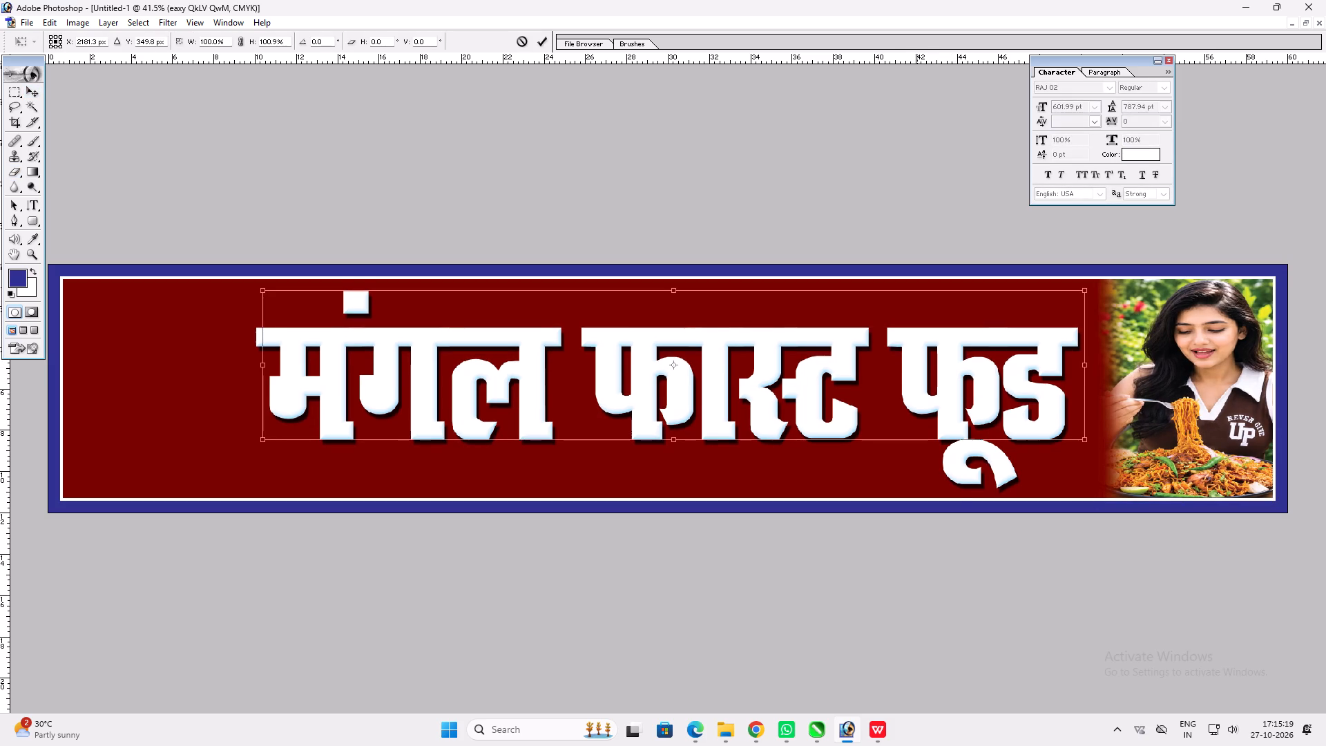
key("shift+Return")
key("v")
scroll(913, 336, "up", 2)
key("ctrl+t")
key("Return")
Scale the girl's photo to 98.1% width, keeping its height at 100%.
left_click(1064, 354, "ctrl")
key("ctrl+t")
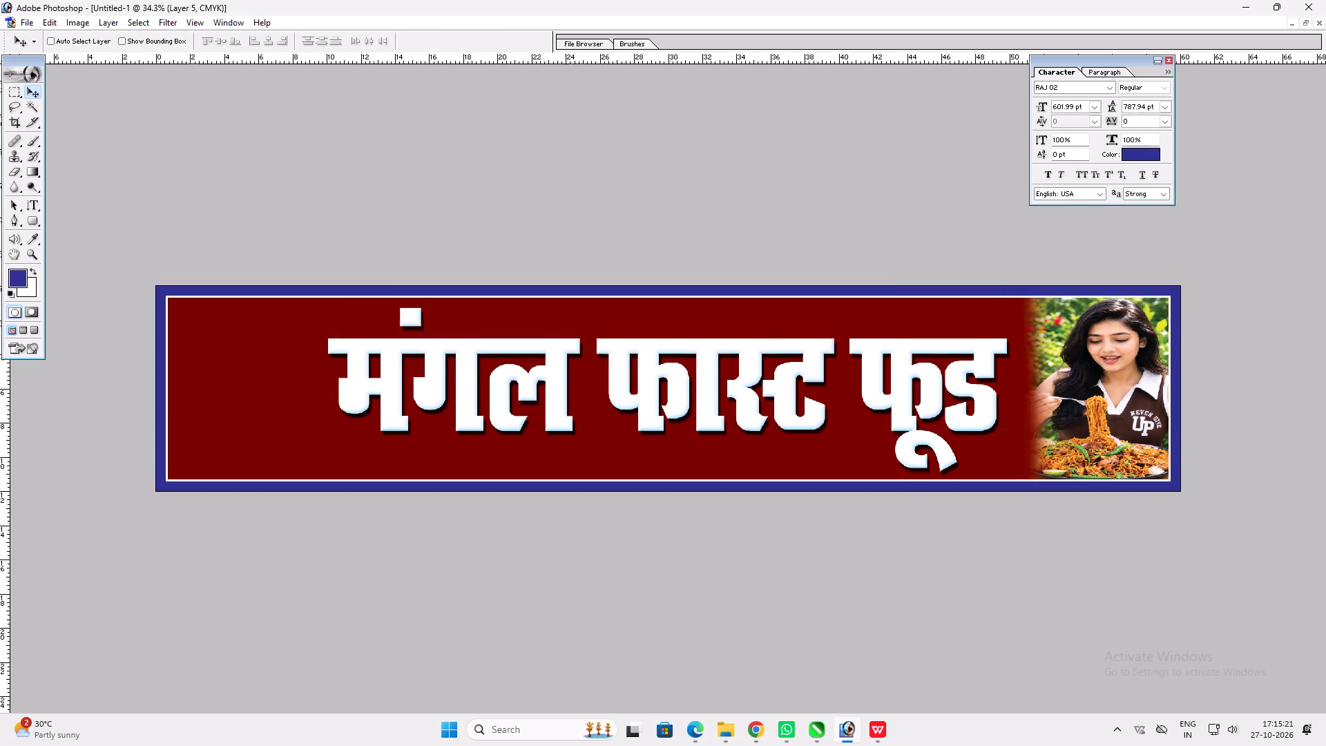
left_click(1172, 352, "shift")
left_click(1024, 357, "shift")
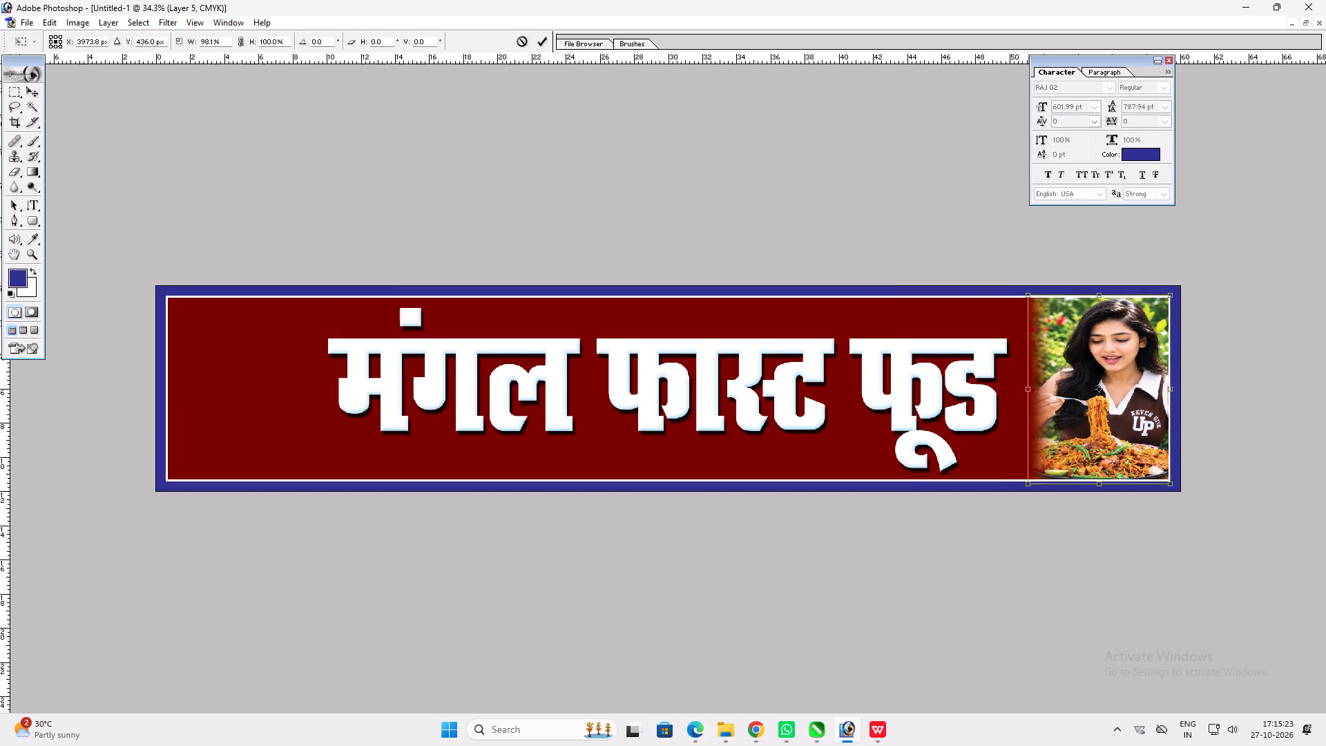
key("shift+Return")
Select the मंगल फास्ट फूड heading's text layer.
key("ctrl+plus")
key("space")
key("space")
left_click_drag(911, 424, 879, 381)
key("v")
right_click_drag(853, 423, 867, 429)
key("space")
left_click(876, 432)
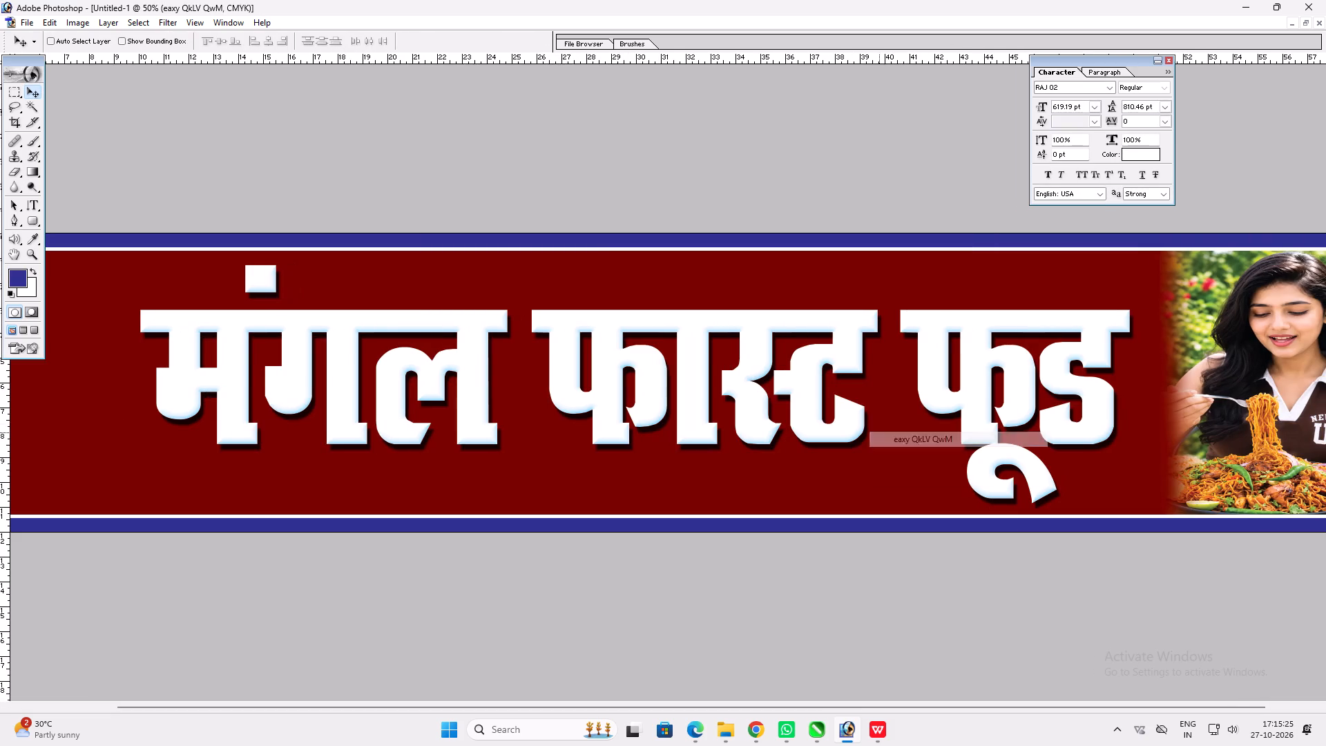
key("v")
key("v")
key("space")
key("space")
right_click(1008, 368)
left_click_drag(1025, 373, 1033, 376)
key("v")
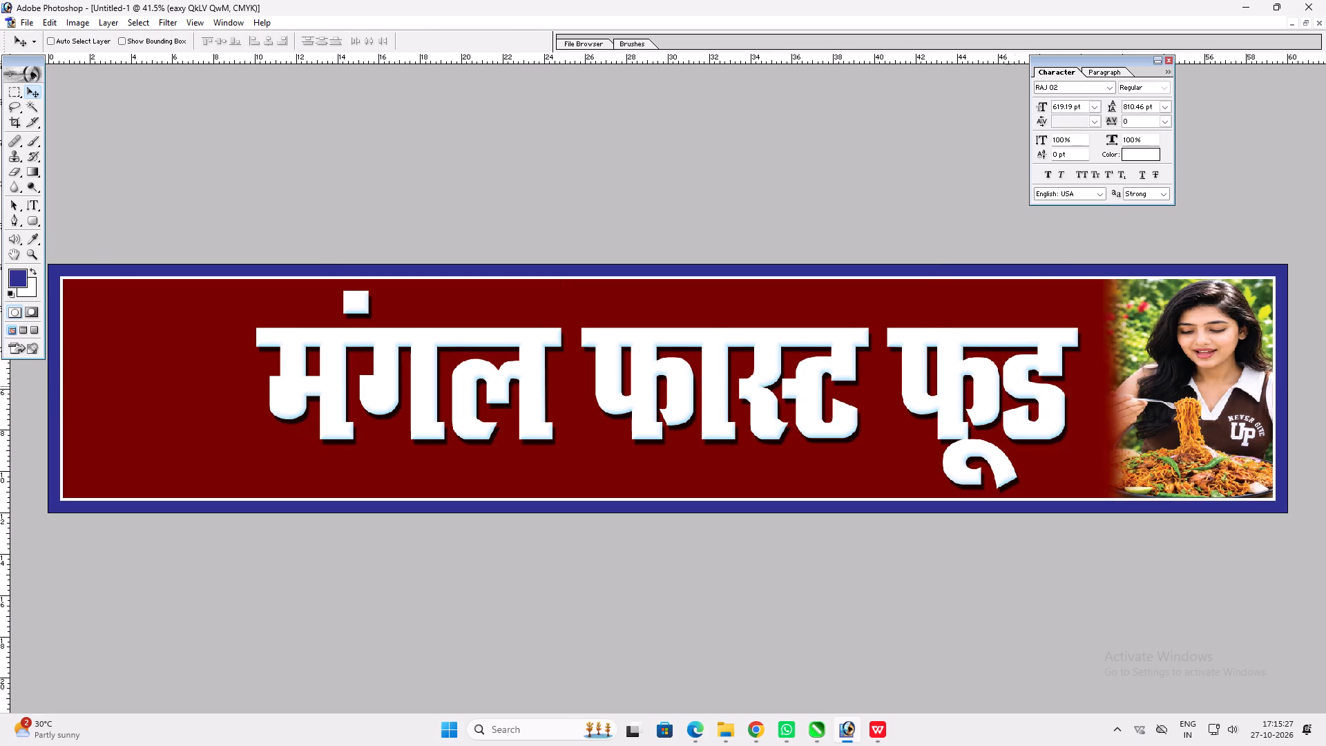
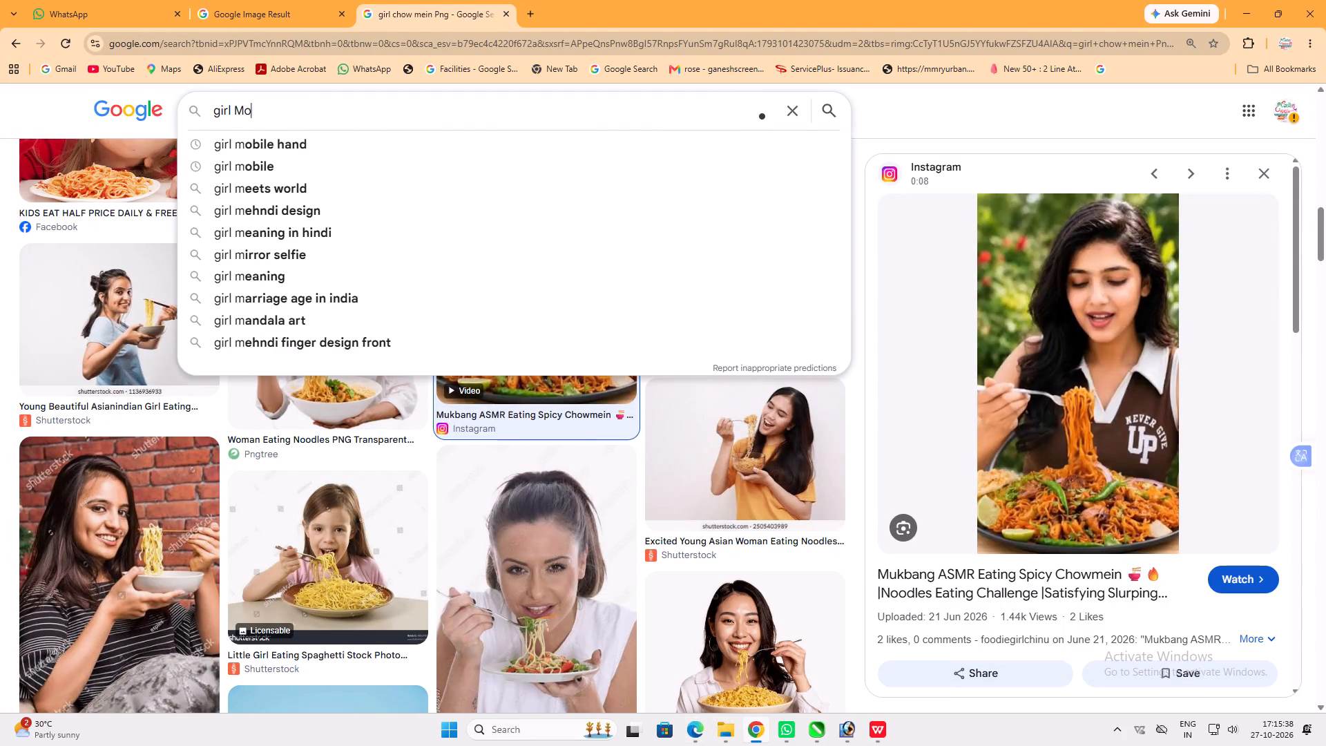
Search images for "girl Momas Png", and refine the search to "girl photo Momos Png".
type("mas Png")
key("space")
key("Return")
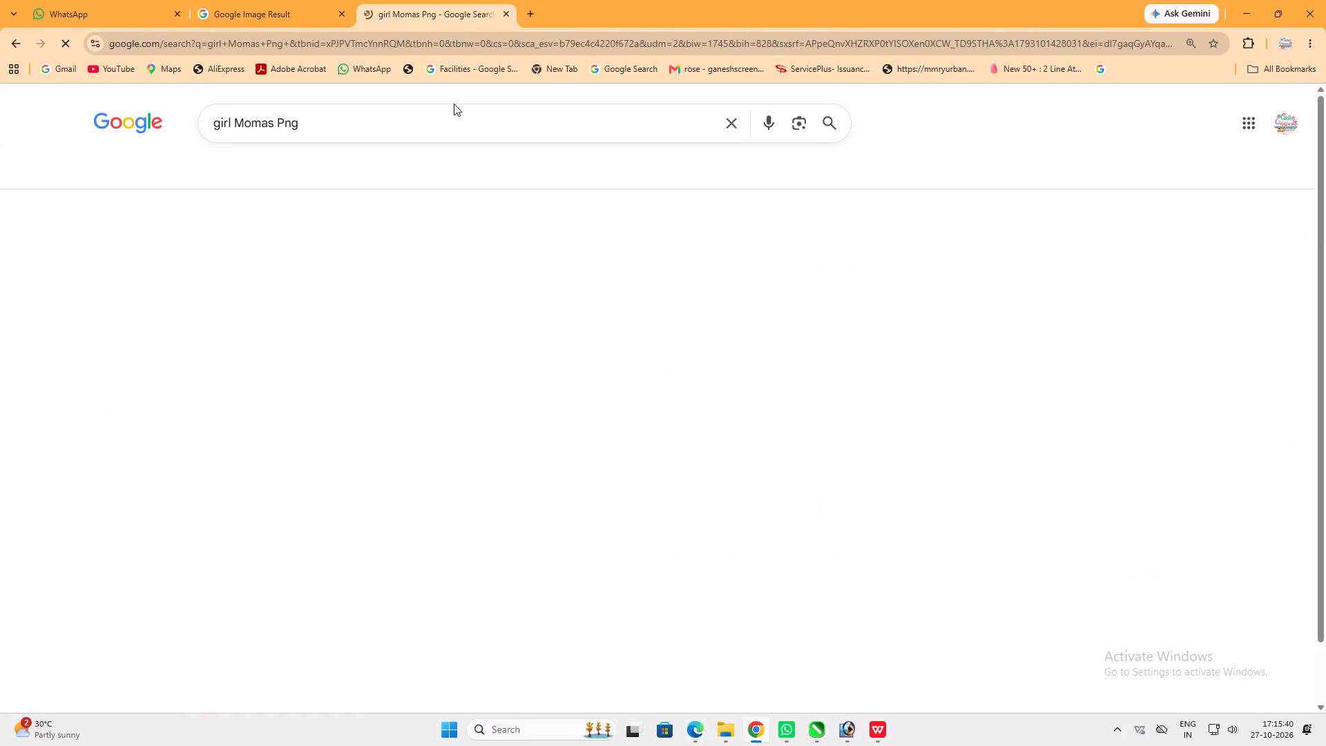
left_click_drag(419, 120, 102, 151)
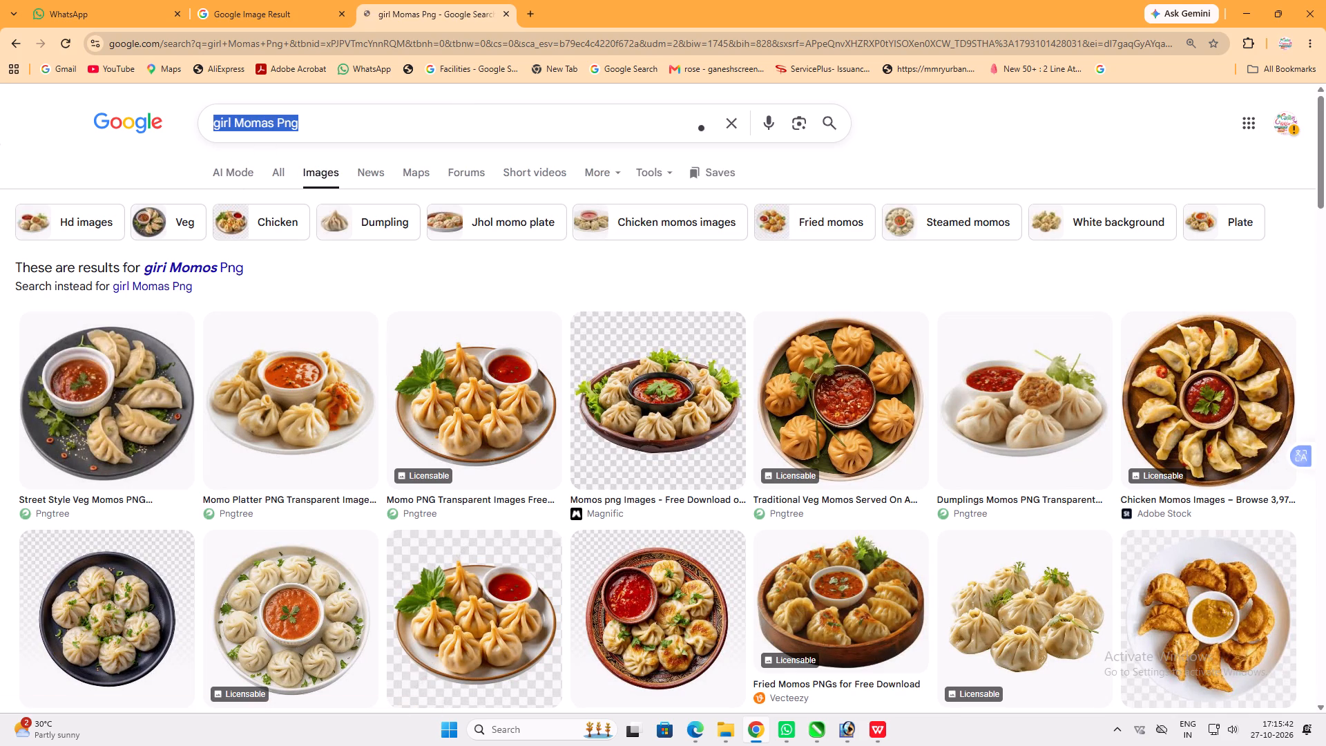
left_click(275, 126)
left_click(231, 122)
key("space")
type("photo")
key("Return")
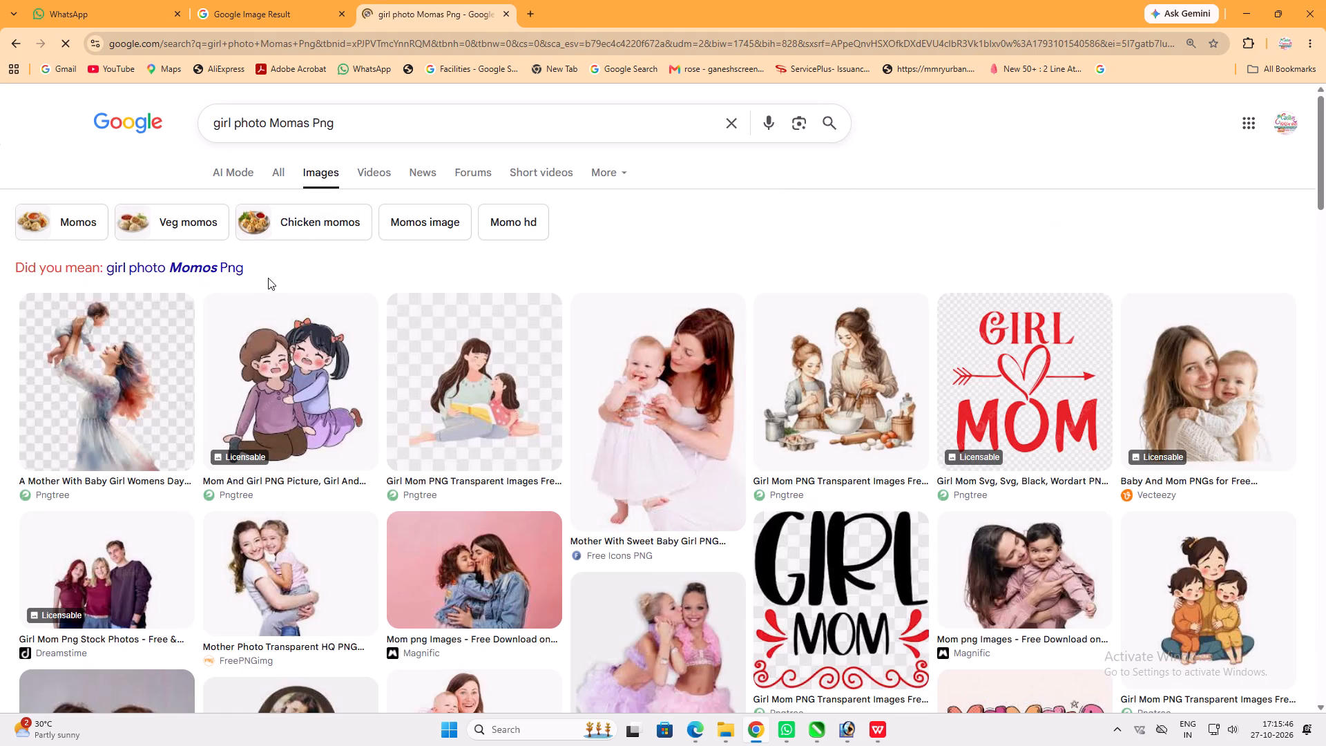
left_click(231, 271)
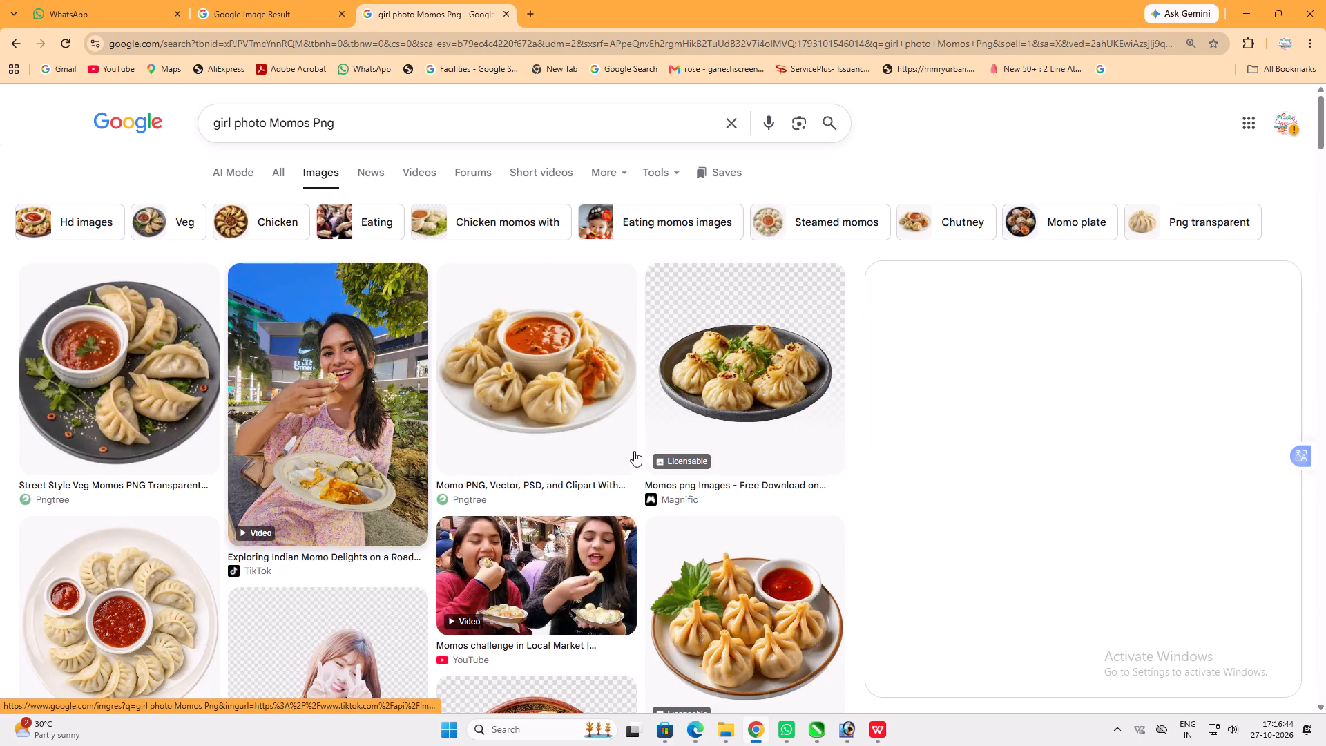
scroll(1086, 448, "down", 5)
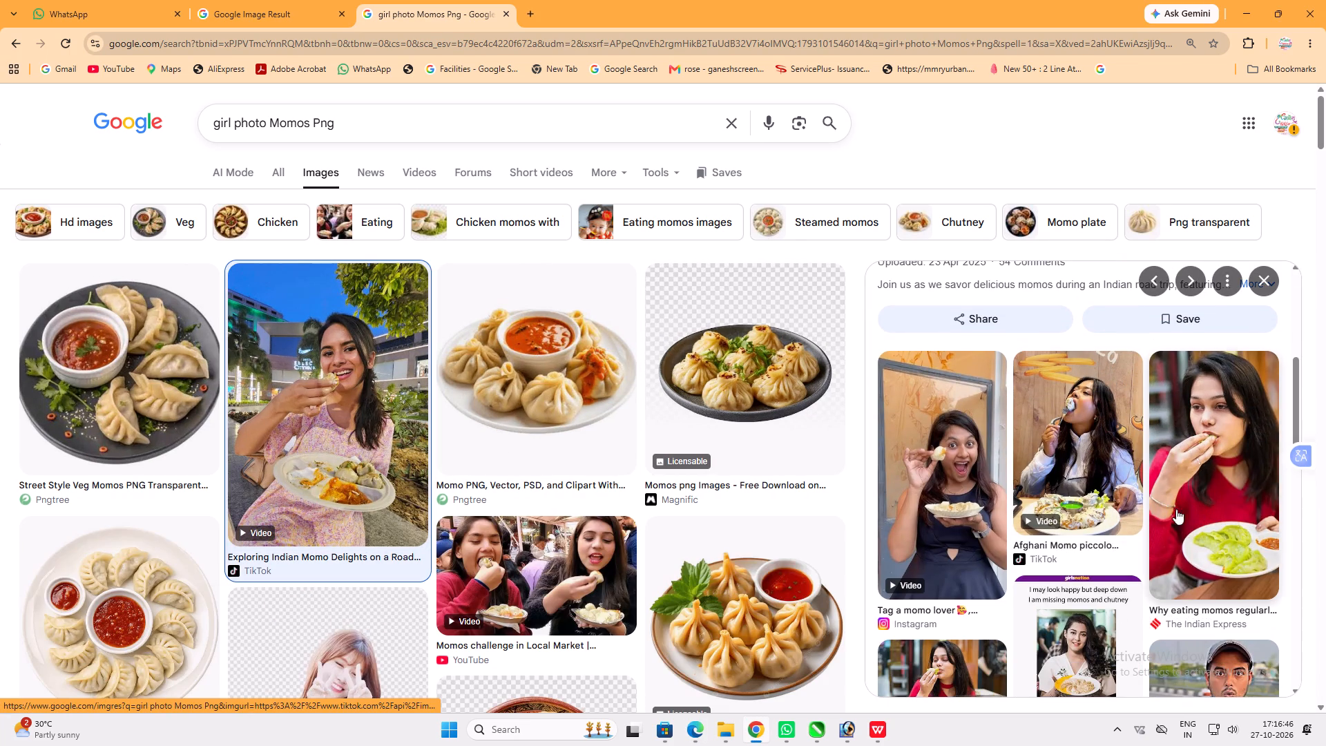
left_click(769, 596)
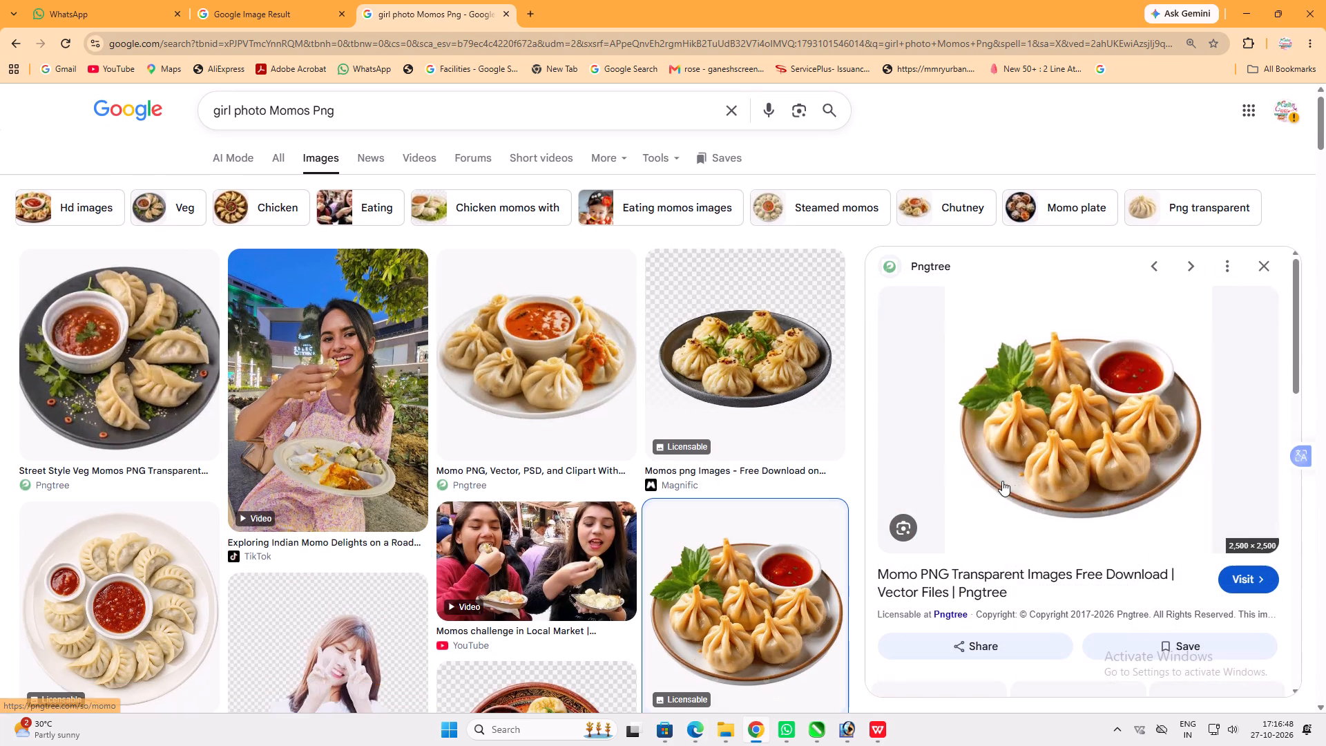
right_click(986, 405)
left_click(1044, 287)
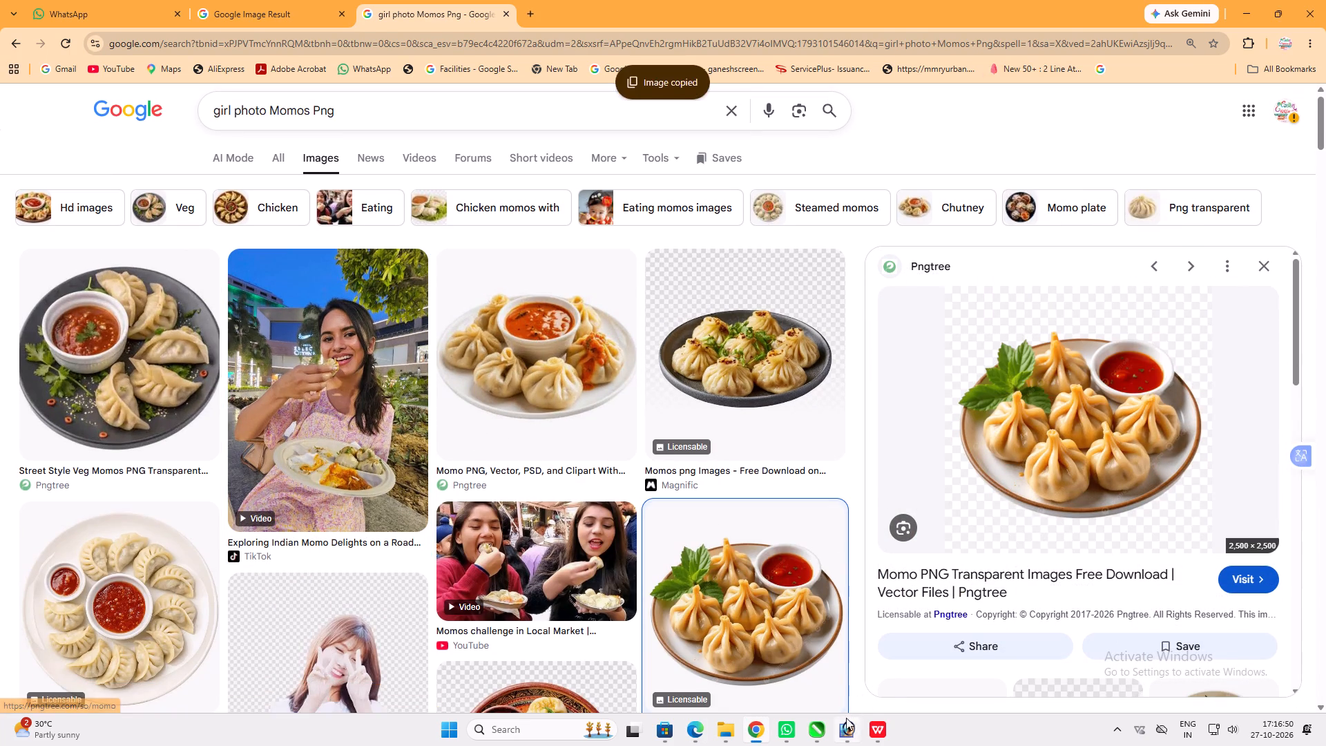
Paste the momos plate into the Photoshop banner, scale it down proportionally, and move it up over the heading within the banner's height.
left_click(845, 718)
key("ctrl+v")
scroll(772, 416, "up", 6)
key("ctrl+t")
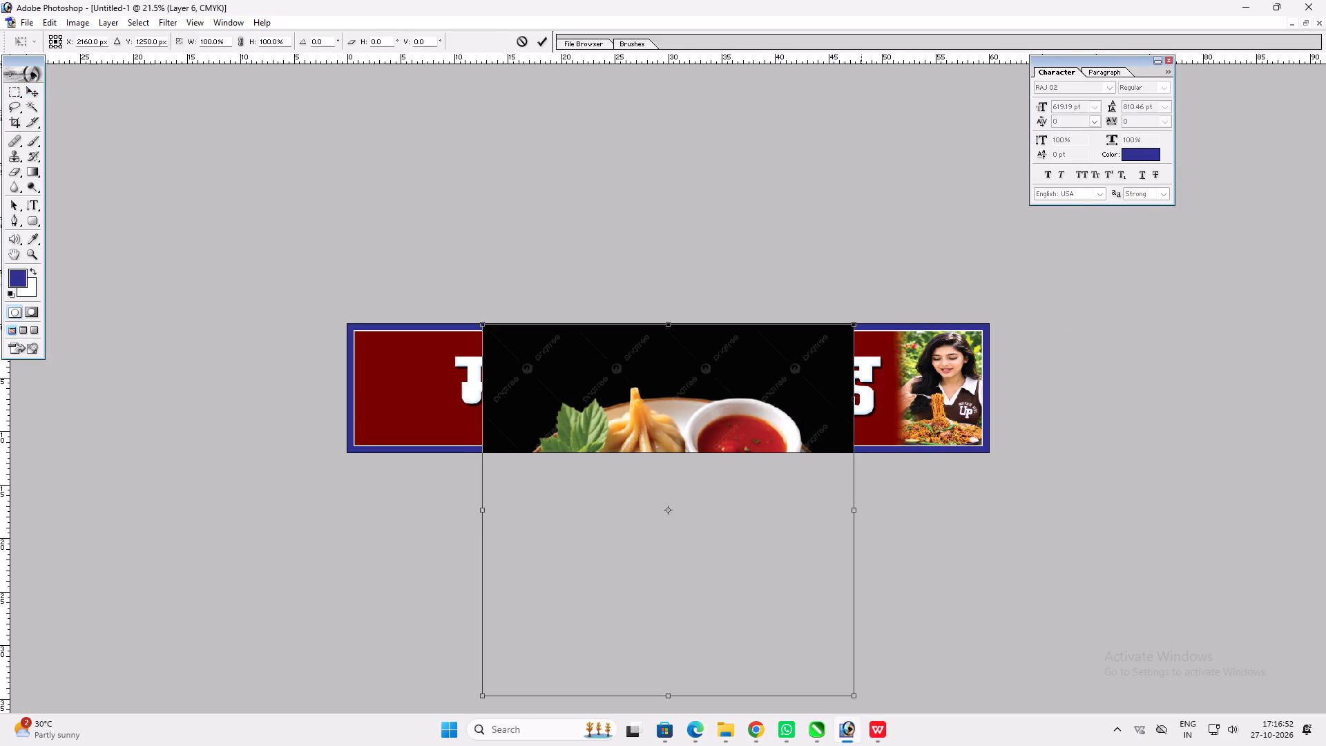
left_click_drag(852, 323, 761, 429, "alt+shift")
key("Return")
key("v")
left_click_drag(737, 497, 737, 398)
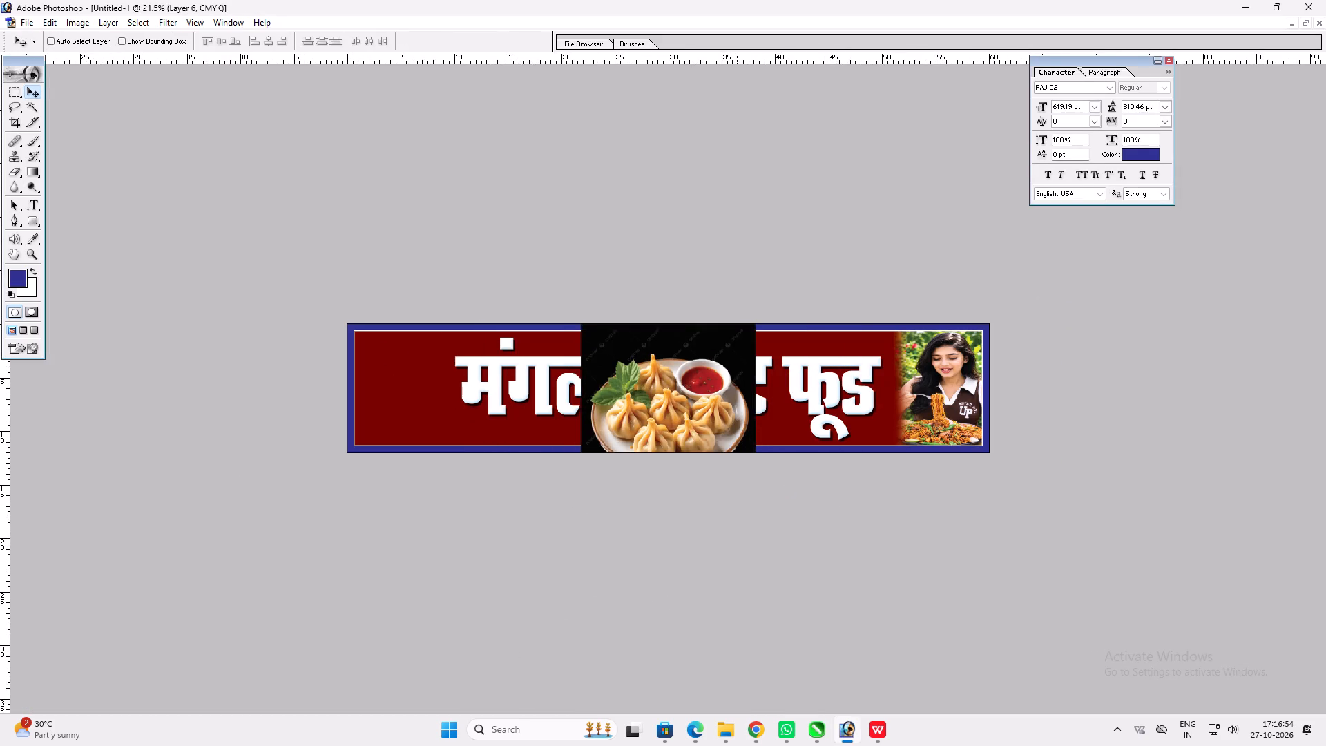
left_click_drag(737, 398, 740, 368)
Remove the black background around the momos plate with the Magic Wand.
key("w")
left_click(750, 332)
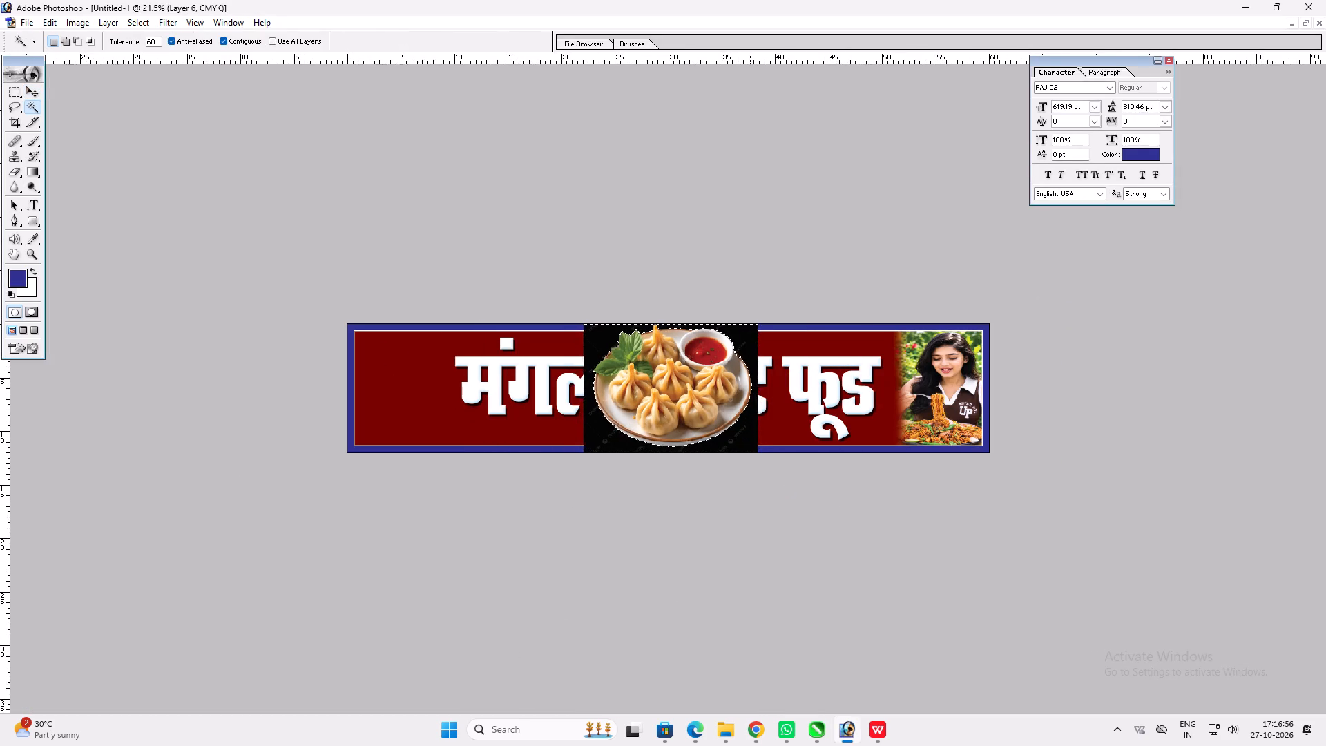
key("Delete")
key("ctrl+d")
Scale the momos plate down further, keeping its proportions, so that it fits inside the banner's white border.
key("ctrl+t")
left_click_drag(758, 293, 750, 303, "alt+shift")
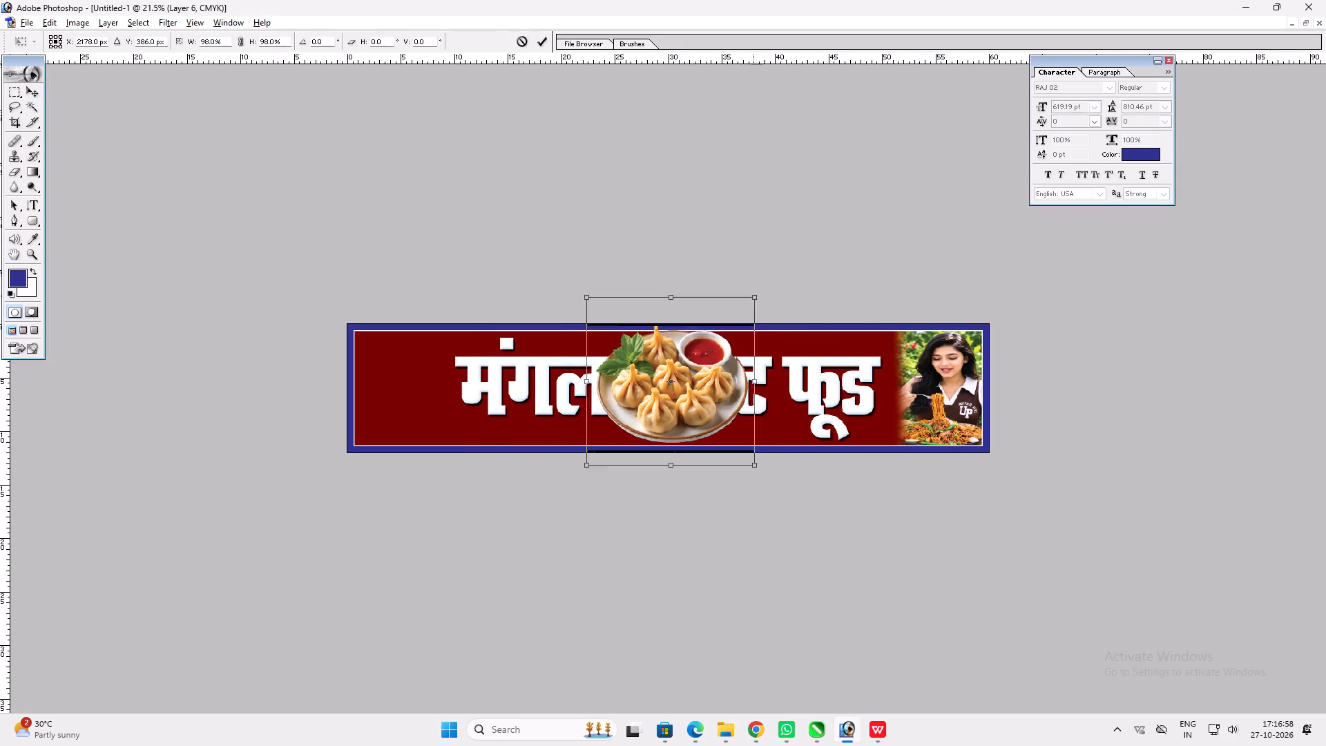
left_click_drag(750, 303, 725, 336, "alt+shift")
key("shift+Return")
Delete the leftover black strips above and below the momos plate.
key("w")
left_click(691, 338)
key("Delete")
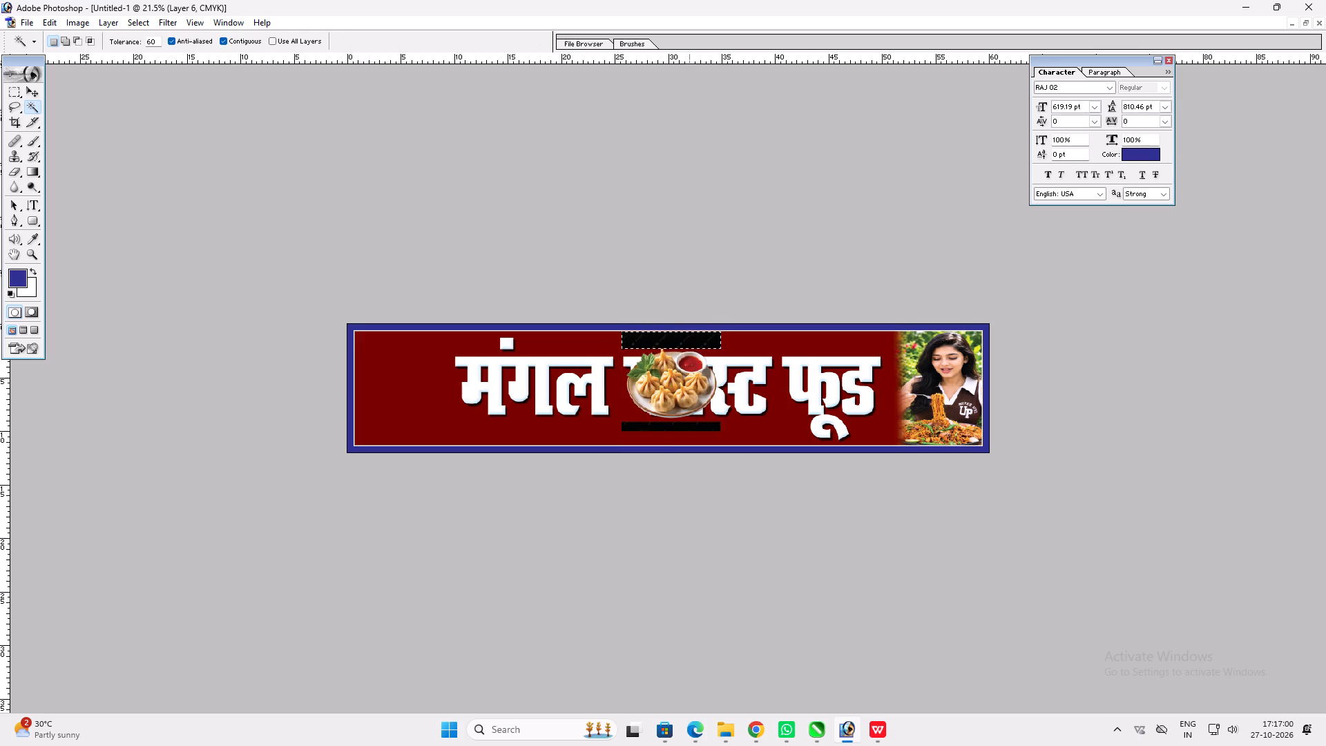
left_click(685, 428)
key("Delete")
key("ctrl+d")
Move the momos plate to the banner's left end, before the मंगल फास्ट फूड heading.
key("v")
left_click_drag(689, 391, 523, 412)
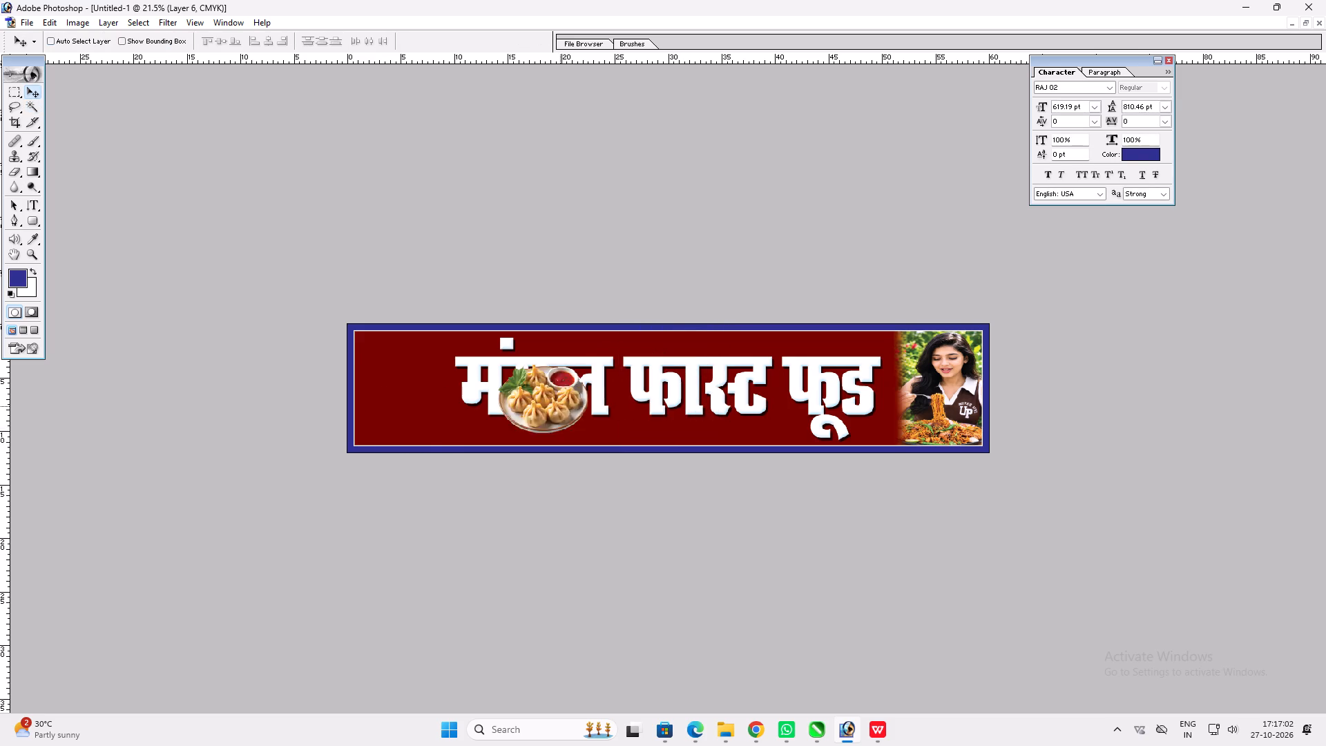
left_click_drag(523, 412, 427, 398)
Stretch the momos plate taller and enlarge it slightly to fill the space before the heading.
key("ctrl+t")
left_click_drag(423, 351, 425, 341, "shift")
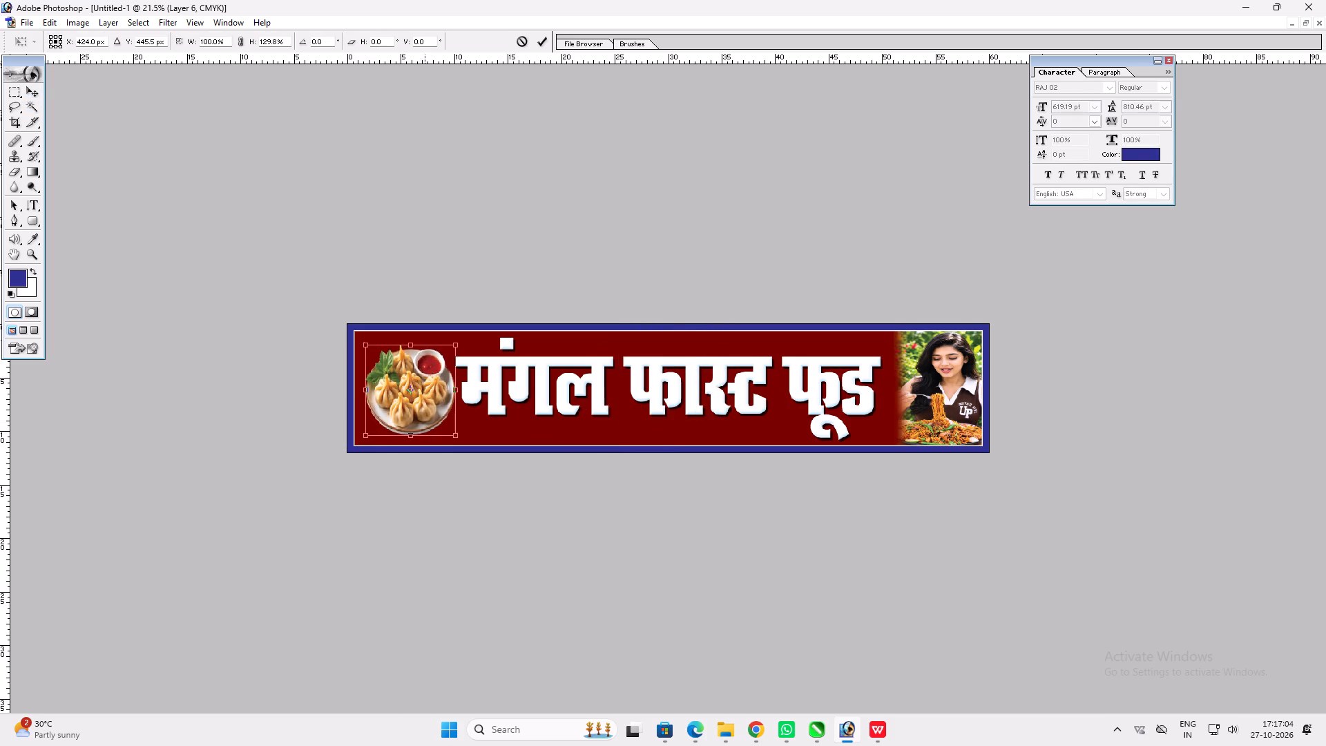
left_click_drag(425, 341, 426, 338, "shift")
key("Return")
key("v")
left_click(416, 355)
key("ctrl+t")
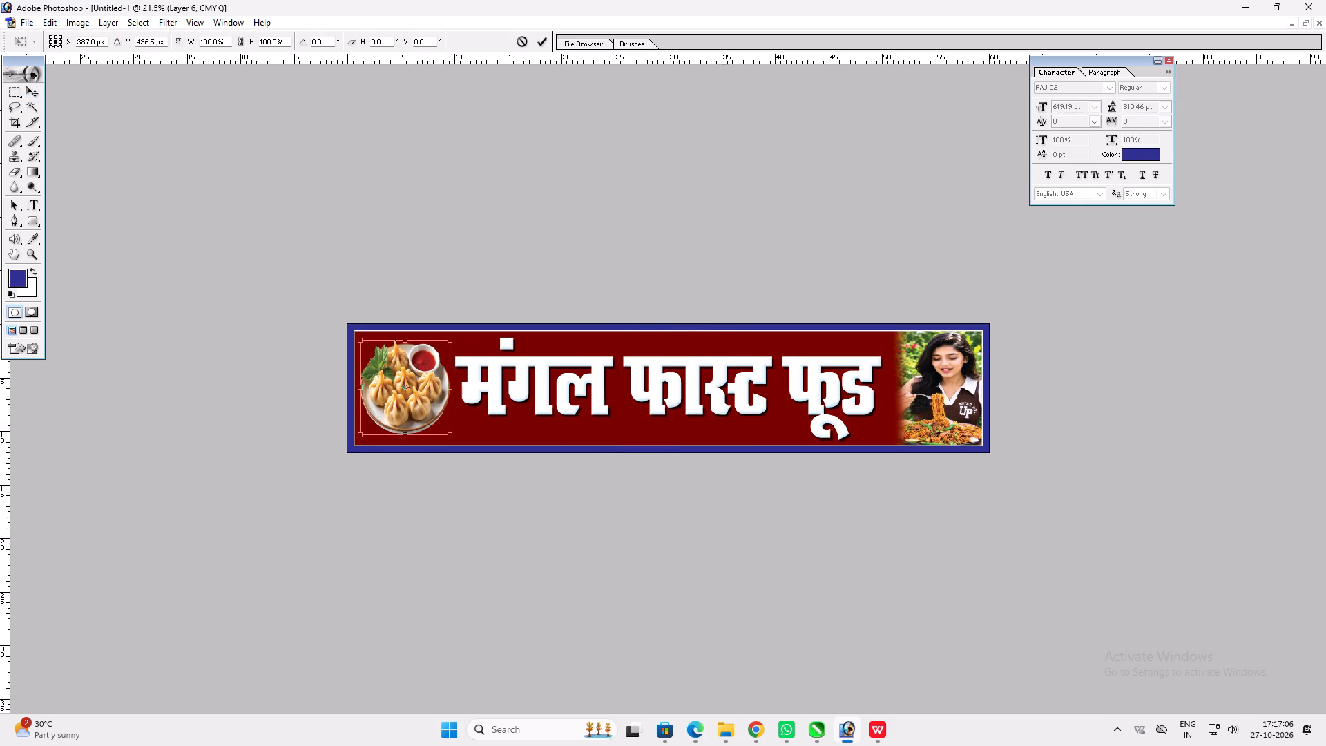
left_click(448, 336, "shift")
key("Return")
key("ctrl+0")
key("ctrl+t")
left_click(258, 408, "shift")
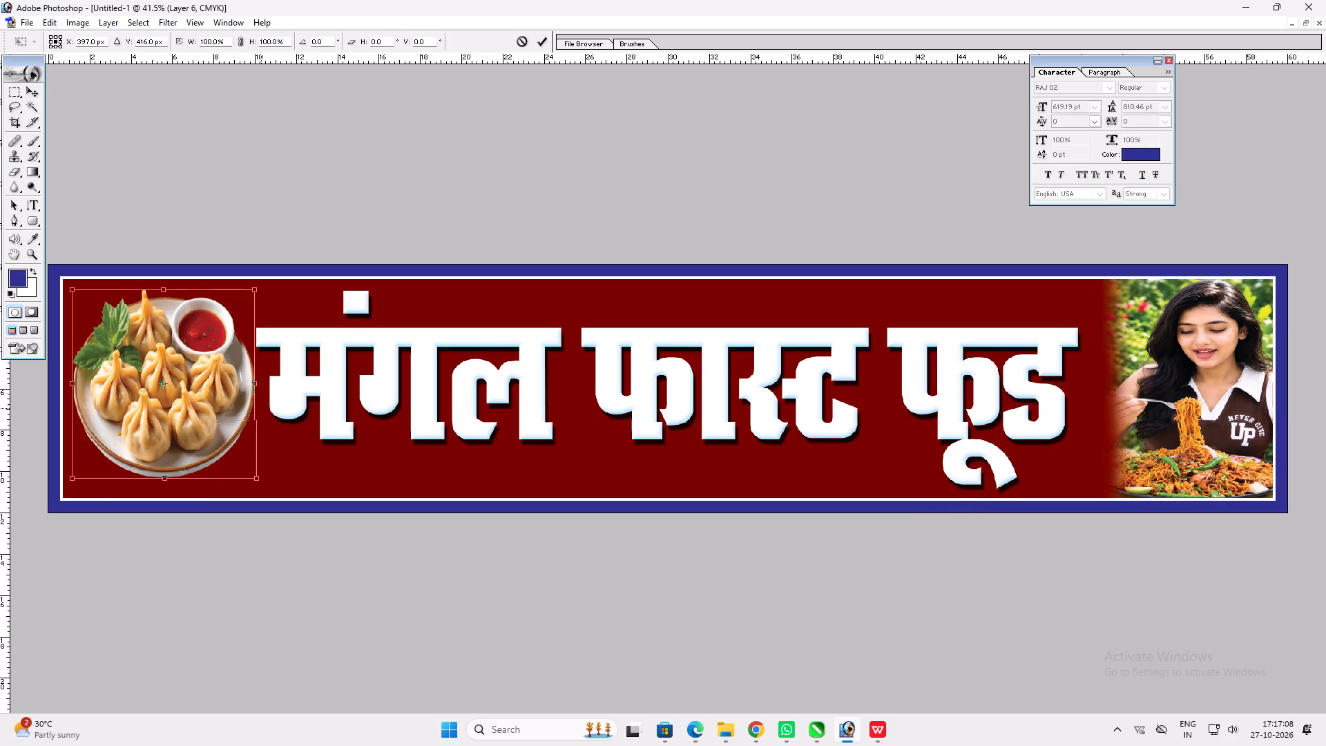
key("shift+Return")
key("v")
Narrow the मंगल फास्ट फूड heading from both sides and reposition it between the momos plate and the girl's photo.
scroll(262, 408, "up", 1)
key("v")
left_click(446, 380, "ctrl")
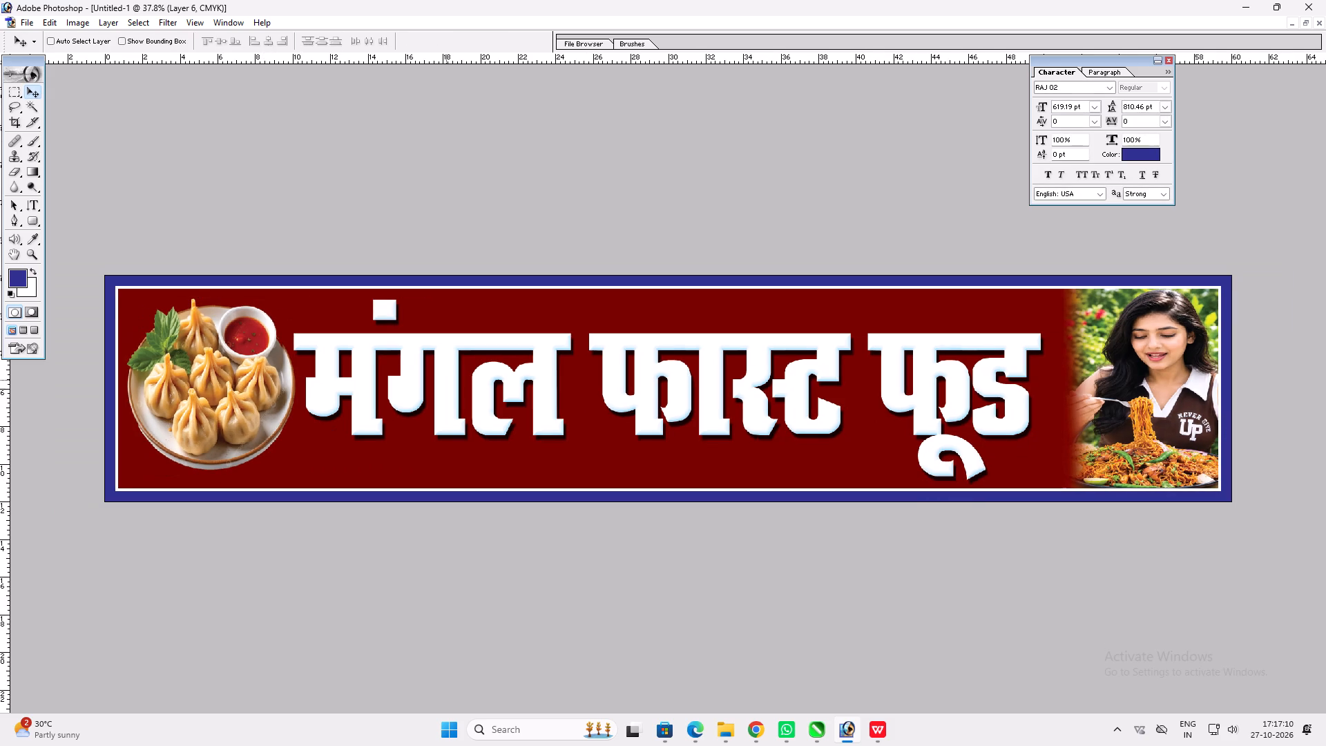
key("ctrl+t")
left_click_drag(1046, 363, 942, 359, "alt+shift")
key("Return")
left_click_drag(885, 385, 892, 383, "shift")
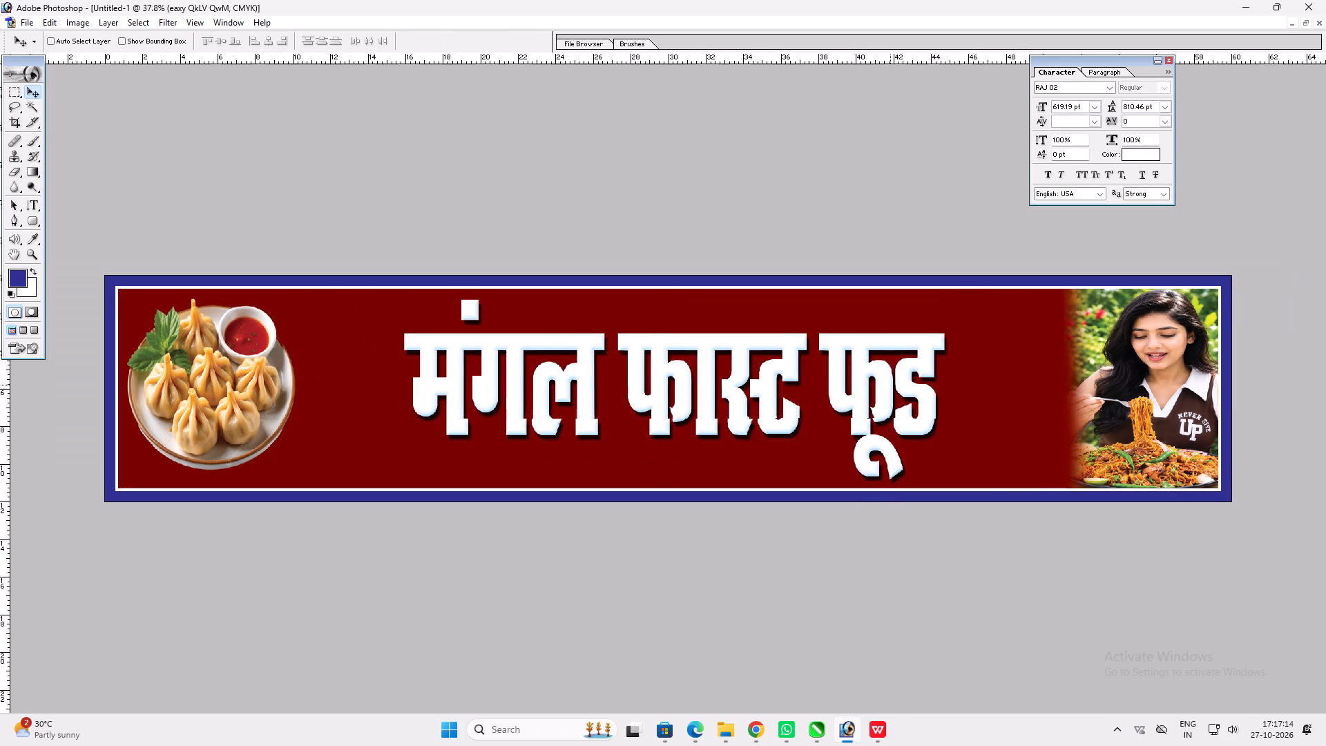
left_click_drag(892, 383, 896, 378, "shift")
left_click_drag(888, 381, 877, 390)
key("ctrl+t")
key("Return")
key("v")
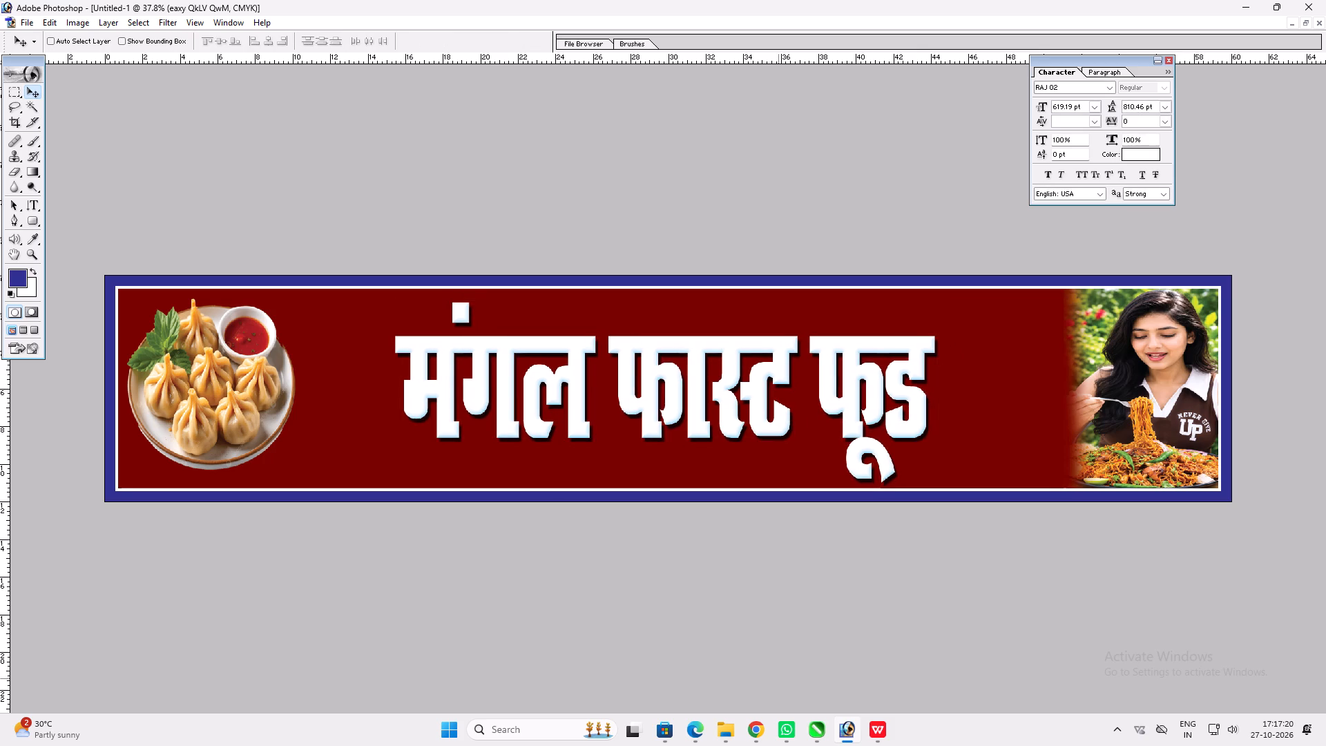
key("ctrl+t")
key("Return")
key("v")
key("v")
Search Google Images in Chrome for "bajrang bali png" and copy the first kneeling Hanuman picture.
left_click(752, 727)
left_click(363, 108)
key("ctrl+a")
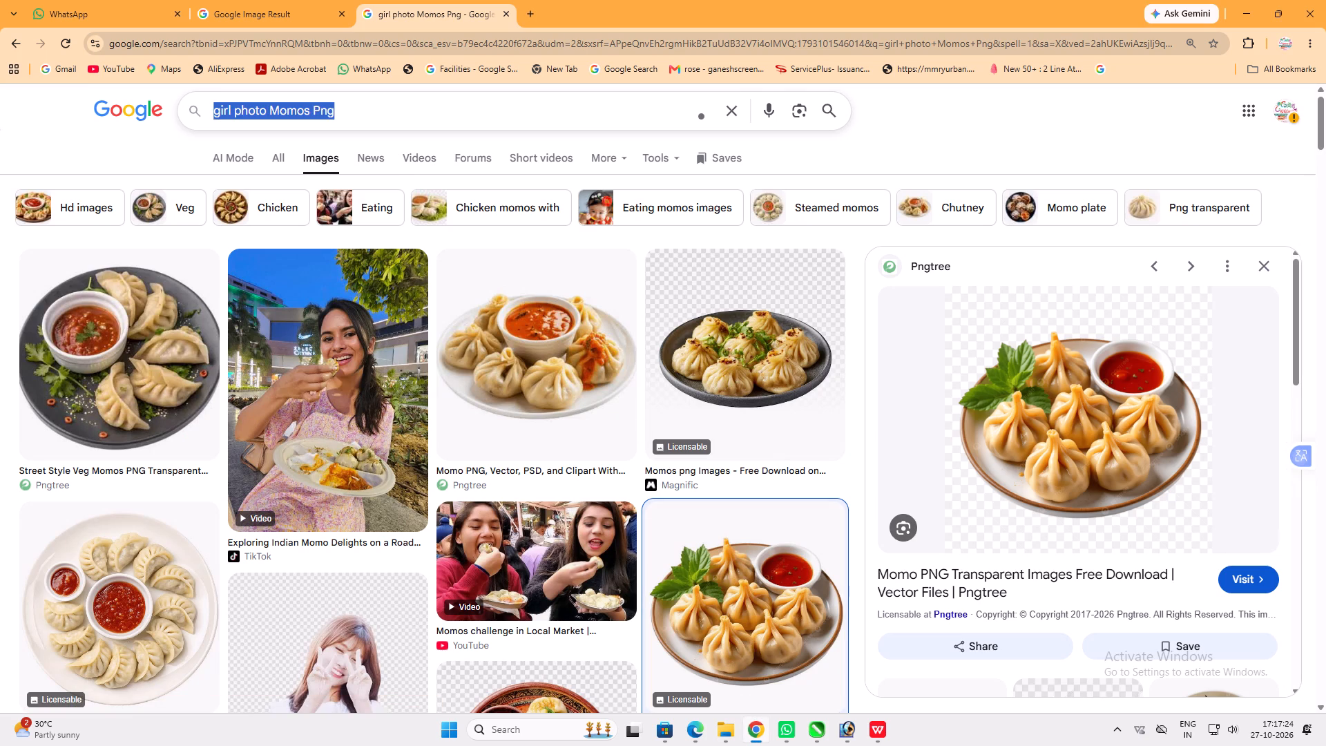
type("bajra")
left_click(342, 148)
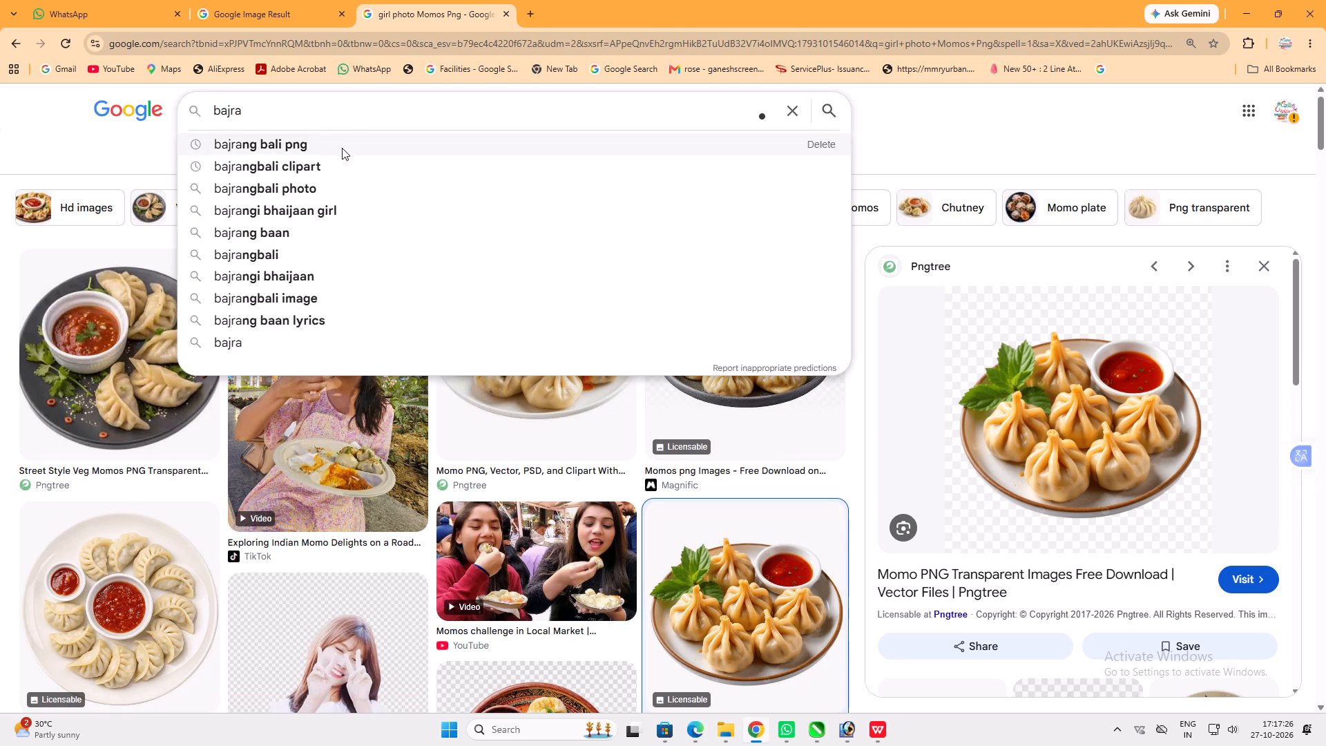
left_click(171, 304)
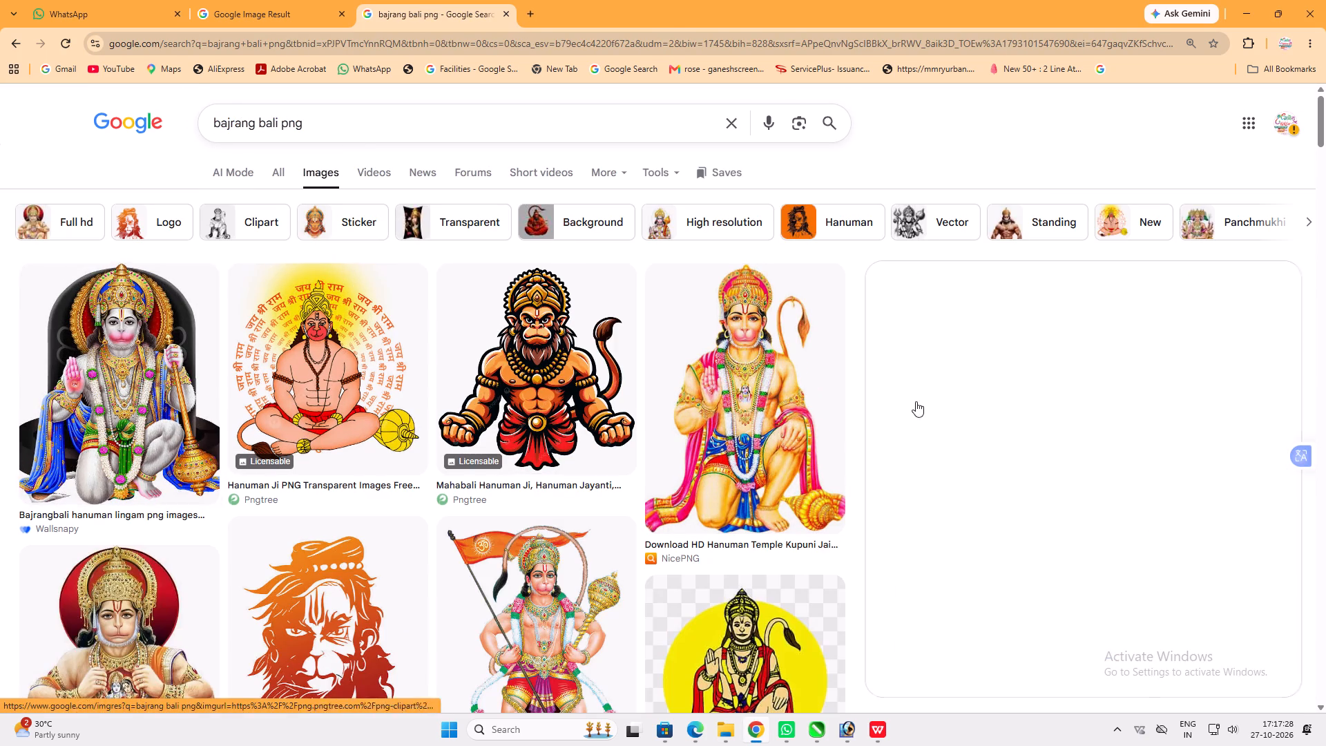
right_click(1039, 363)
left_click(1097, 577)
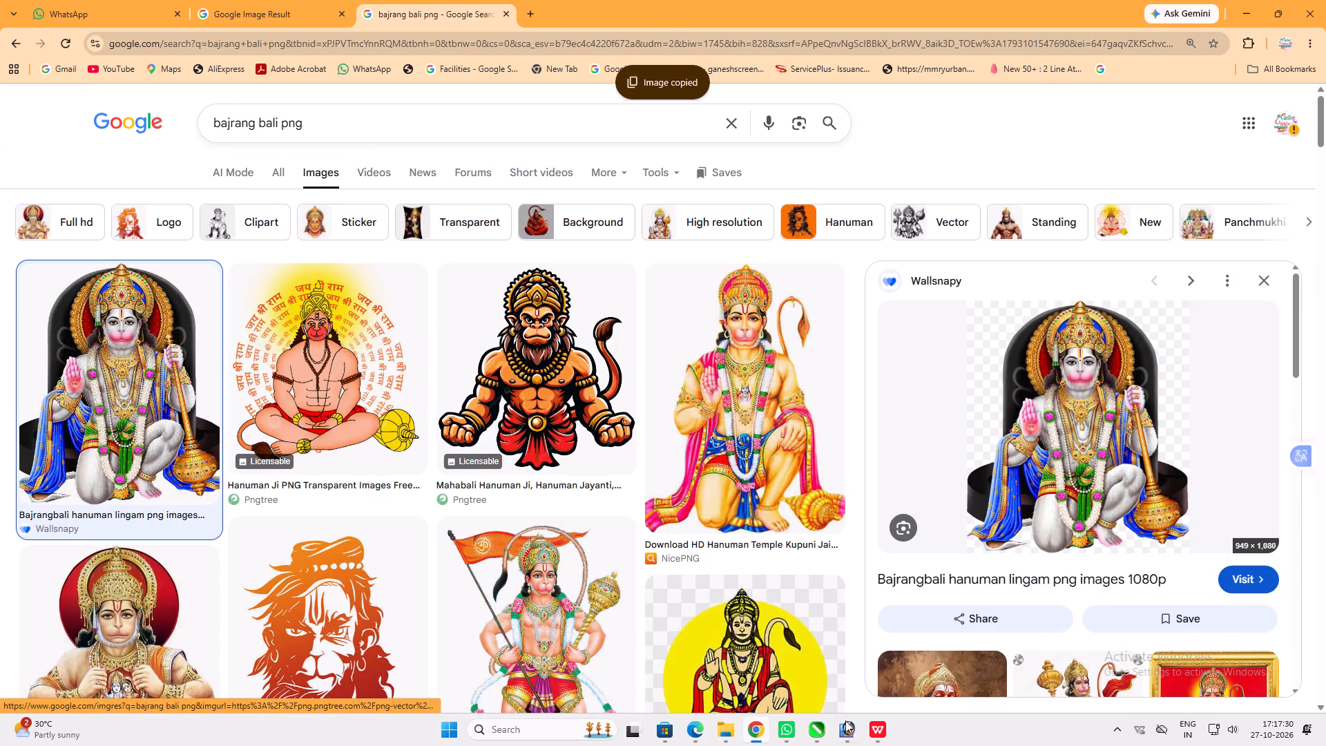
Paste the copied Hanuman picture into the Photoshop banner.
left_click(845, 720)
key("ctrl+v")
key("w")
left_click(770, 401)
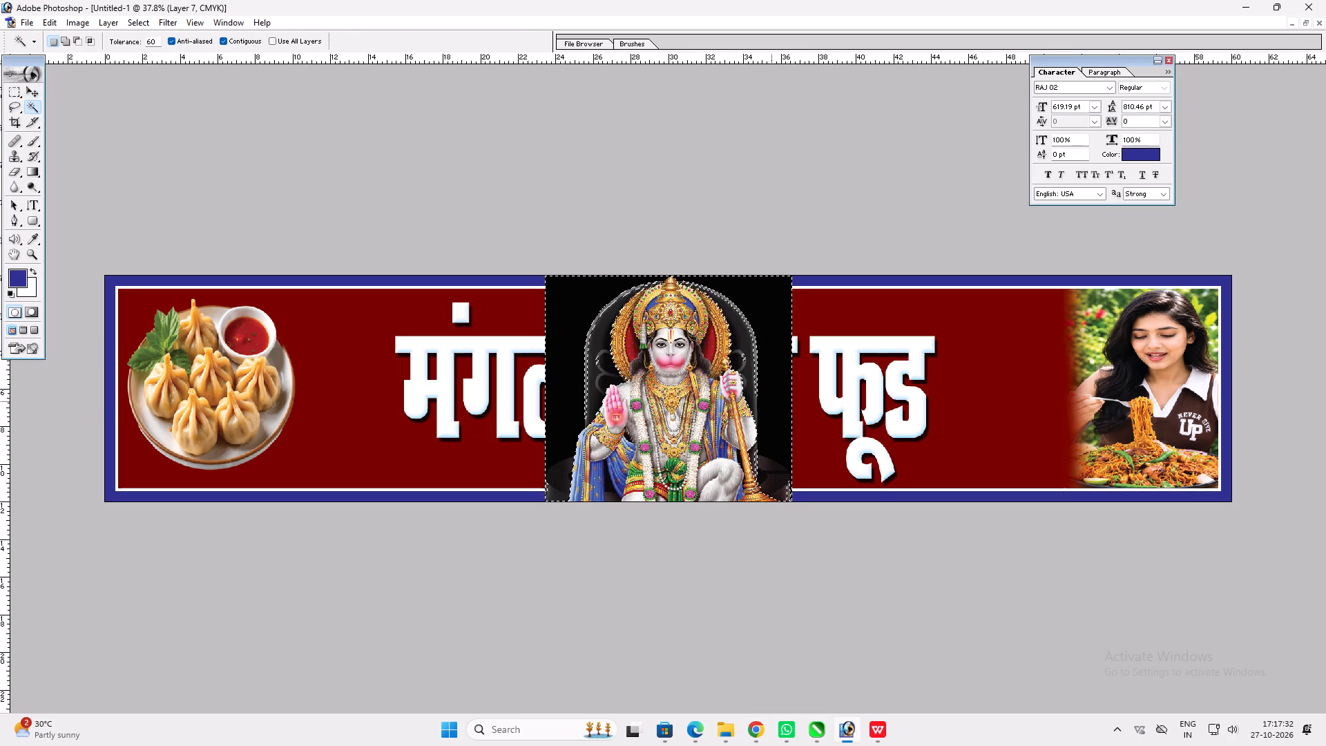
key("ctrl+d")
Scale the pasted Hanuman picture down proportionally to about 59%.
key("ctrl+t")
left_click_drag(794, 276, 756, 345, "alt+shift")
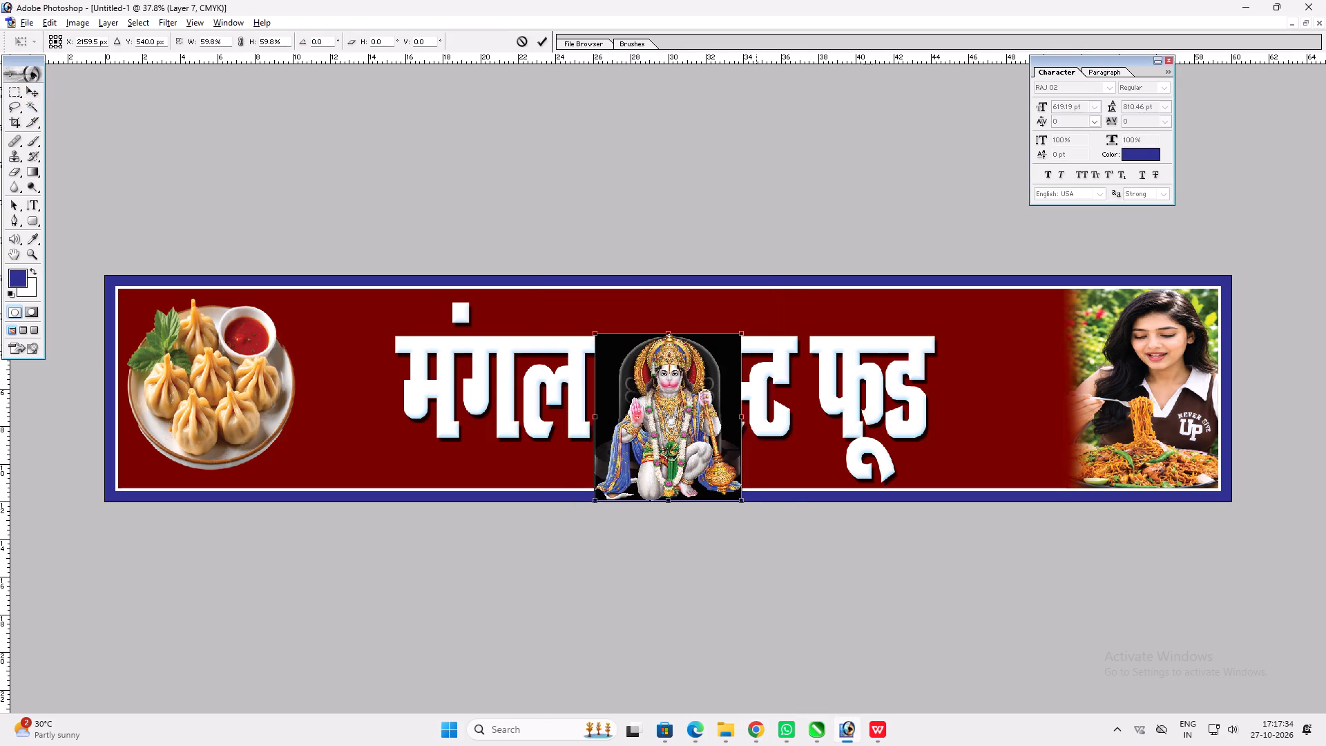
left_click_drag(756, 345, 754, 345, "alt+shift")
key("shift+Return")
key("v")
Remove the black background around Hanuman using the Magic Wand with a tolerance of 20, and clear the selection.
key("w")
left_click_drag(160, 37, 0, 61)
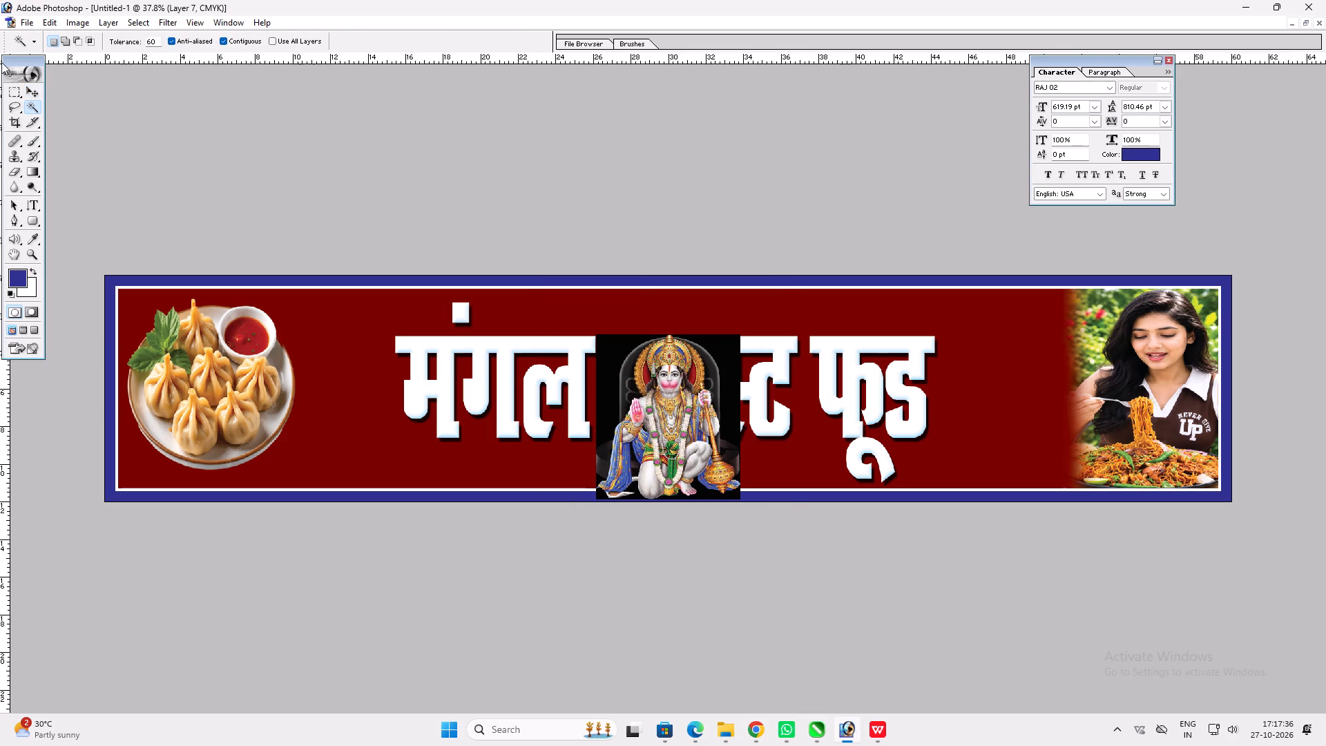
left_click_drag(157, 41, 102, 35)
type("20")
left_click(608, 350)
key("Delete")
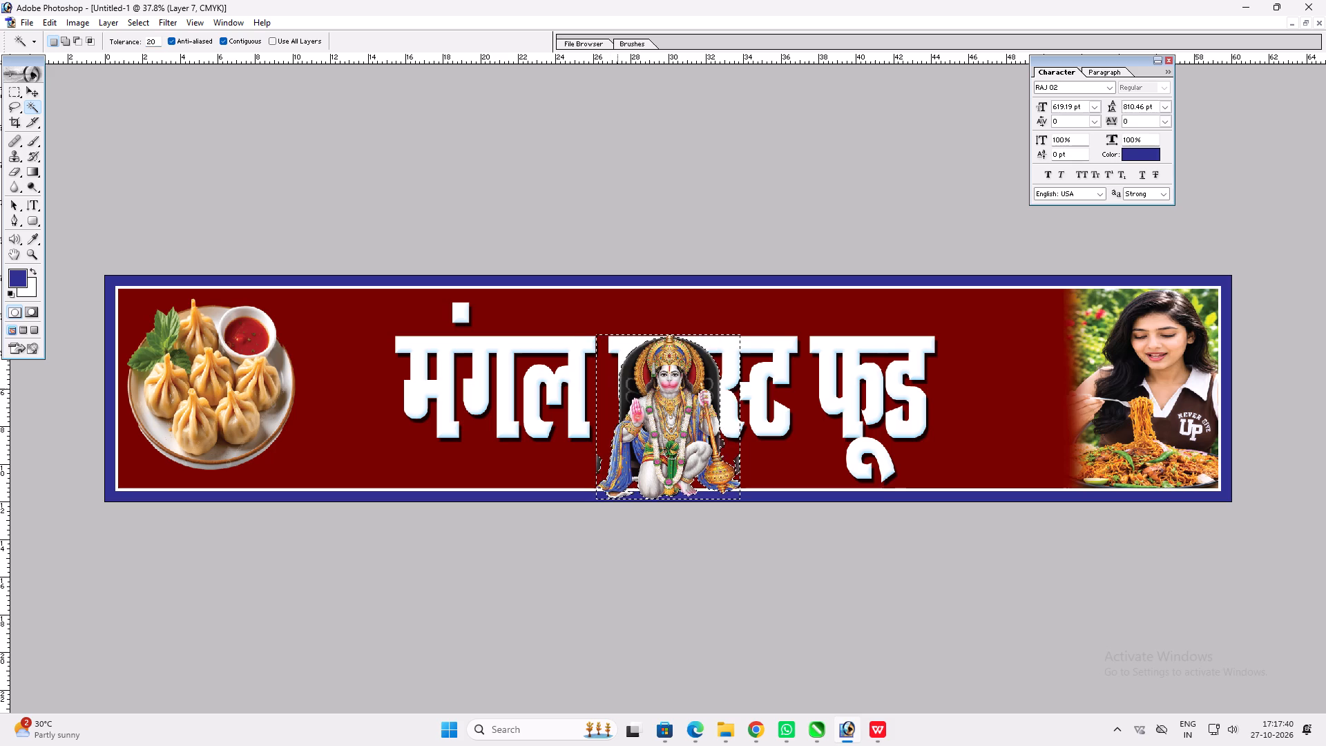
key("ctrl+d")
Move Hanuman beside the momos plate and place a duplicate between the heading and the girl's photo.
key("v")
left_click_drag(704, 459, 403, 437)
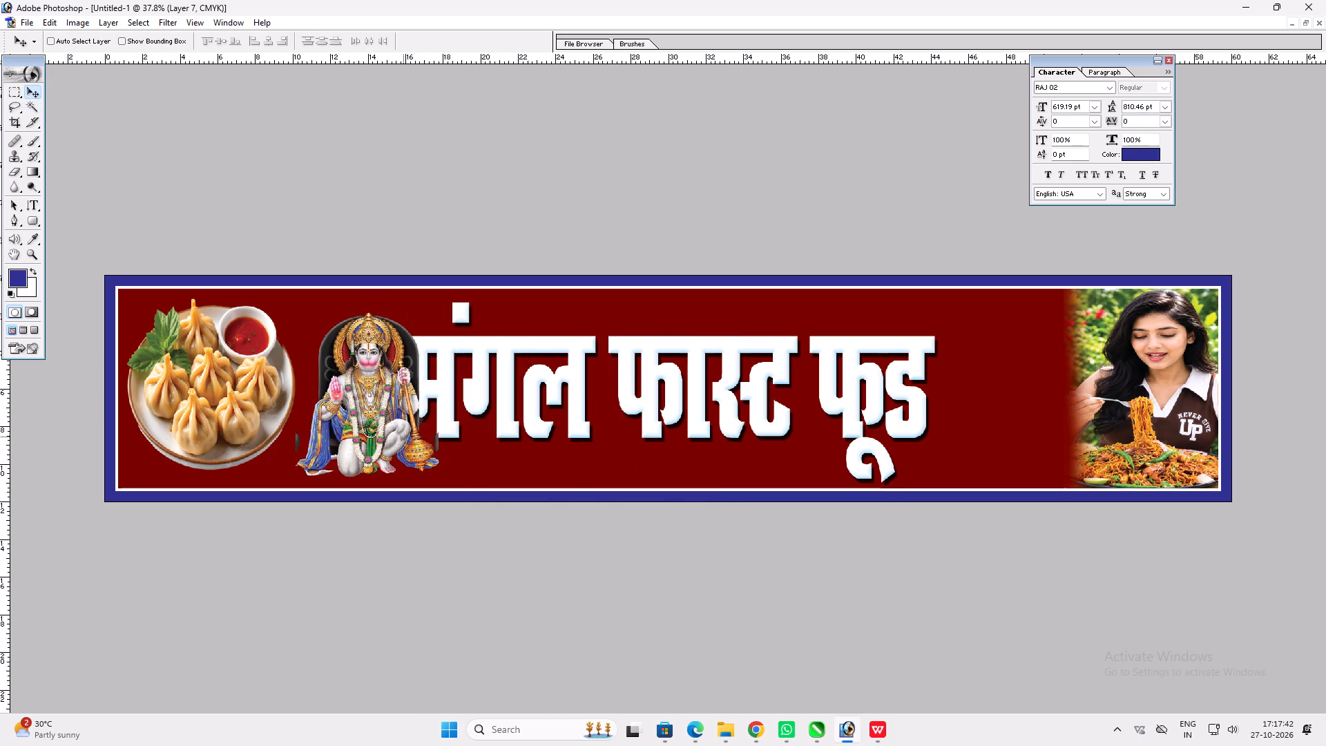
left_click_drag(403, 437, 397, 439)
left_click_drag(373, 430, 1002, 437, "alt+shift")
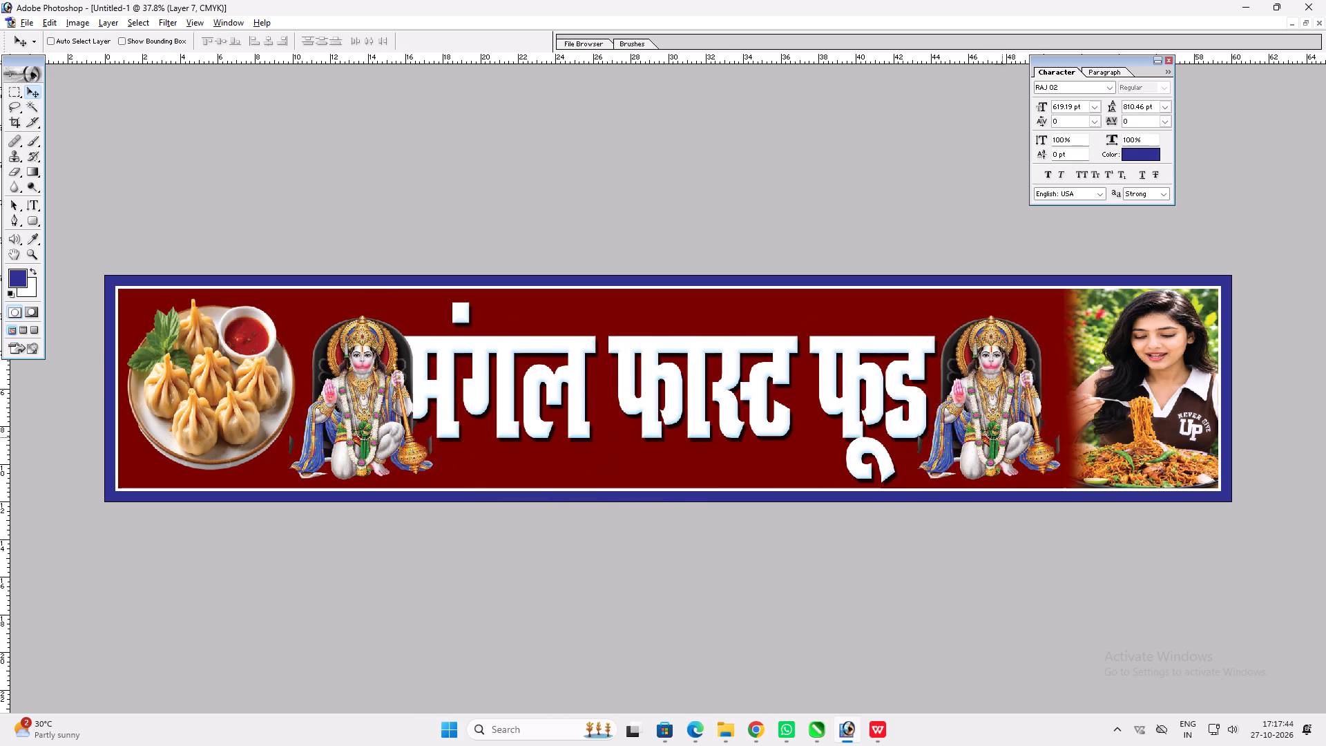
left_click_drag(1002, 437, 1012, 441, "alt+shift")
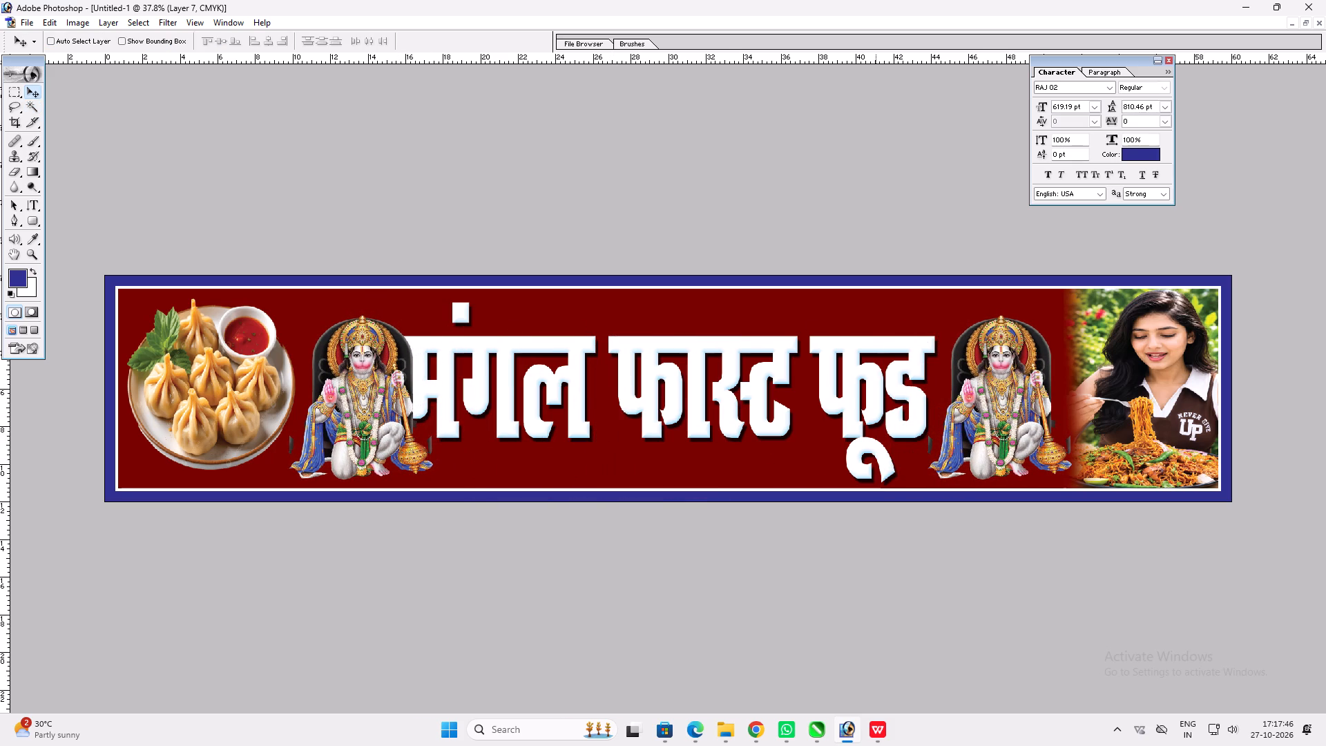
Shrink the मंगल फास्ट फूड heading and fit it between the two Hanuman pictures in the banner's upper part.
left_click(876, 412, "ctrl")
key("ctrl+t")
left_click_drag(931, 439, 912, 415, "alt+shift")
key("shift+Return")
key("v")
left_click_drag(834, 393, 851, 358)
key("ctrl+t")
left_click_drag(952, 329, 928, 330, "alt+shift")
left_click_drag(853, 383, 845, 391, "shift")
key("shift+Return")
key("v")
left_click_drag(816, 393, 805, 399)
key("ctrl+t")
left_click_drag(915, 352, 923, 350, "shift")
key("shift+Return")
key("v")
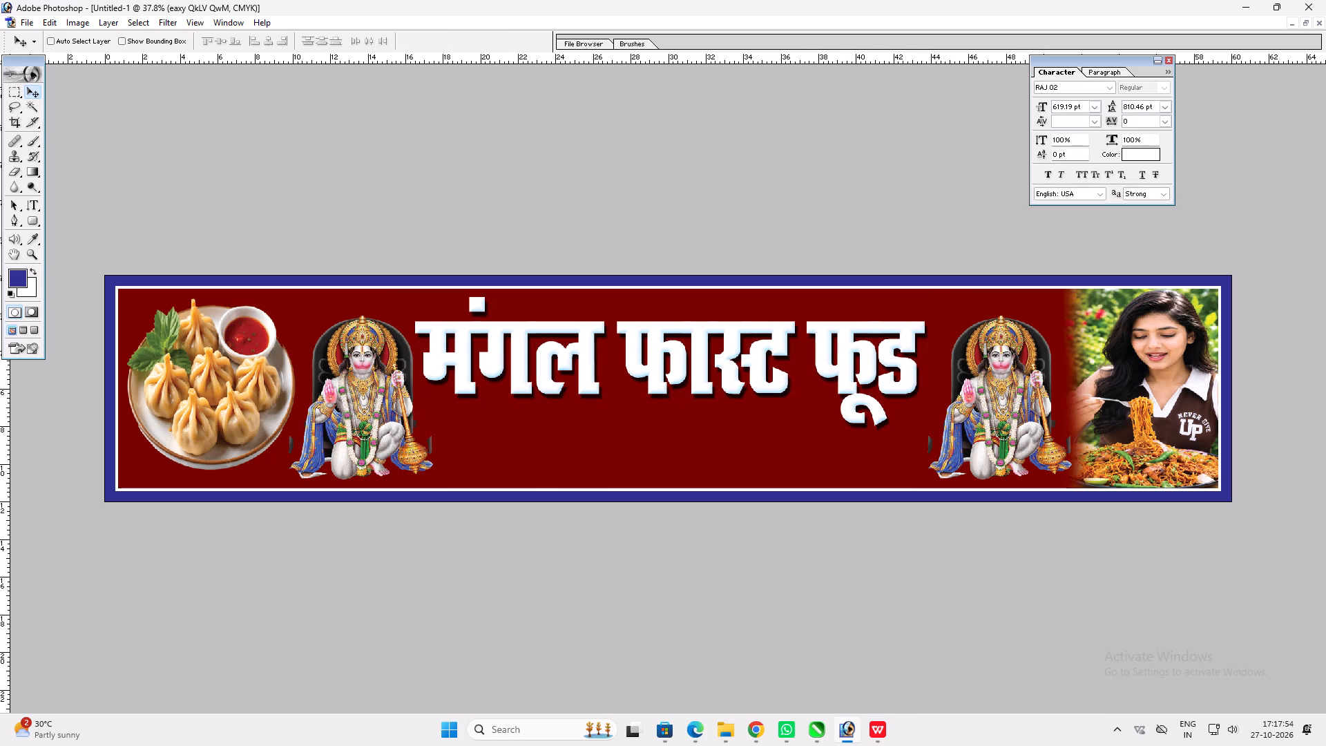
Stretch the two Hanuman pictures taller from the top and widen the pair toward the momos plate.
left_click(997, 365, "ctrl")
left_click_drag(995, 365, 1003, 369)
key("ctrl+z")
left_click(358, 392, "ctrl+shift")
key("ctrl+t")
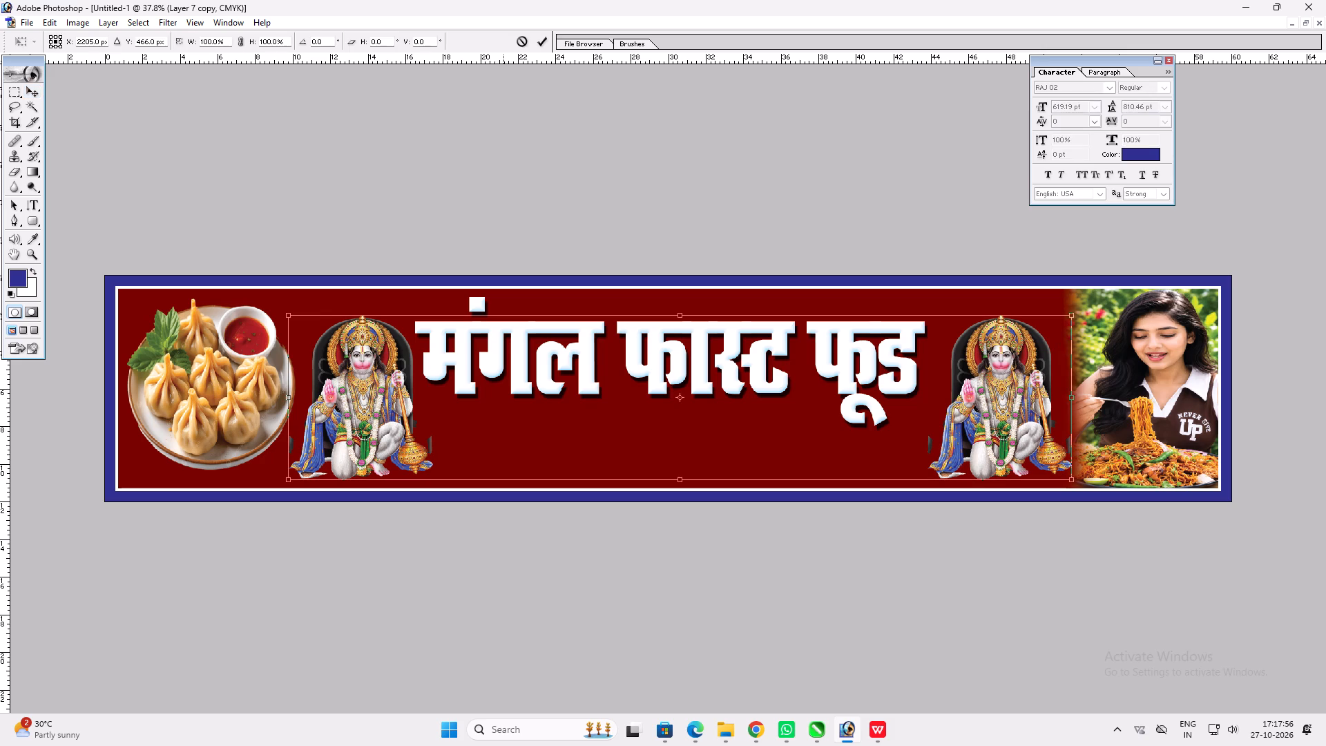
left_click_drag(503, 312, 504, 296, "shift")
key("shift+Return")
key("v")
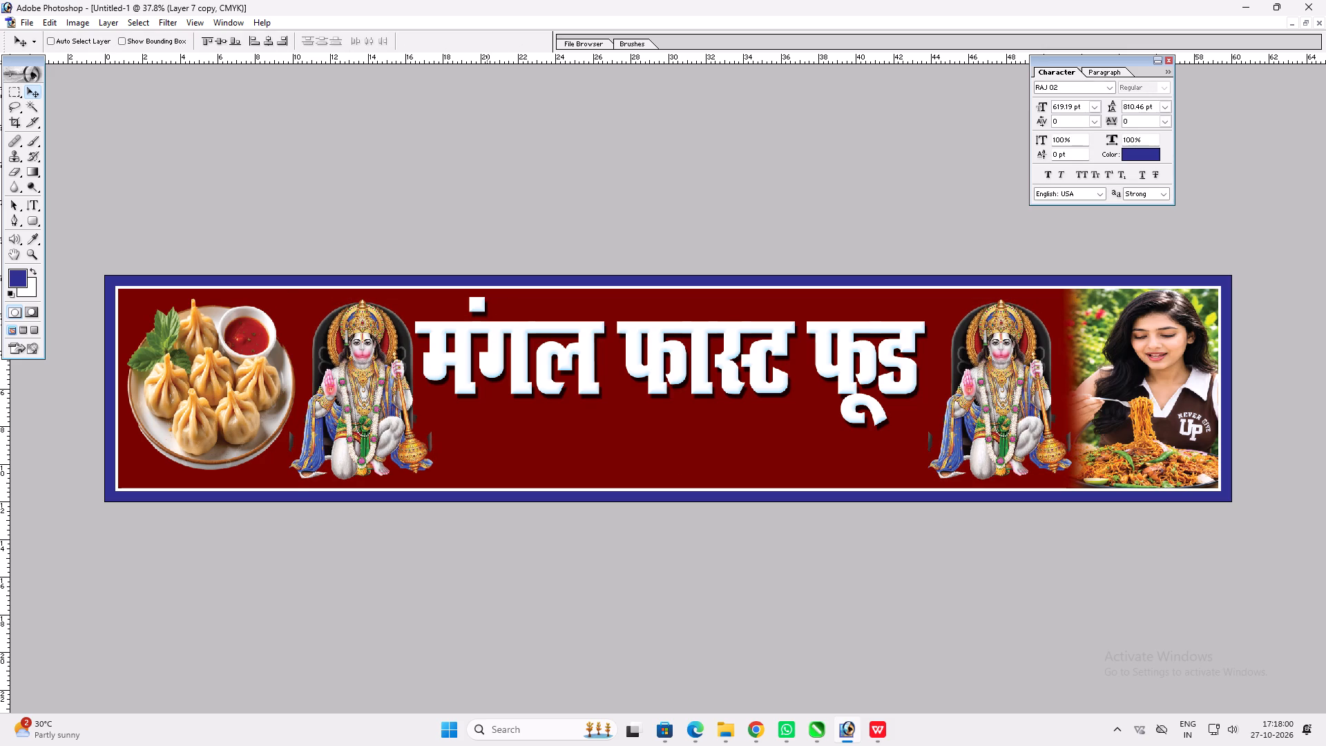
key("ctrl+t")
left_click_drag(283, 343, 247, 342, "shift")
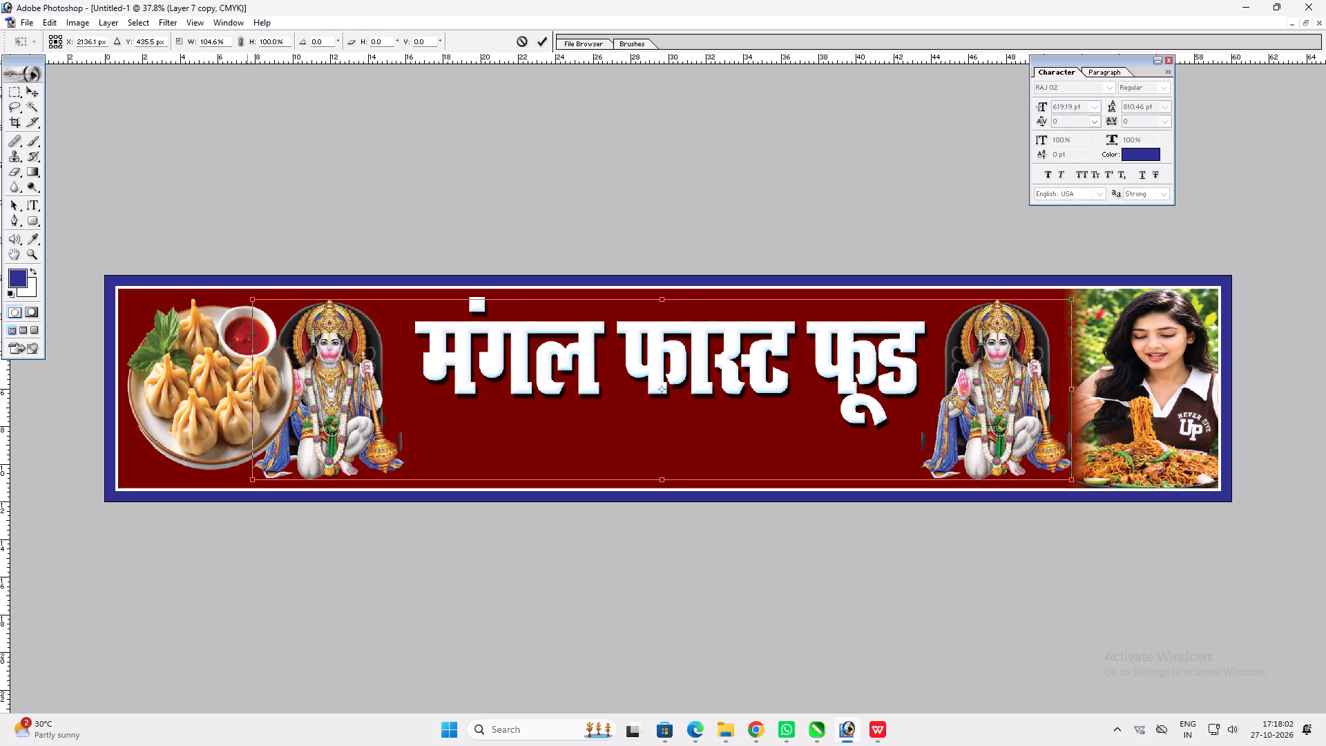
key("shift+Return")
key("v")
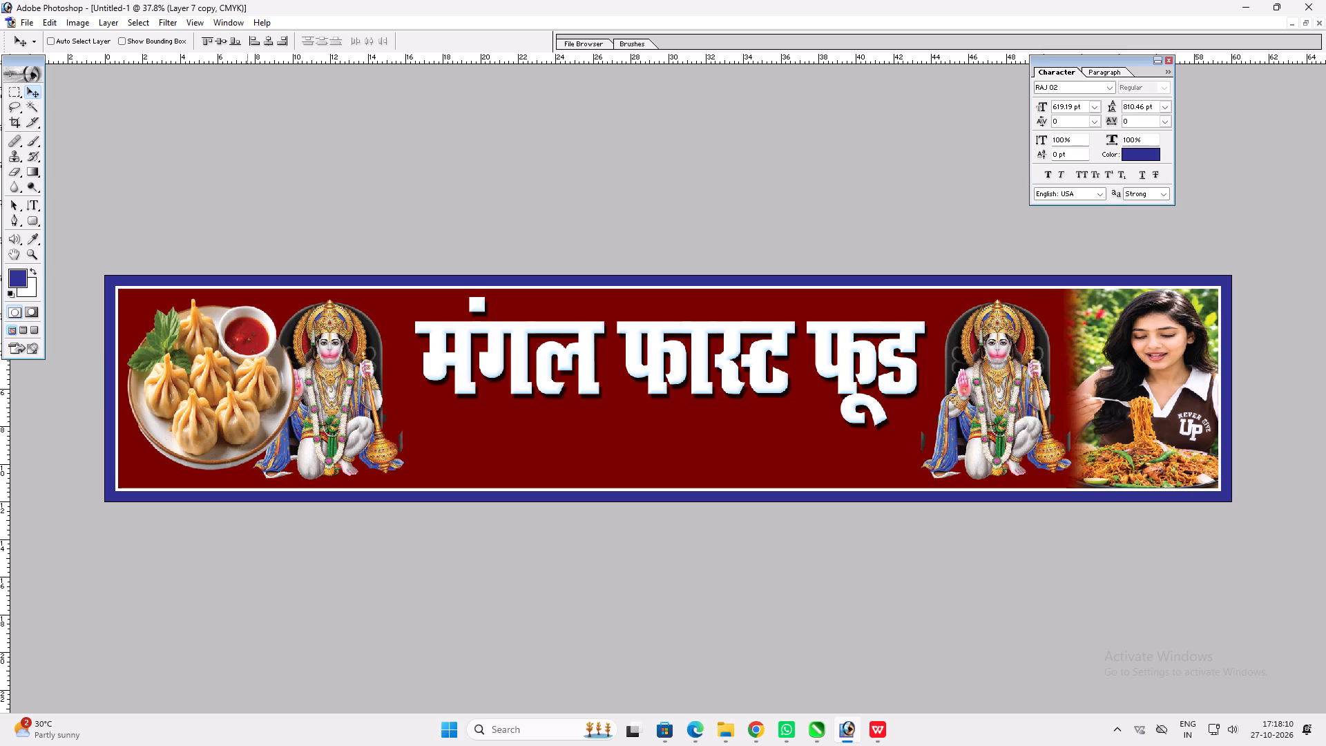
Shrink the momos plate to roughly half size and place it below the beginning of the heading.
left_click(218, 367, "ctrl")
left_click_drag(215, 365, 420, 392, "ctrl")
key("ctrl+t")
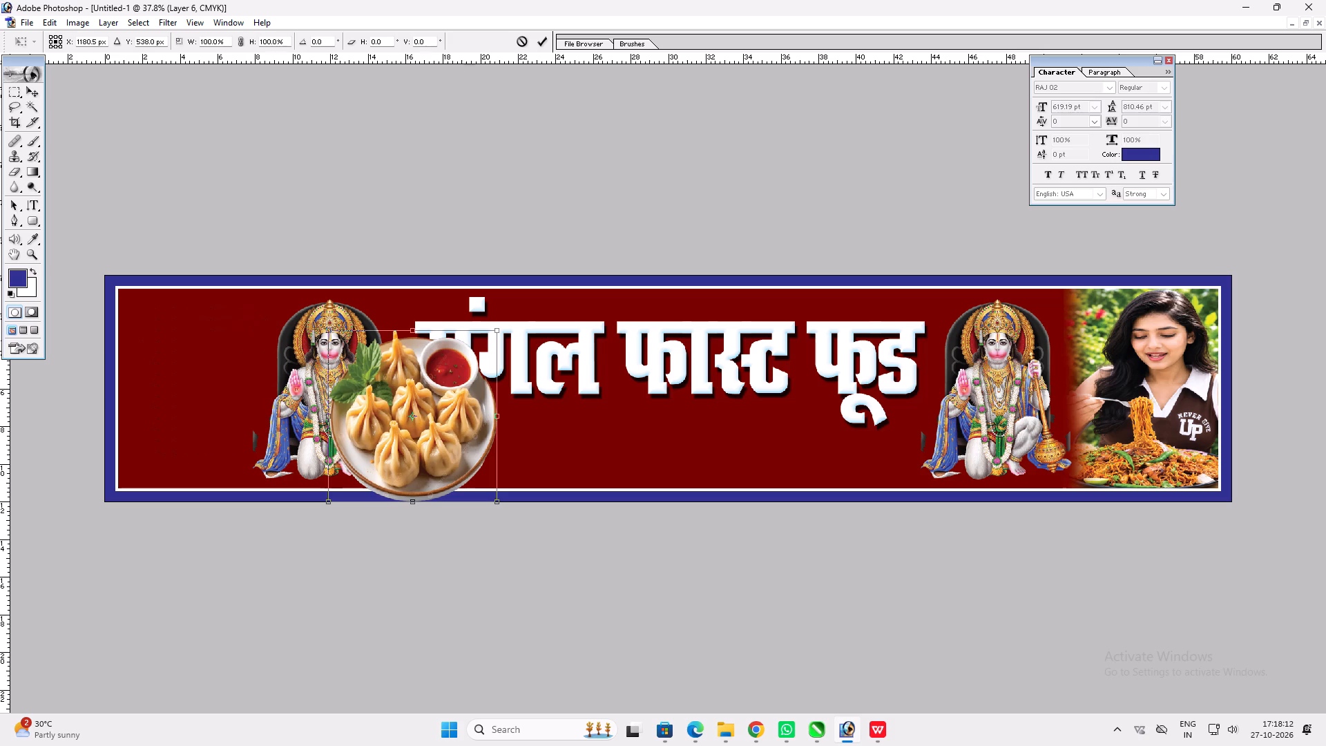
left_click_drag(494, 329, 465, 383, "alt+shift")
key("Return")
key("v")
left_click_drag(440, 399, 487, 422)
Move the Hanuman picture before the heading to the banner's left end, inside the white border.
right_click(325, 395)
left_click(354, 399)
right_click(343, 389, "ctrl+shift")
left_click(367, 394, "ctrl+shift")
left_click_drag(371, 402, 256, 396, "shift")
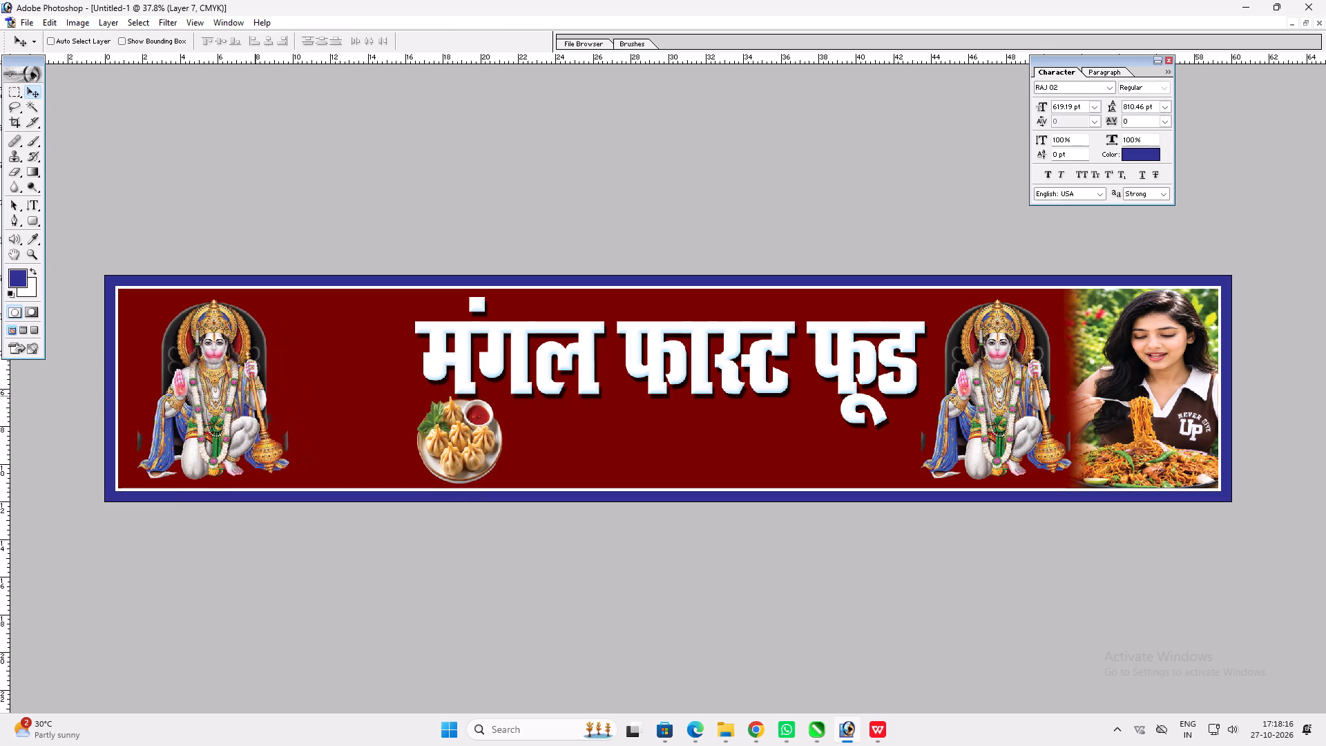
left_click_drag(256, 396, 247, 396, "shift")
Erase the stray dark mark at the outer edge of the left Hanuman picture.
key("m")
left_click_drag(110, 383, 126, 468)
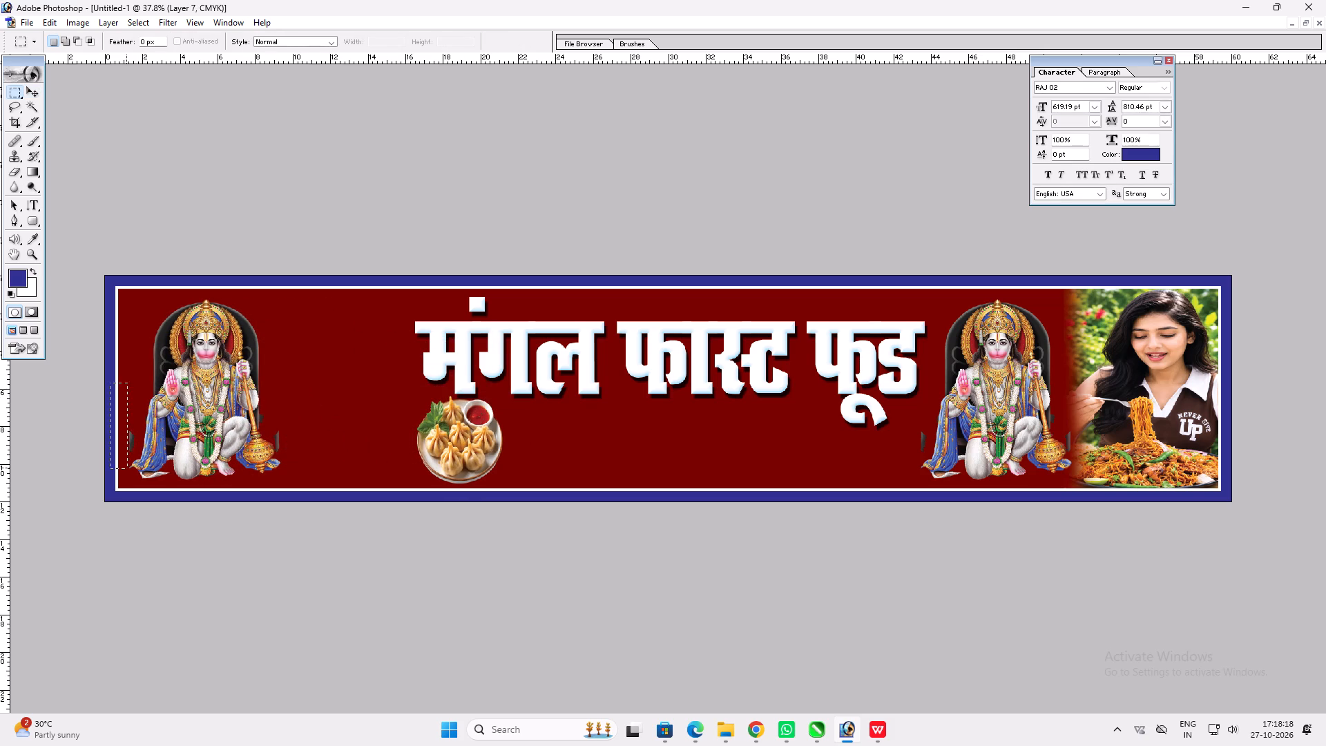
left_click_drag(126, 468, 136, 457)
key("Delete")
key("ctrl+d")
Delete the duplicate Hanuman layer beside the girl's photo.
key("v")
left_click(997, 434, "ctrl")
key("alt+l")
key("alt+l")
key("alt+l")
key("v")
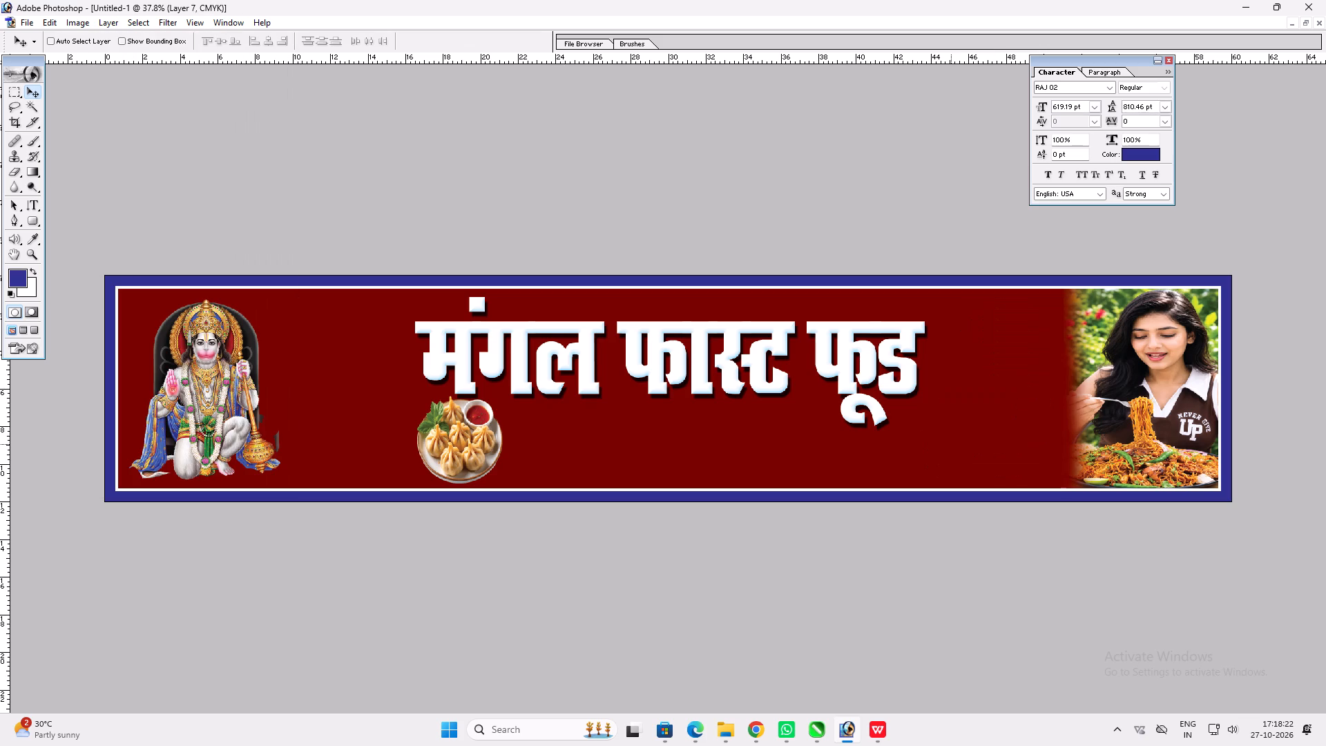
Duplicate the left Hanuman picture and place the copy between the heading and the girl's photo.
key("v")
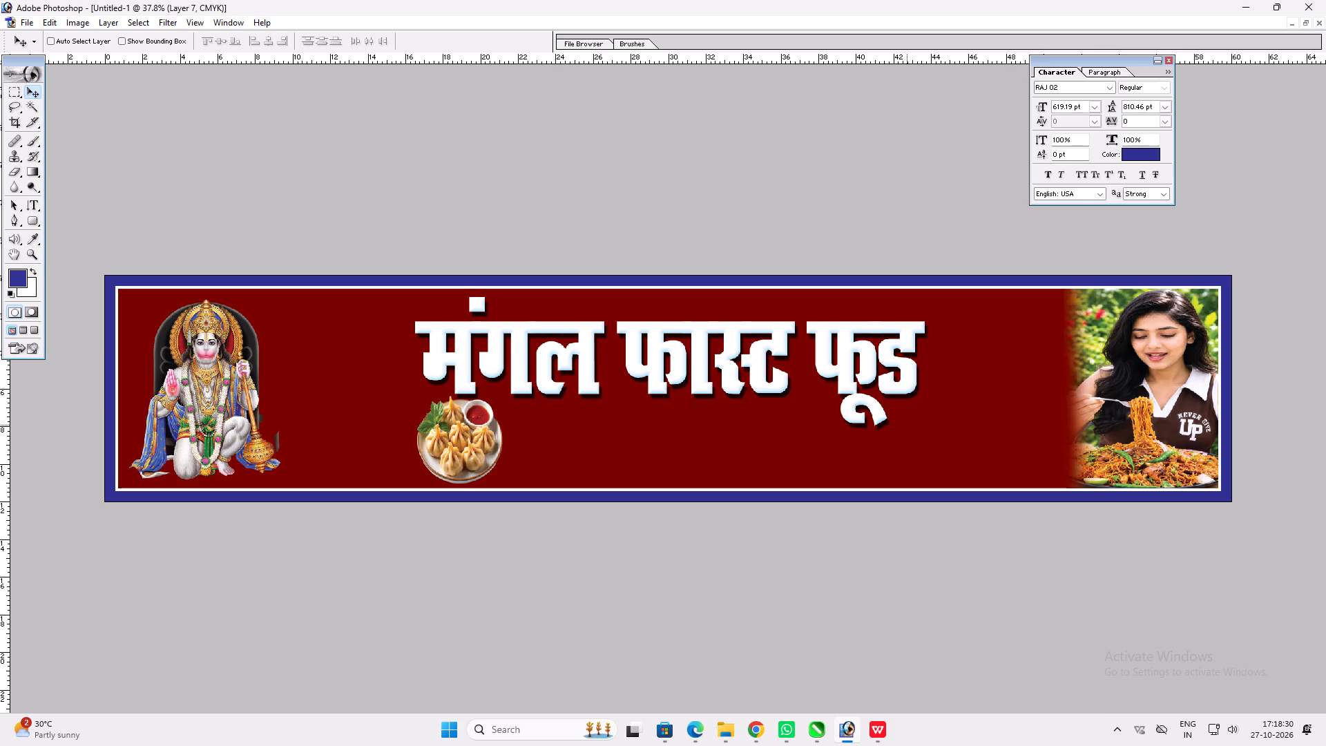
right_click(213, 385, "ctrl")
left_click(238, 392)
left_click_drag(233, 388, 1027, 371, "alt+shift")
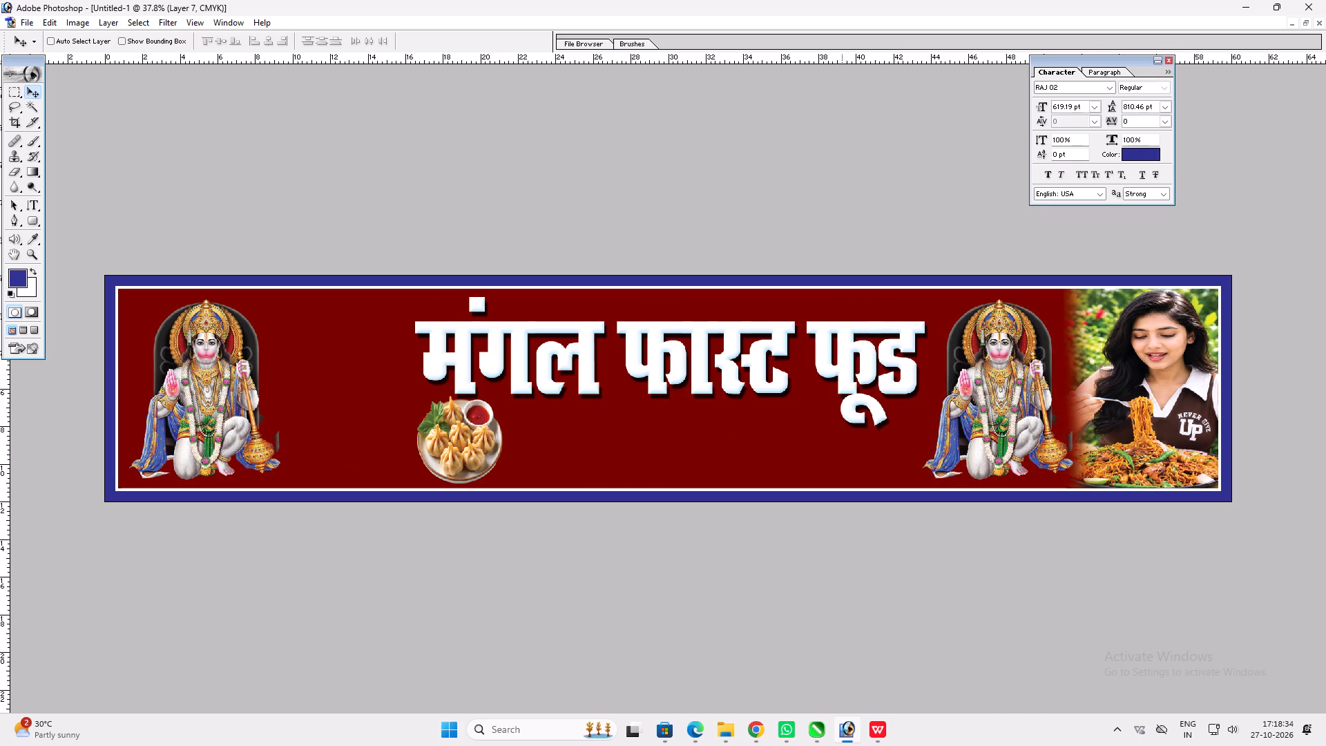
Widen the मंगल फास्ट फूड heading leftward to fill the space up to the left Hanuman picture.
left_click(817, 349, "ctrl")
key("ctrl+t")
left_click_drag(421, 334, 286, 323, "shift")
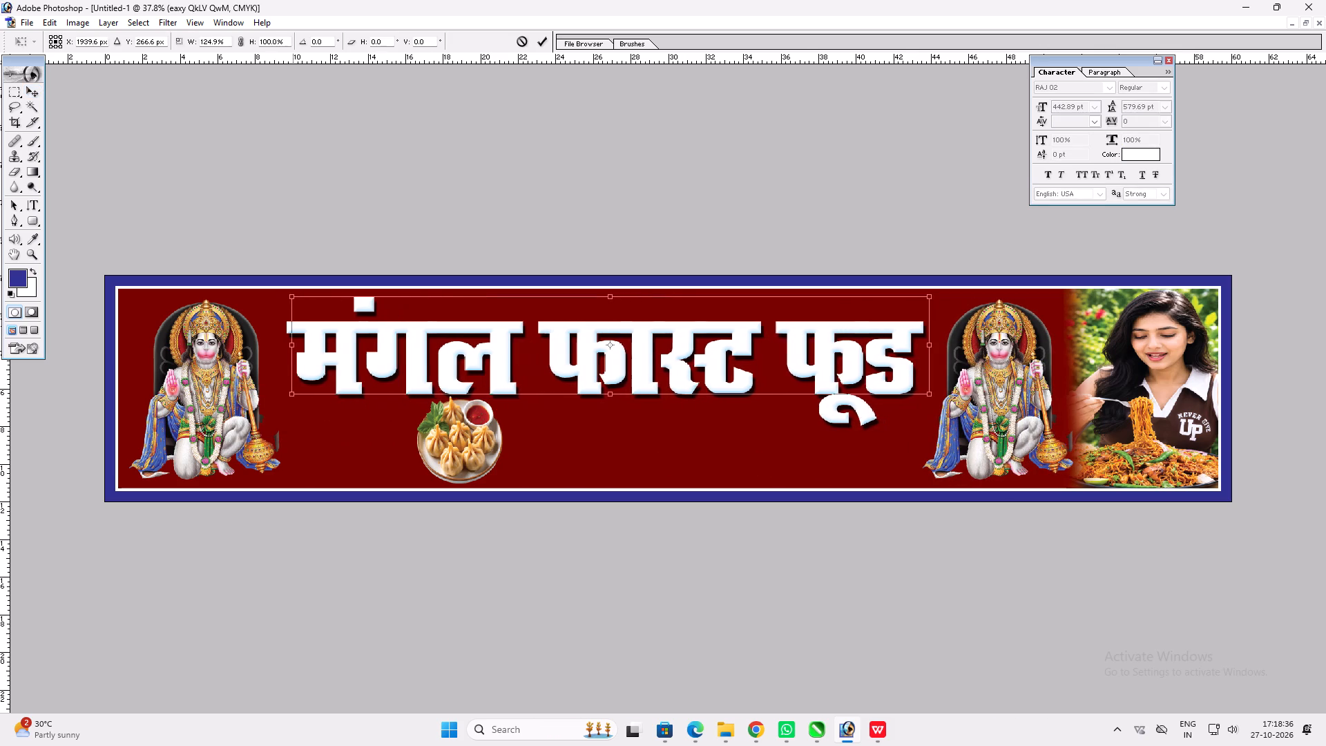
left_click_drag(286, 323, 280, 321, "shift")
key("shift+Return")
key("v")
left_click(636, 405)
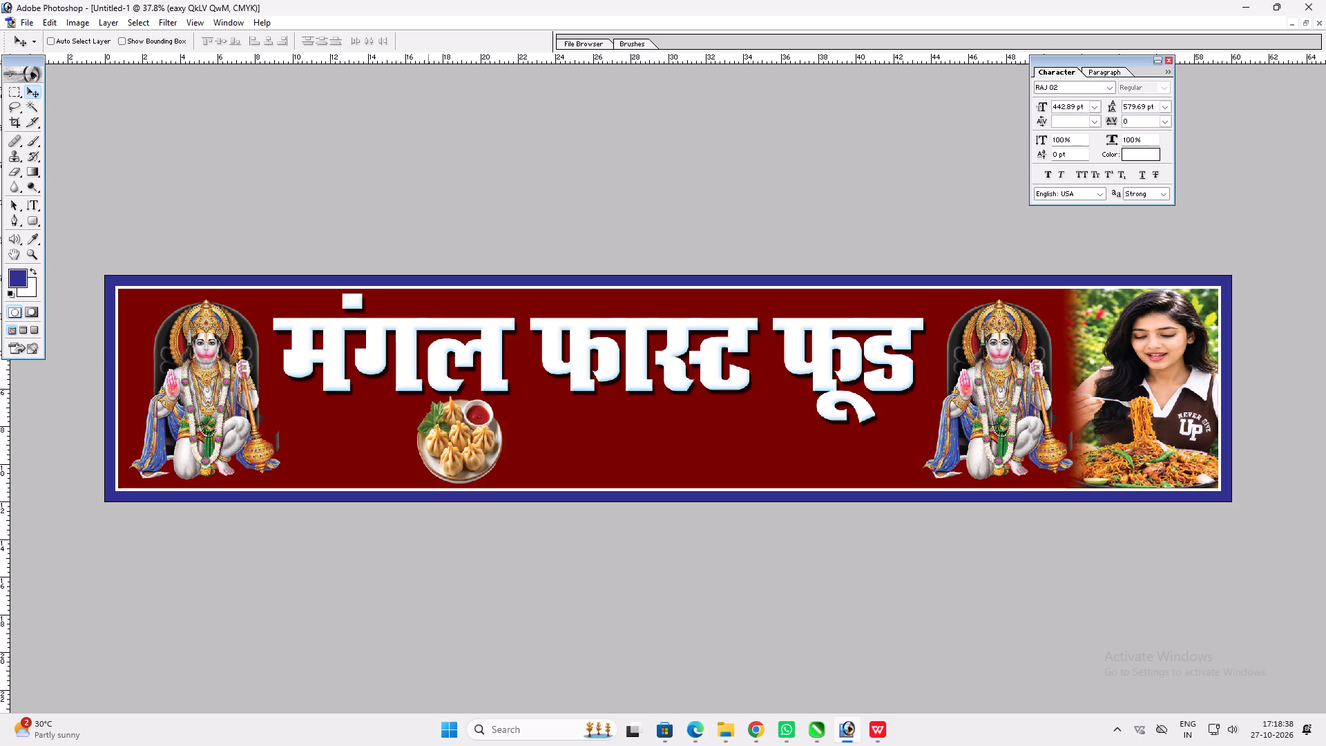
Move the momos plate beside the left Hanuman's mace, reduce it slightly and widen it a little.
left_click(451, 435, "ctrl")
left_click_drag(449, 434, 338, 433)
key("ctrl+t")
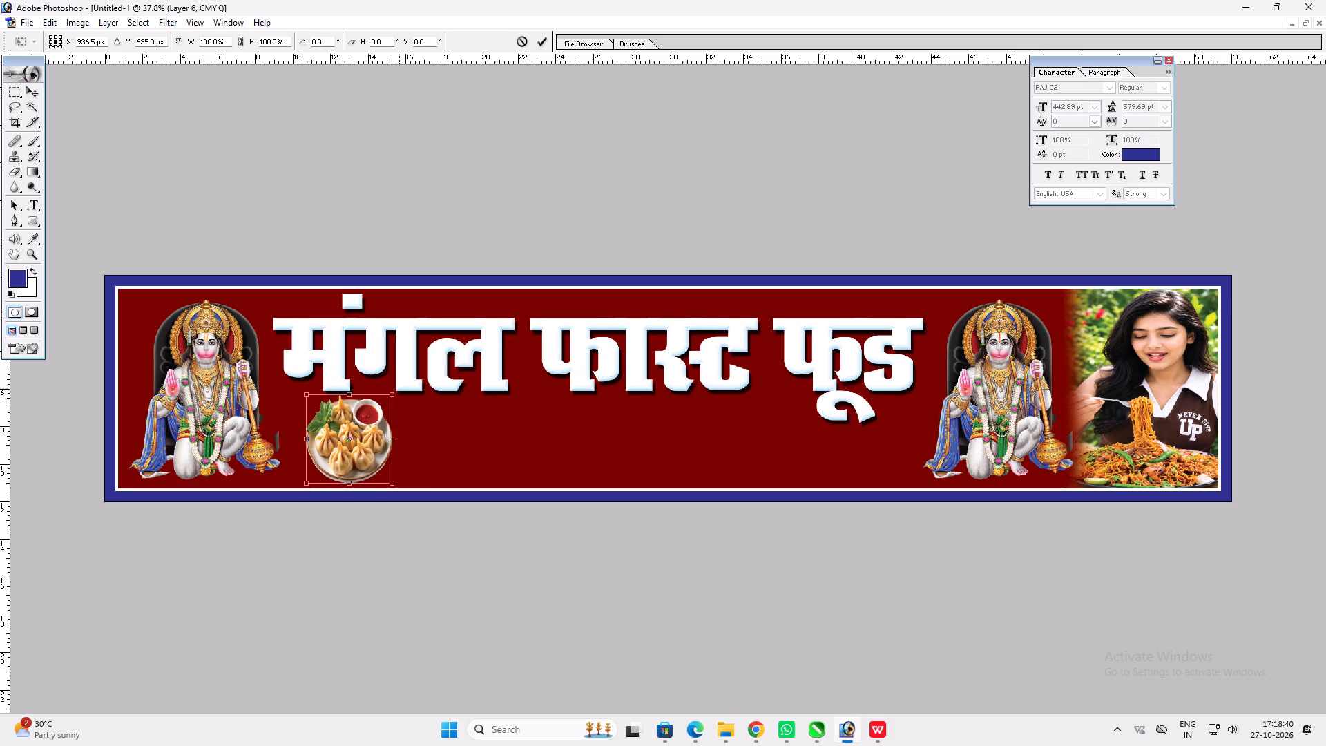
left_click_drag(394, 394, 384, 399, "shift")
key("shift+Return")
key("v")
left_click_drag(412, 412, 403, 412, "shift")
key("ctrl+t")
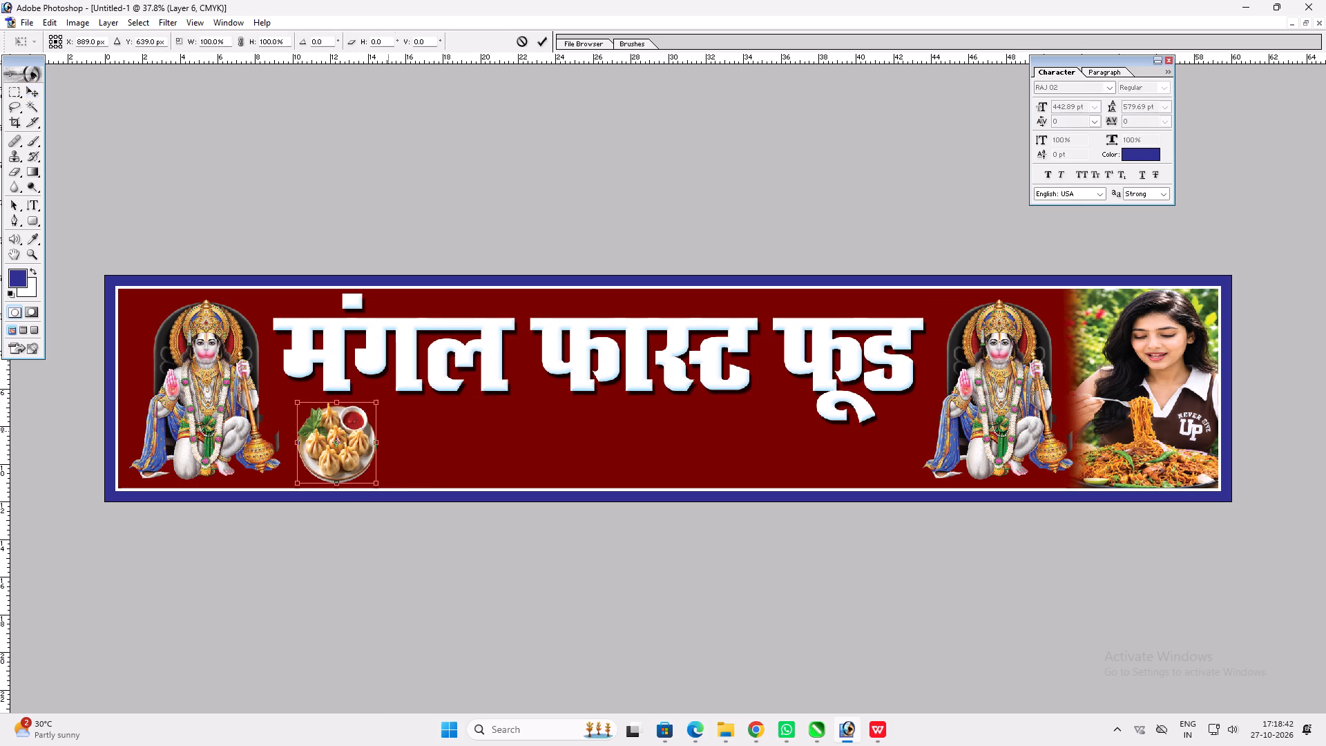
left_click_drag(380, 428, 391, 426, "shift")
key("shift+Return")
key("v")
Search Google Images in Chrome for "manchurian png" and copy the Dreamstime picture of gravy balls in a black bowl.
left_click(744, 731)
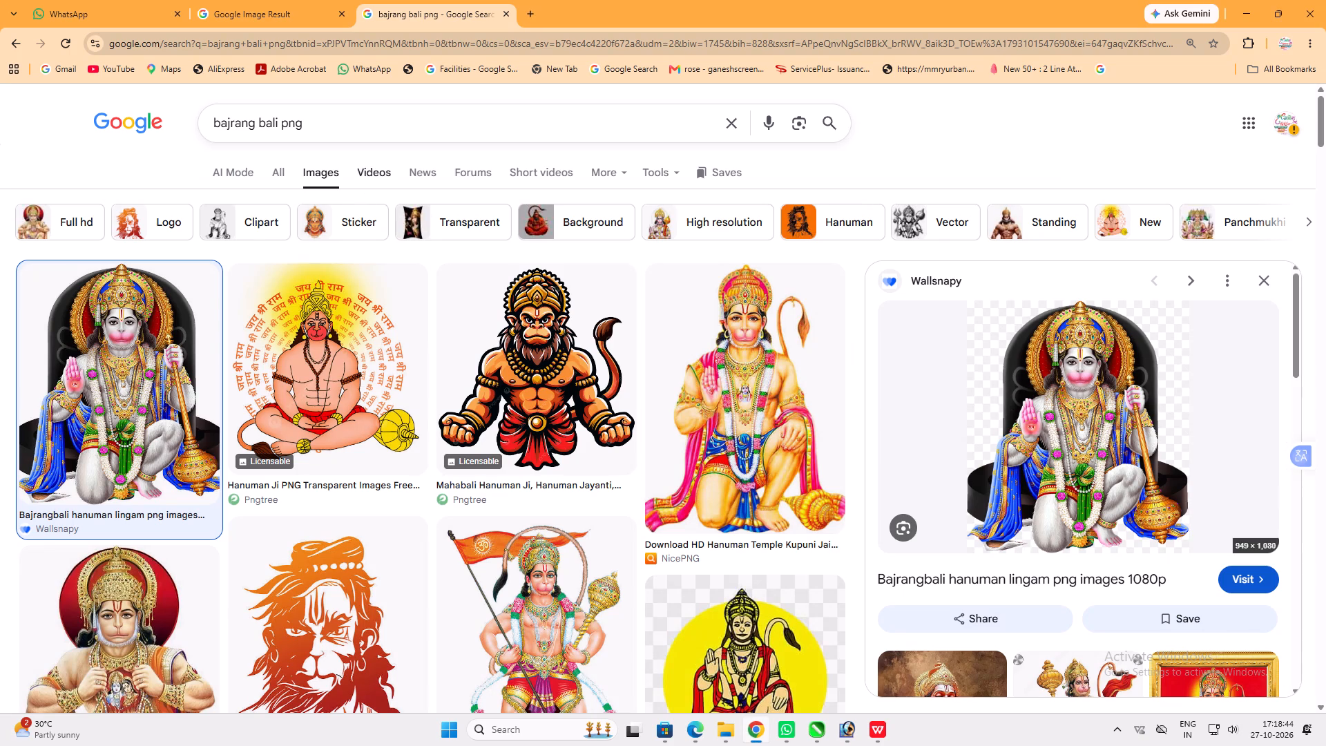
left_click(343, 129)
key("ctrl+a")
type("man")
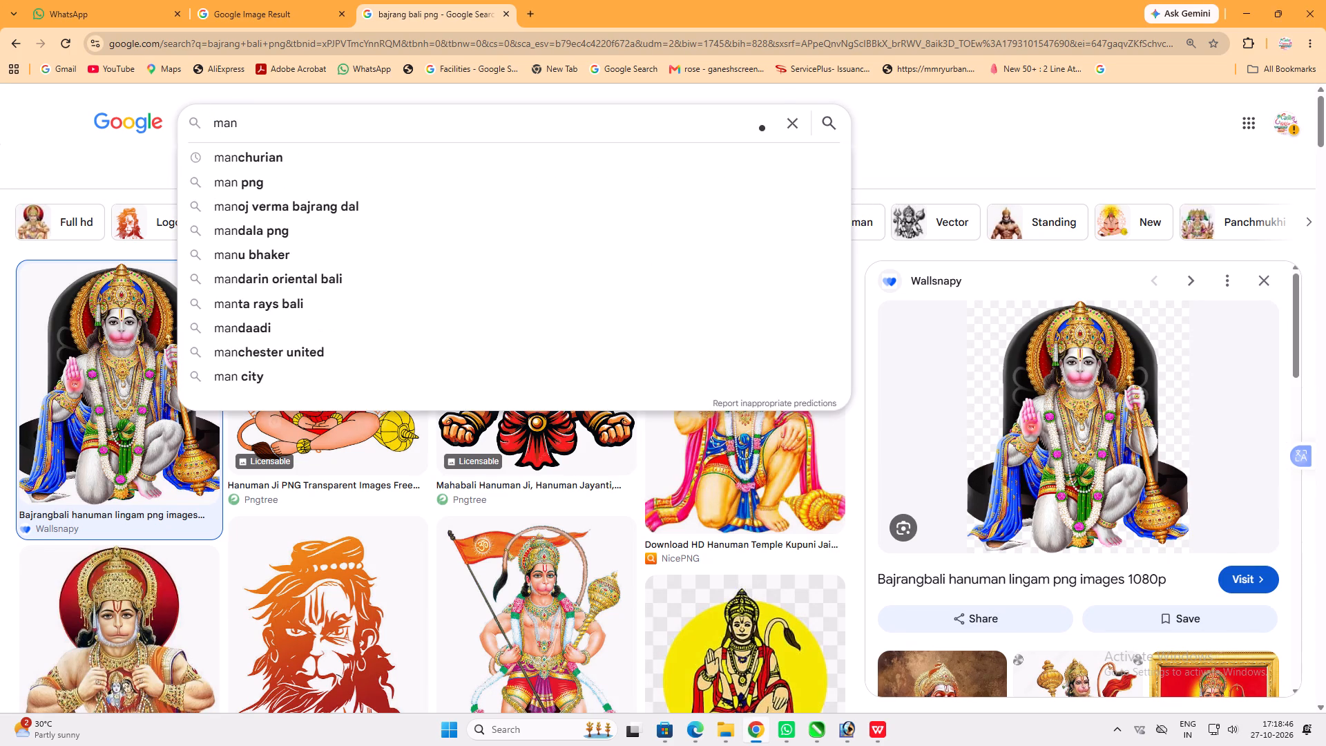
left_click(333, 168)
left_click(333, 135)
key("space")
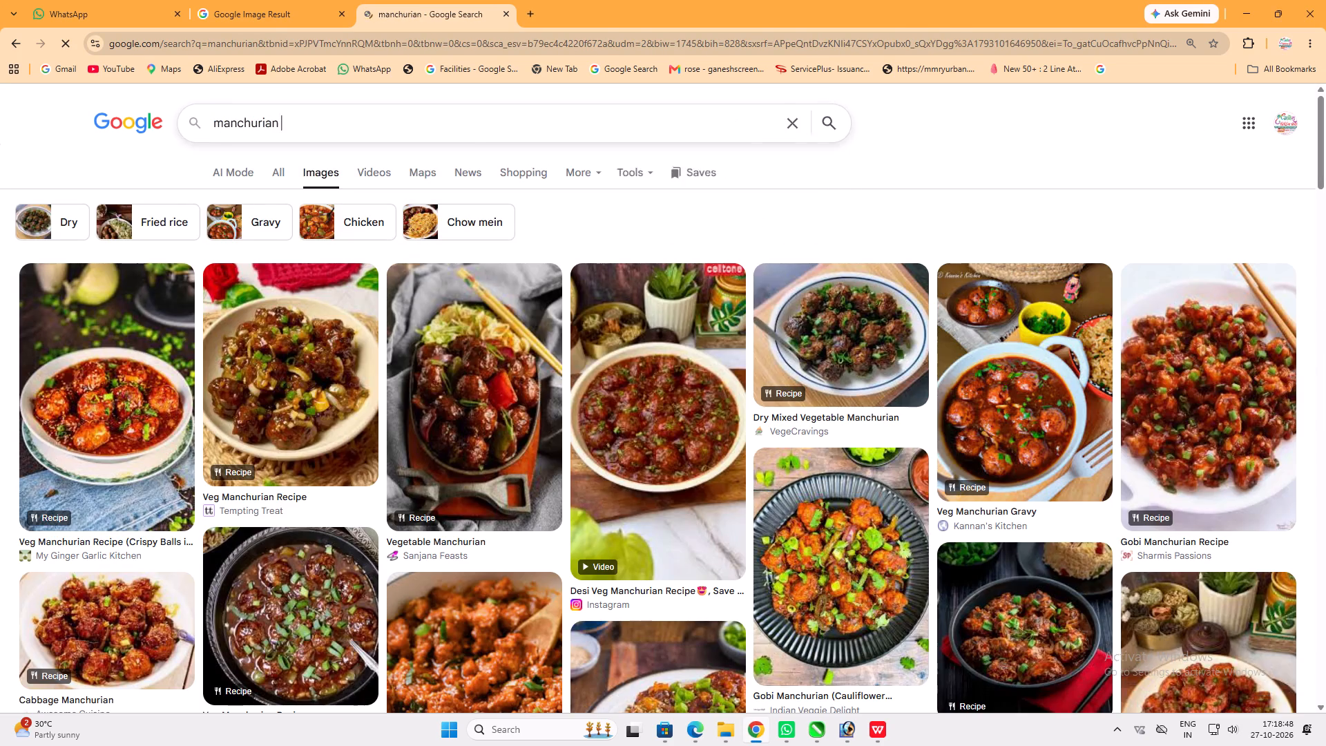
type("png")
key("space")
key("Return")
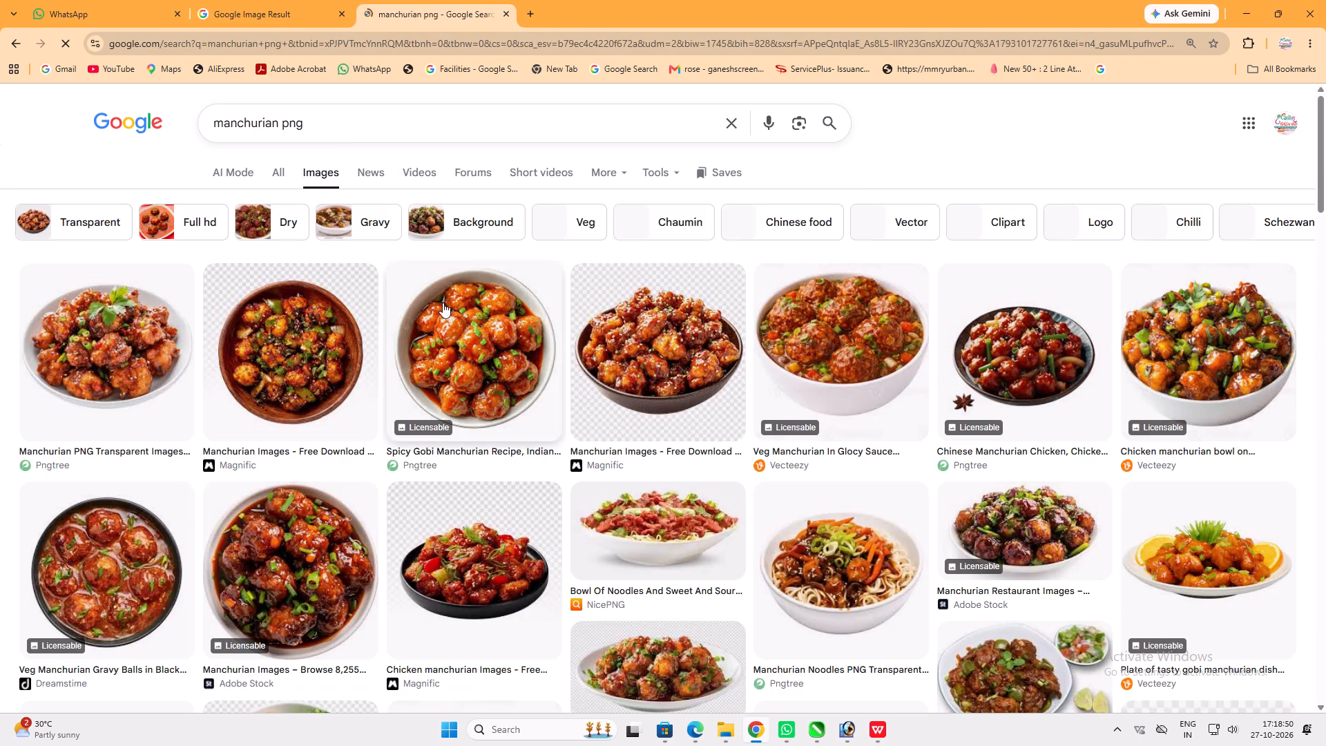
scroll(902, 364, "down", 1)
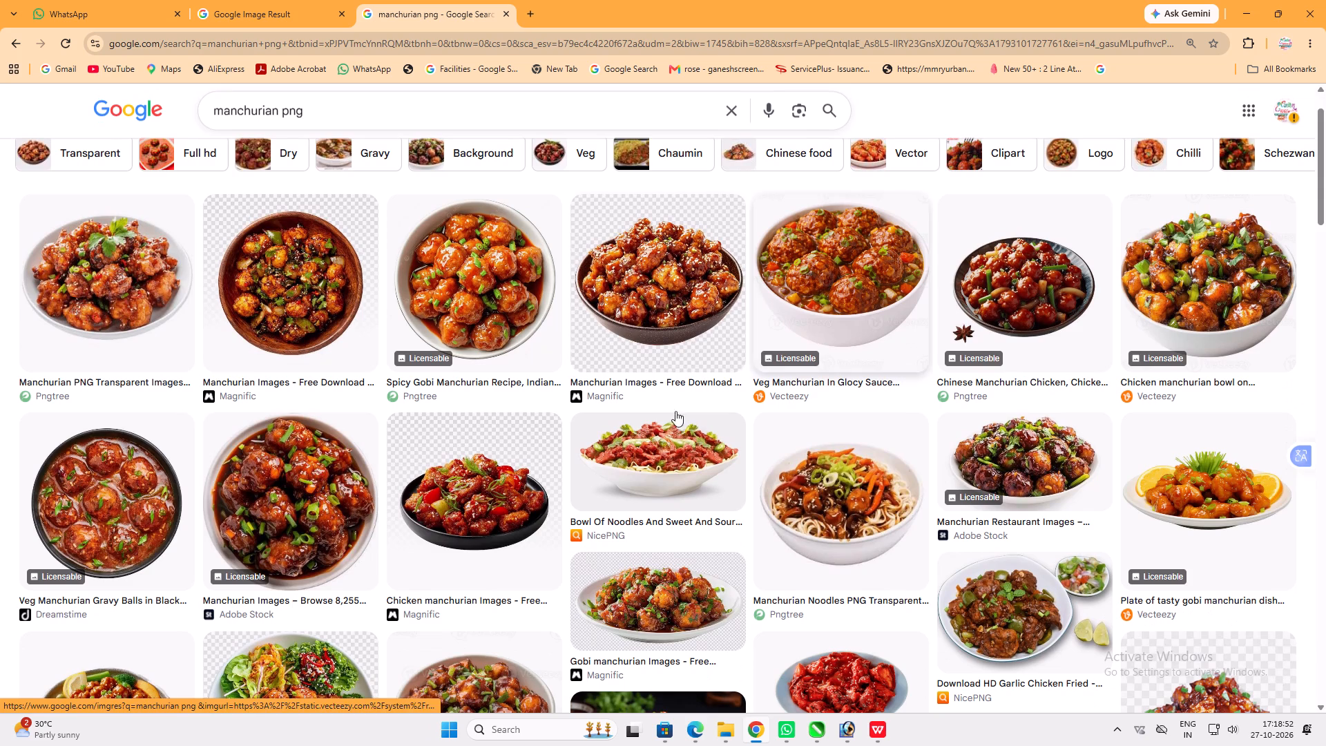
left_click(150, 468)
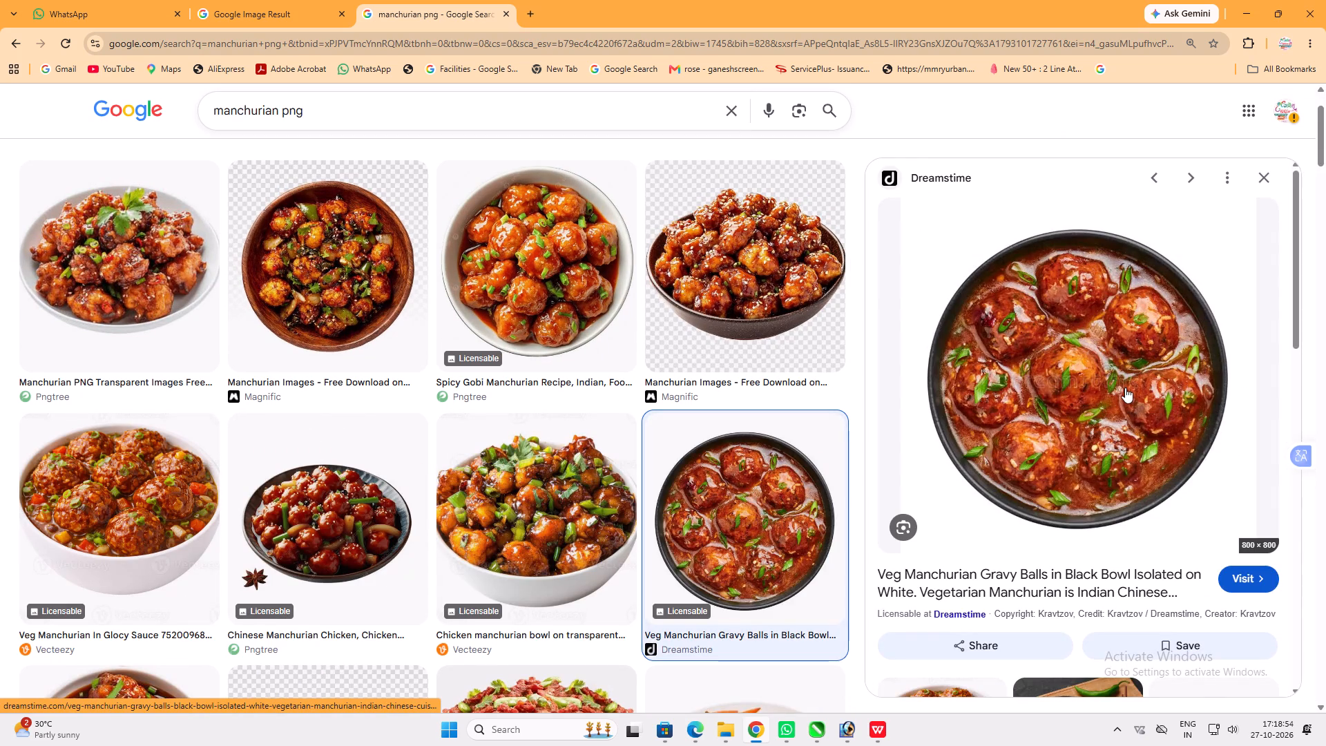
scroll(1099, 325, "down", 4)
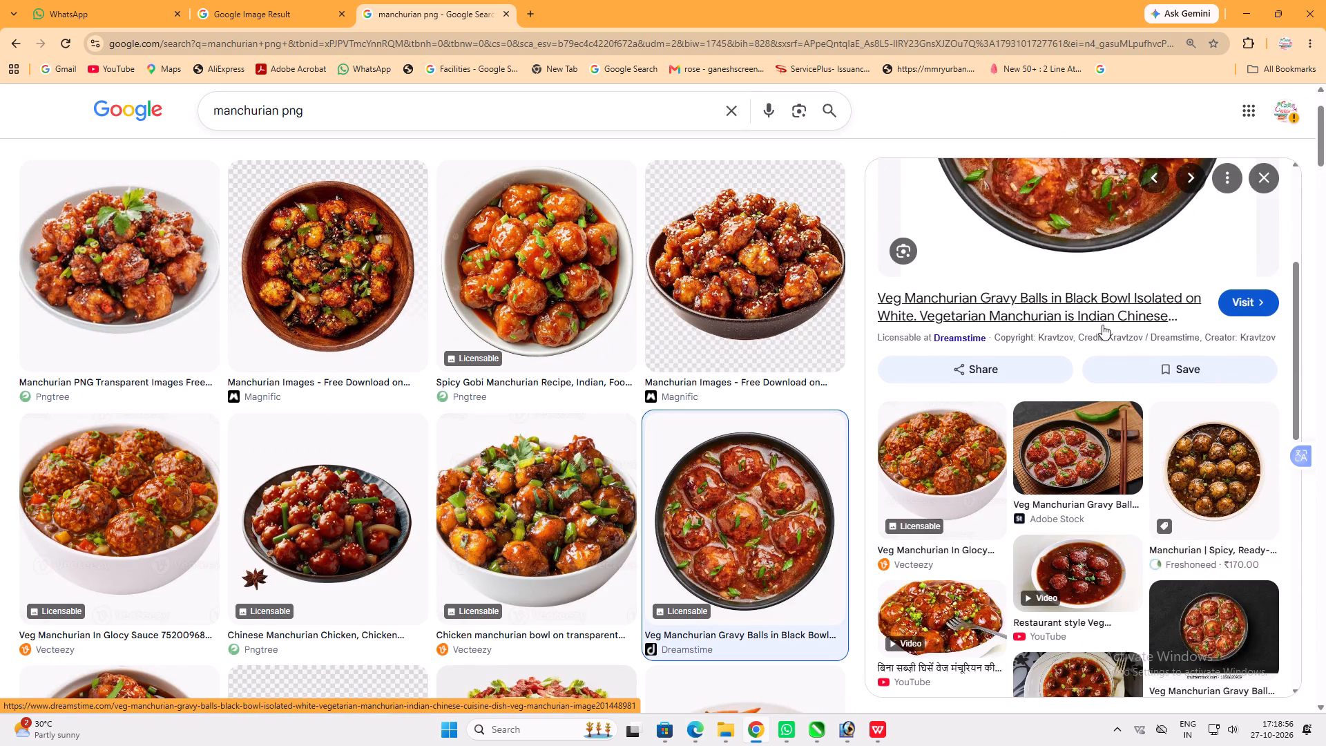
scroll(1106, 327, "up", 4)
right_click(1099, 309)
left_click_drag(1178, 529, 1168, 529)
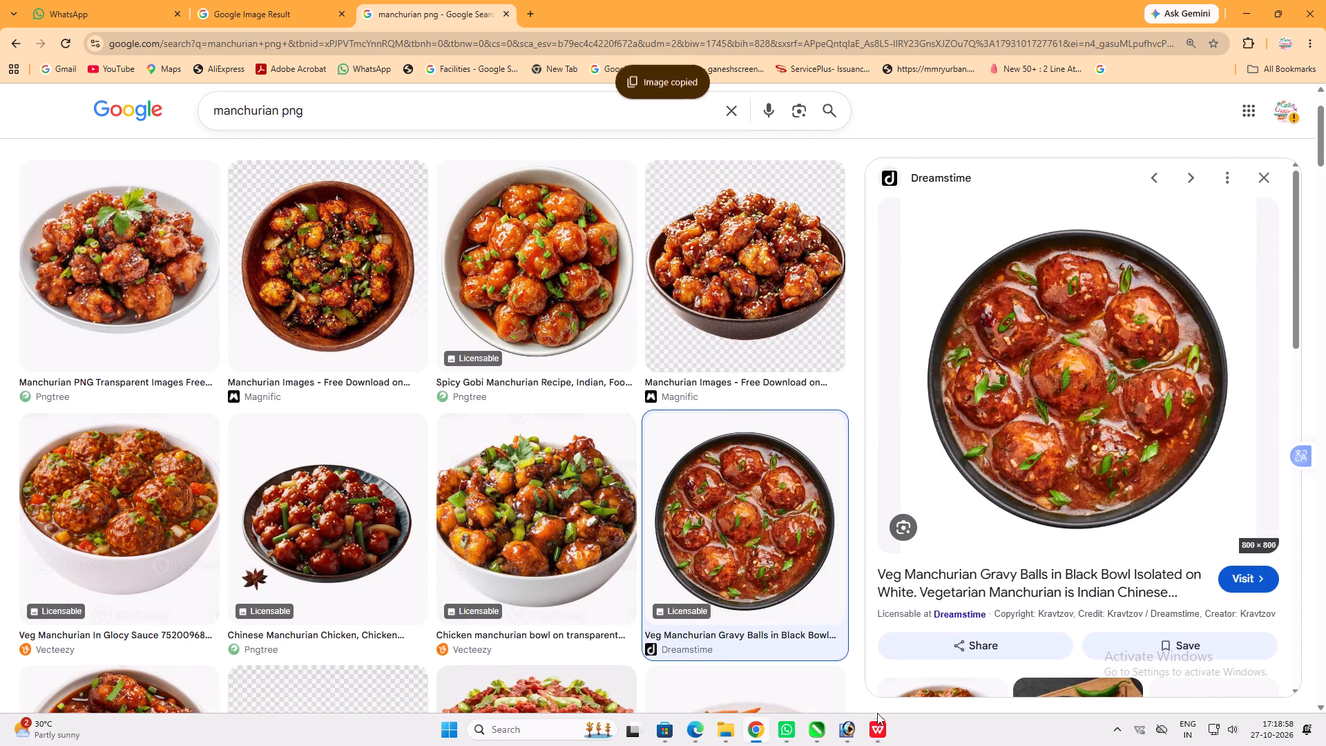
Paste the manchurian bowl into the Photoshop banner, delete its white background and clear the selection.
left_click(846, 722)
key("ctrl+v")
key("w")
left_click(744, 448)
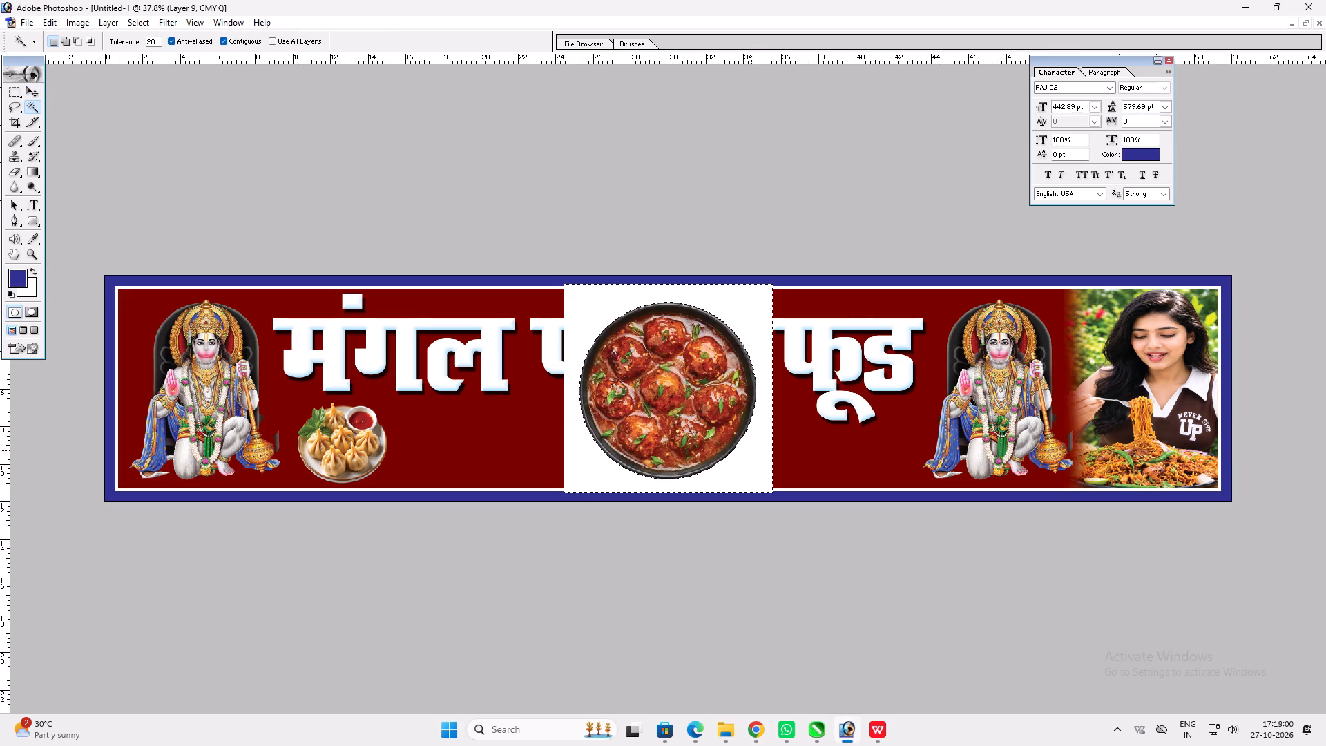
key("Delete")
key("ctrl+t")
key("ctrl+Return")
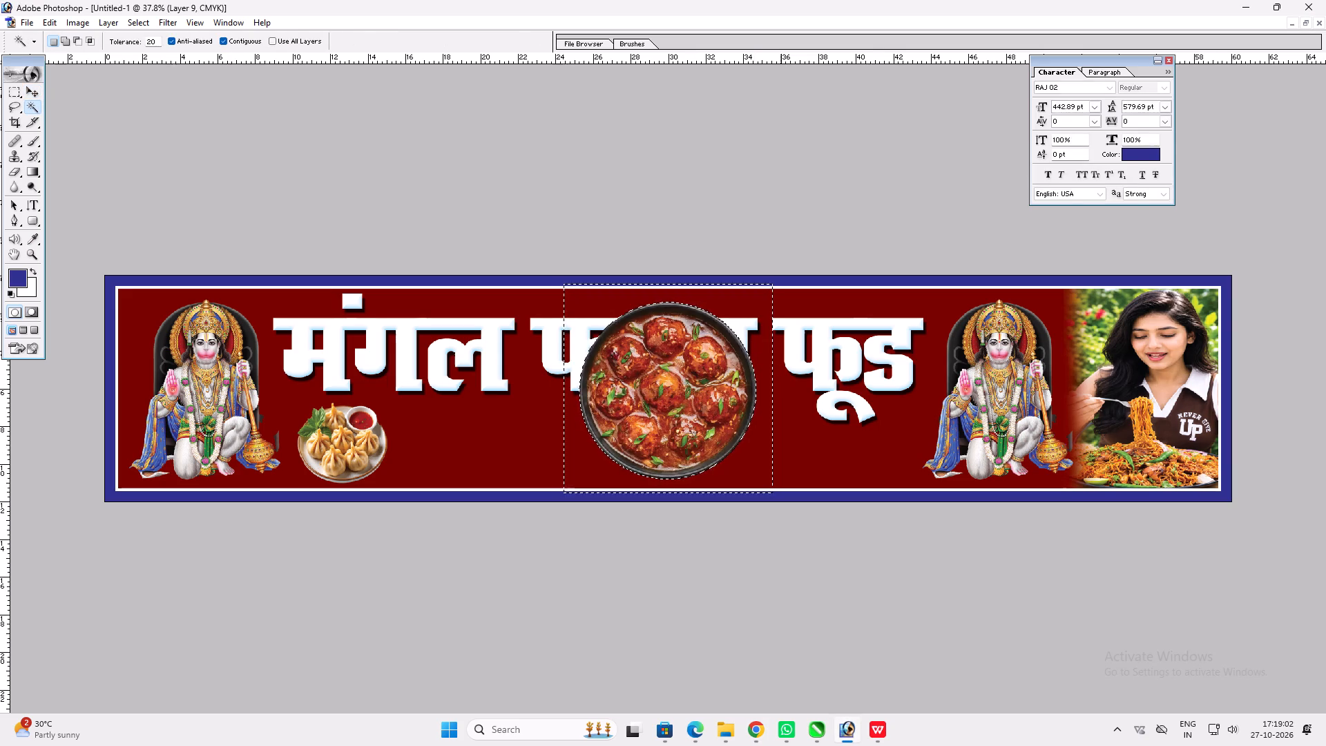
key("ctrl+d")
Scale the manchurian bowl down proportionally to roughly two-thirds of its size.
key("ctrl+t")
left_click_drag(758, 298, 732, 327, "alt+shift")
key("shift+Return")
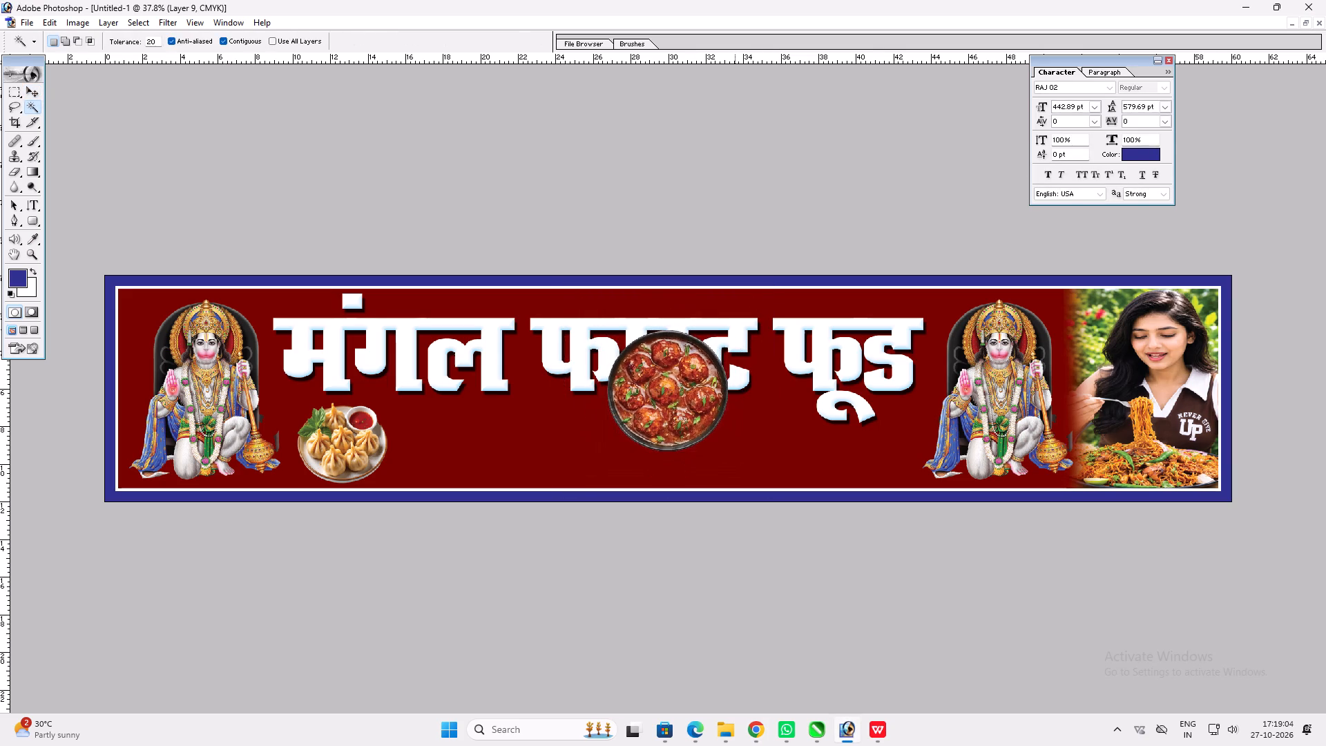
Move the manchurian bowl below the heading beside the momos plate and shrink it to roughly the plate's size.
key("v")
left_click_drag(756, 368, 536, 408)
key("ctrl+t")
left_click_drag(501, 370, 491, 390, "shift")
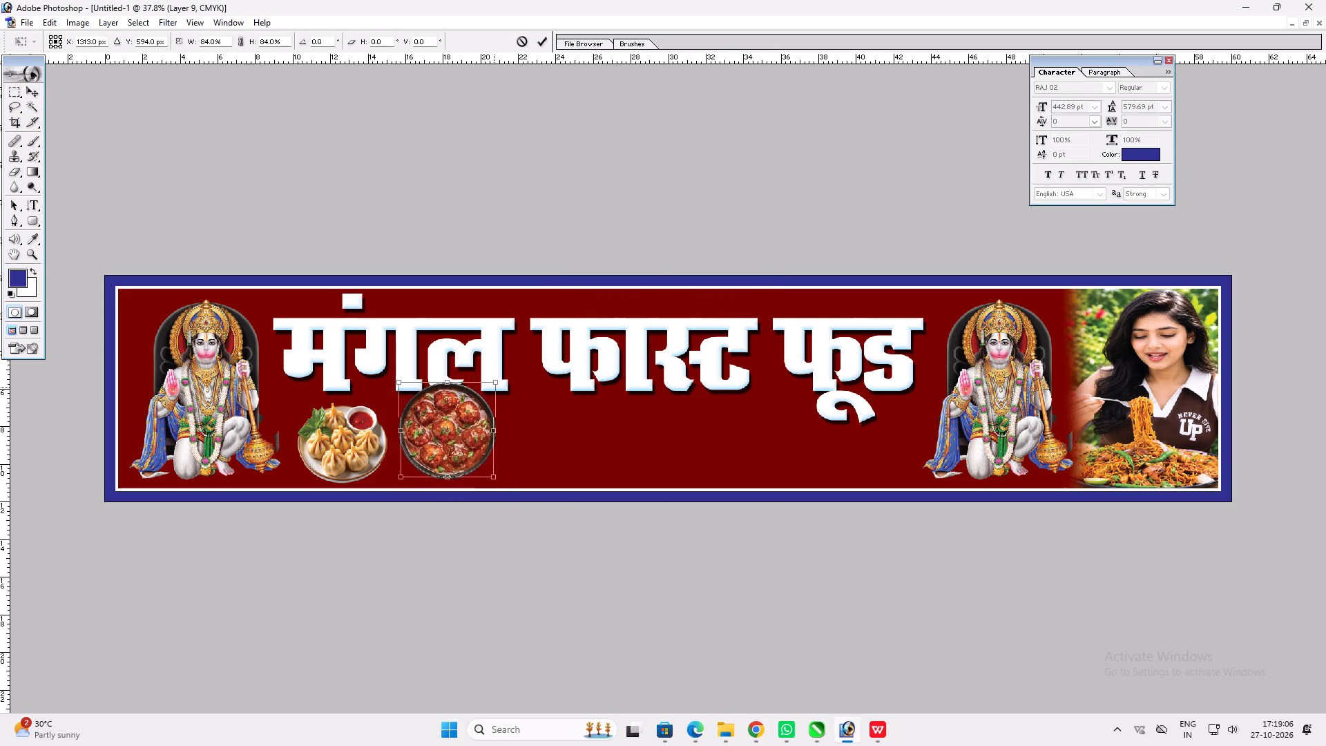
left_click_drag(491, 390, 481, 399, "shift")
key("shift+Return")
key("v")
left_click_drag(467, 412, 446, 416)
key("ctrl+t")
left_click_drag(457, 472, 461, 472, "shift")
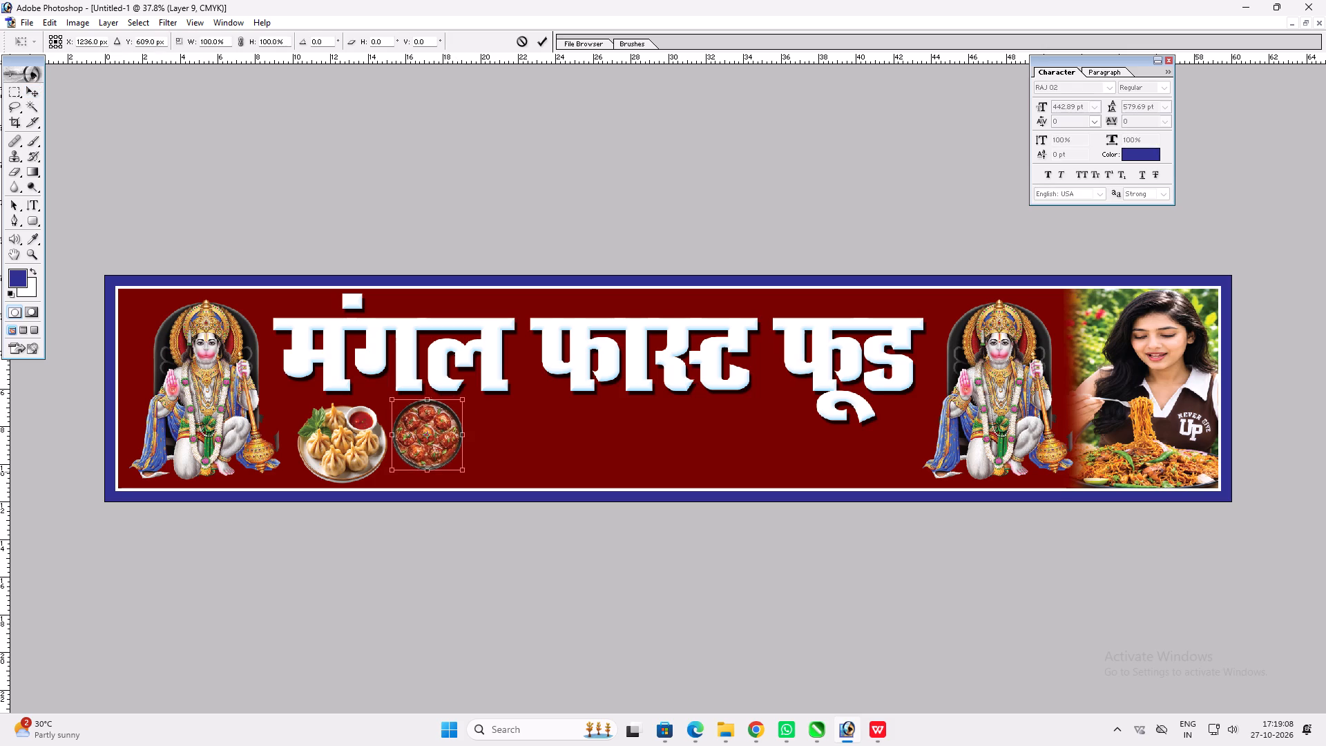
left_click_drag(461, 472, 474, 475, "shift")
key("Return")
Flatten the manchurian bowl slightly, widen it into an oval and shift it a little away from the momos.
key("v")
key("ctrl+t")
left_click(455, 400, "shift")
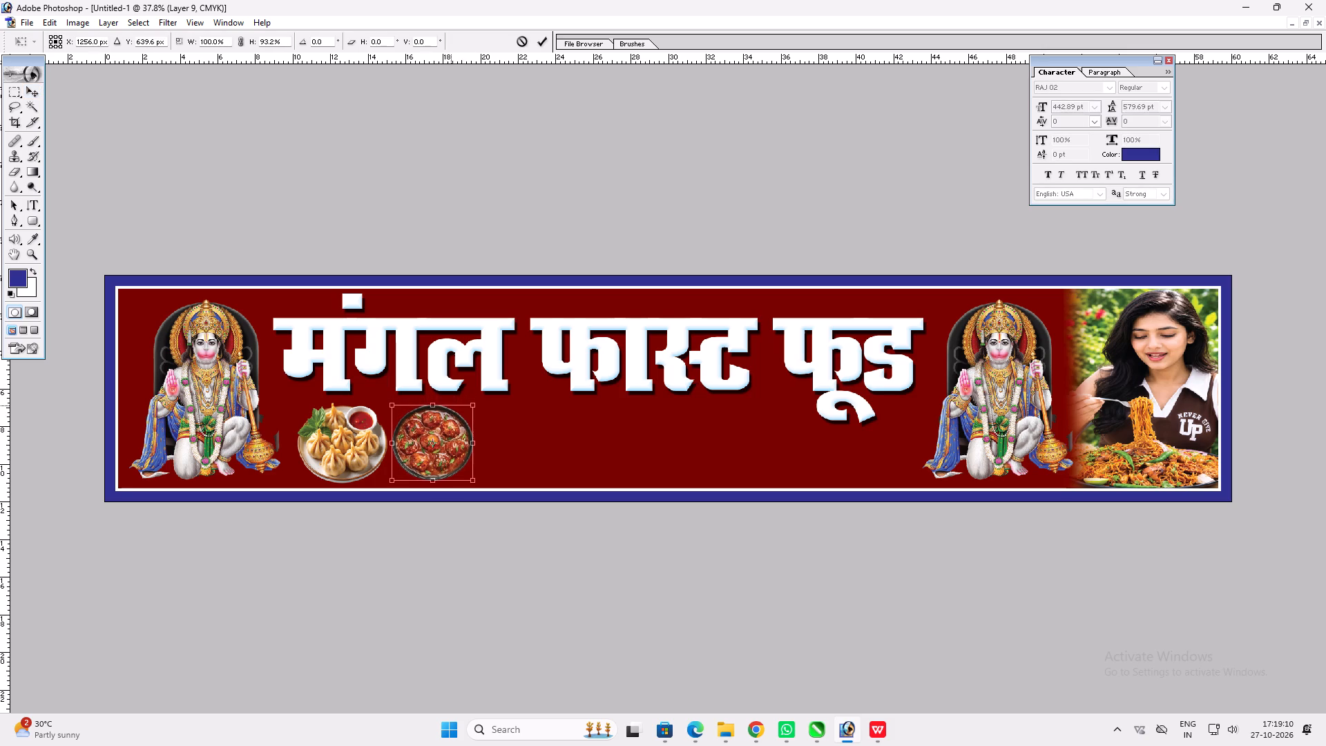
left_click_drag(474, 436, 487, 436, "shift")
key("shift+Return")
key("v")
left_click_drag(459, 442, 468, 442, "shift")
key("v")
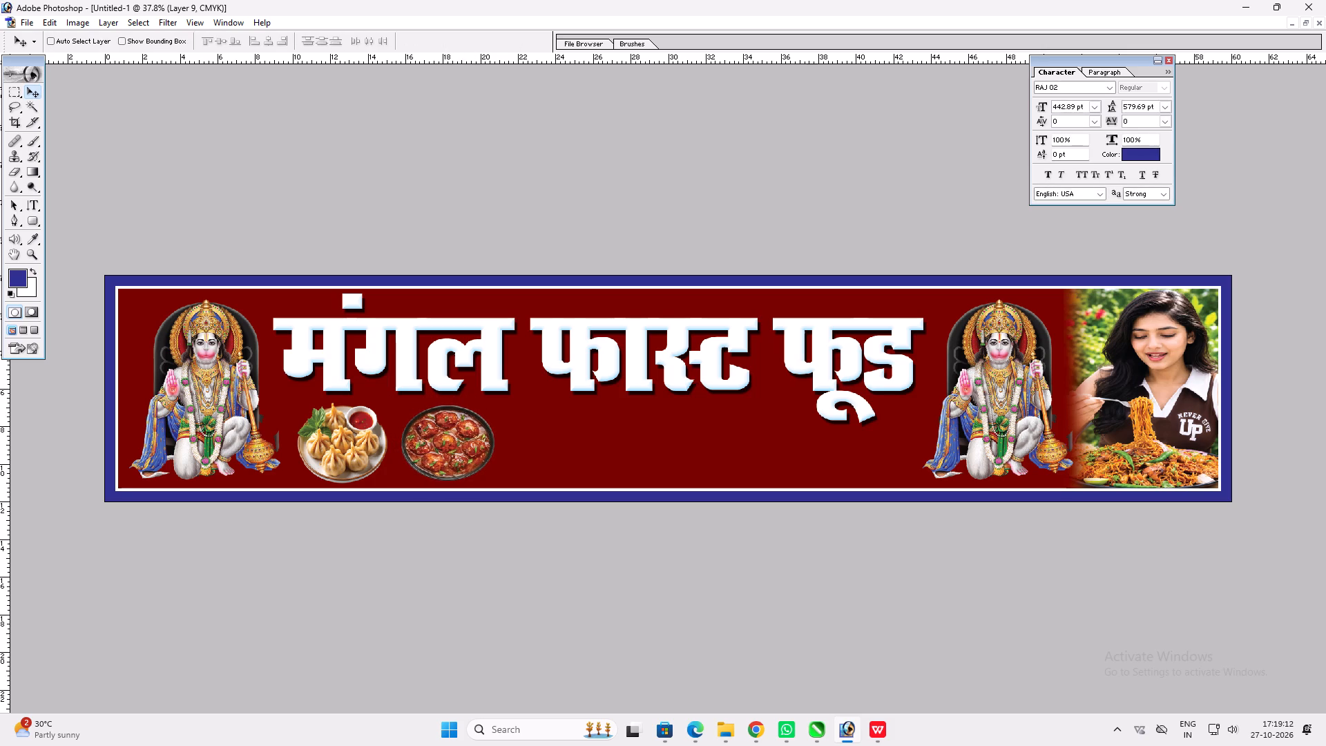
key("v")
Switch to Chrome and search Google Images for "tikki chaat png".
left_click(762, 737)
left_click(454, 132)
left_click(444, 123)
key("ctrl+a")
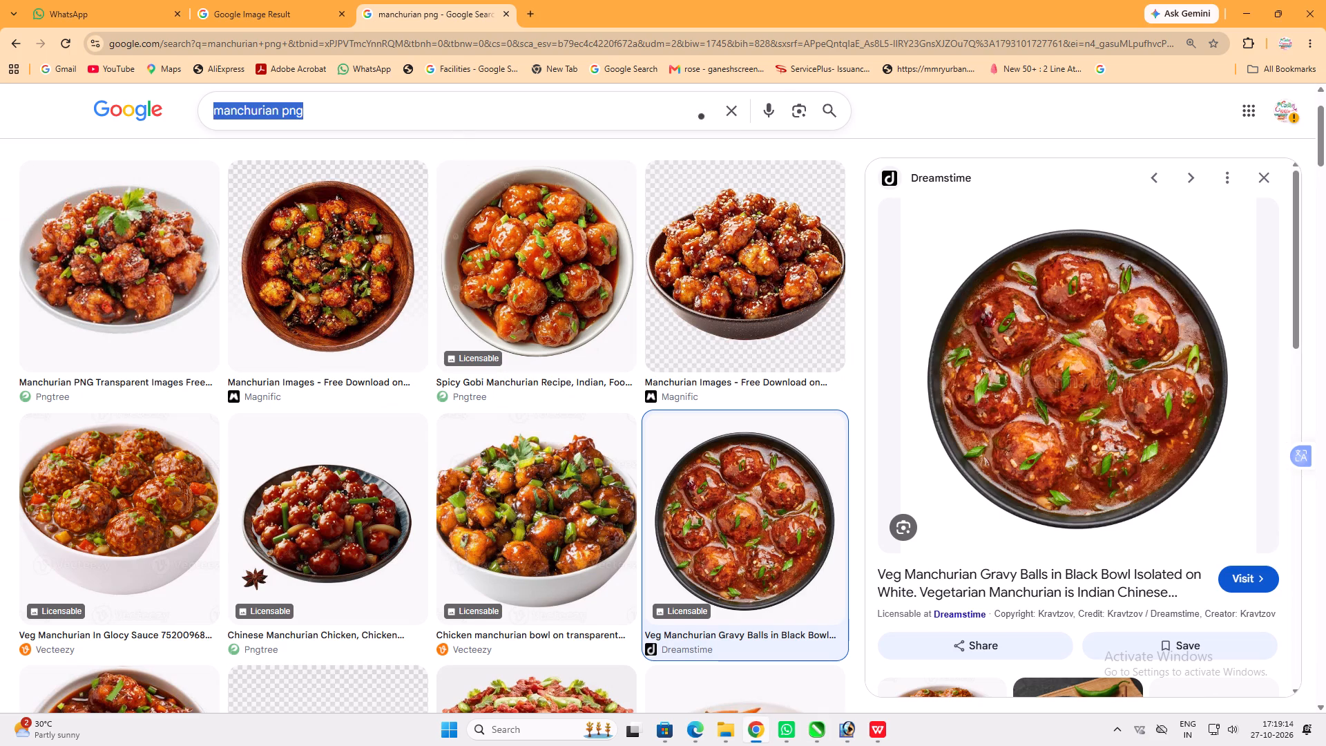
type("tikki C")
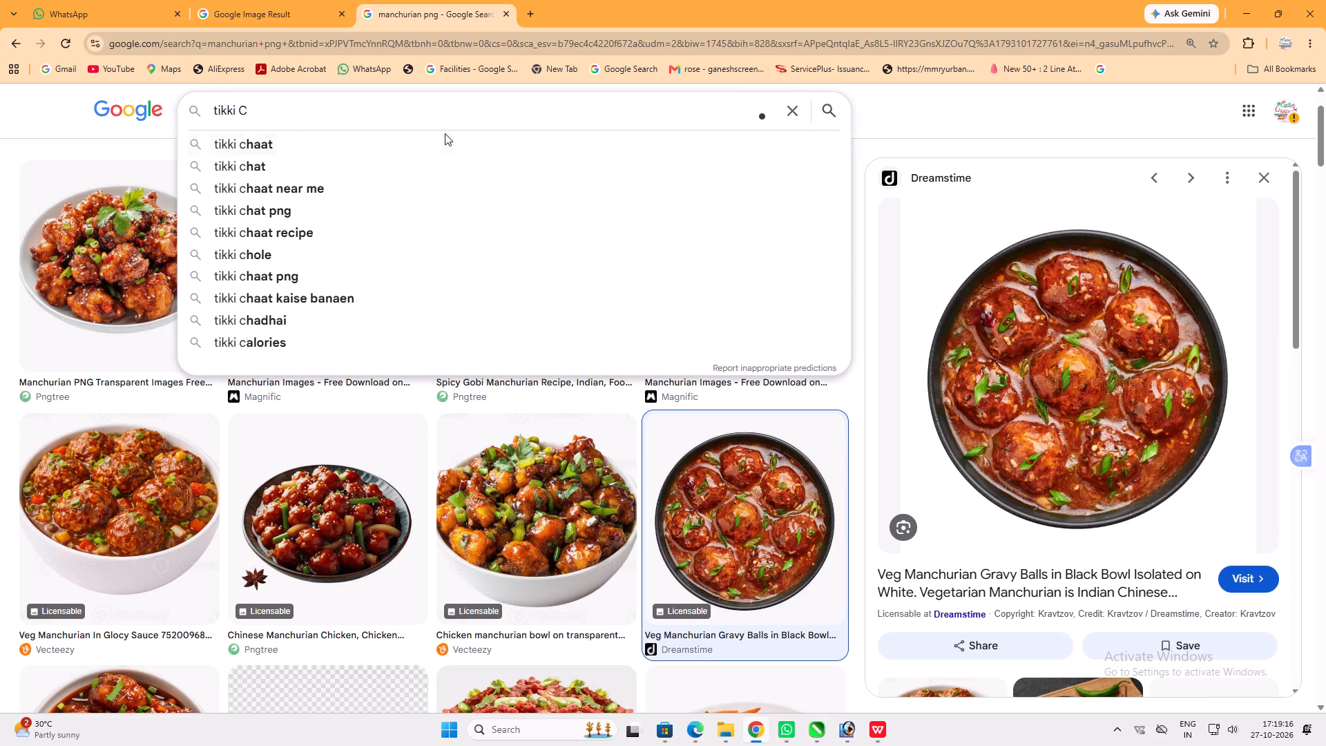
left_click(445, 134)
left_click(322, 128)
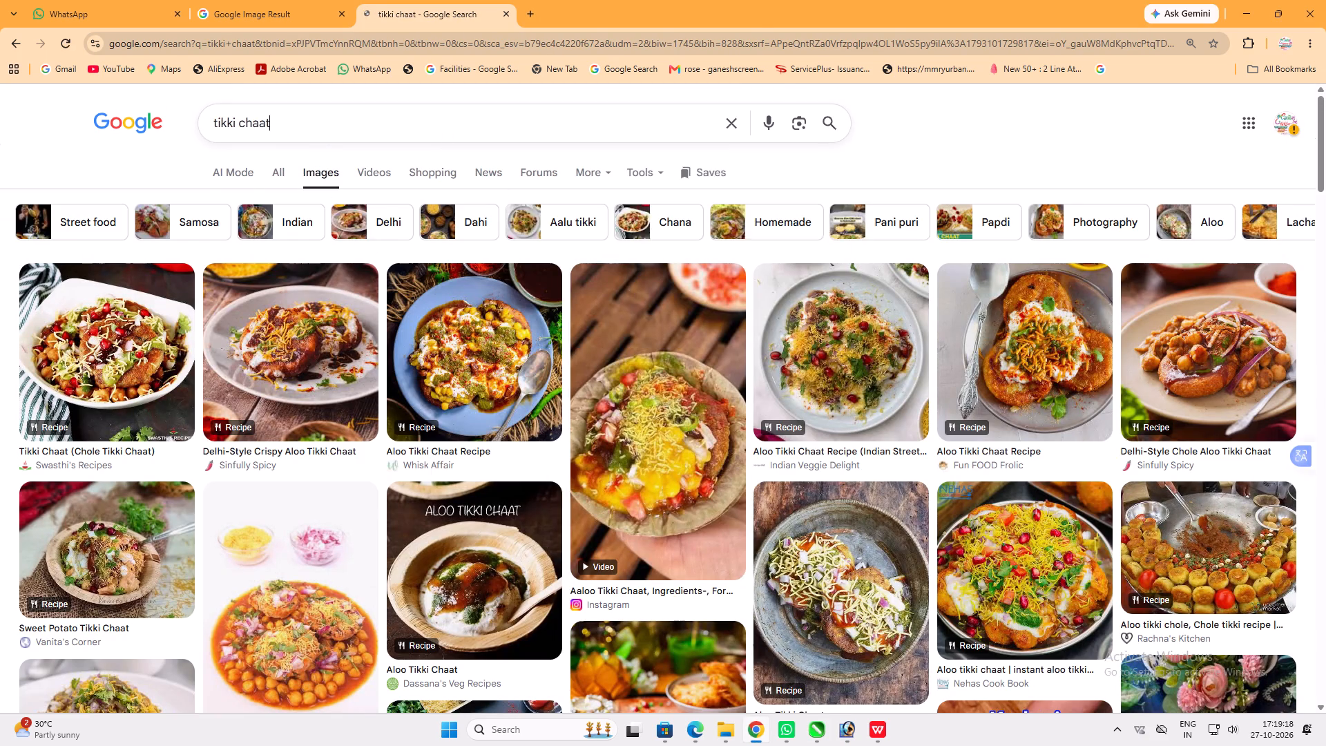
type("png")
key("Return")
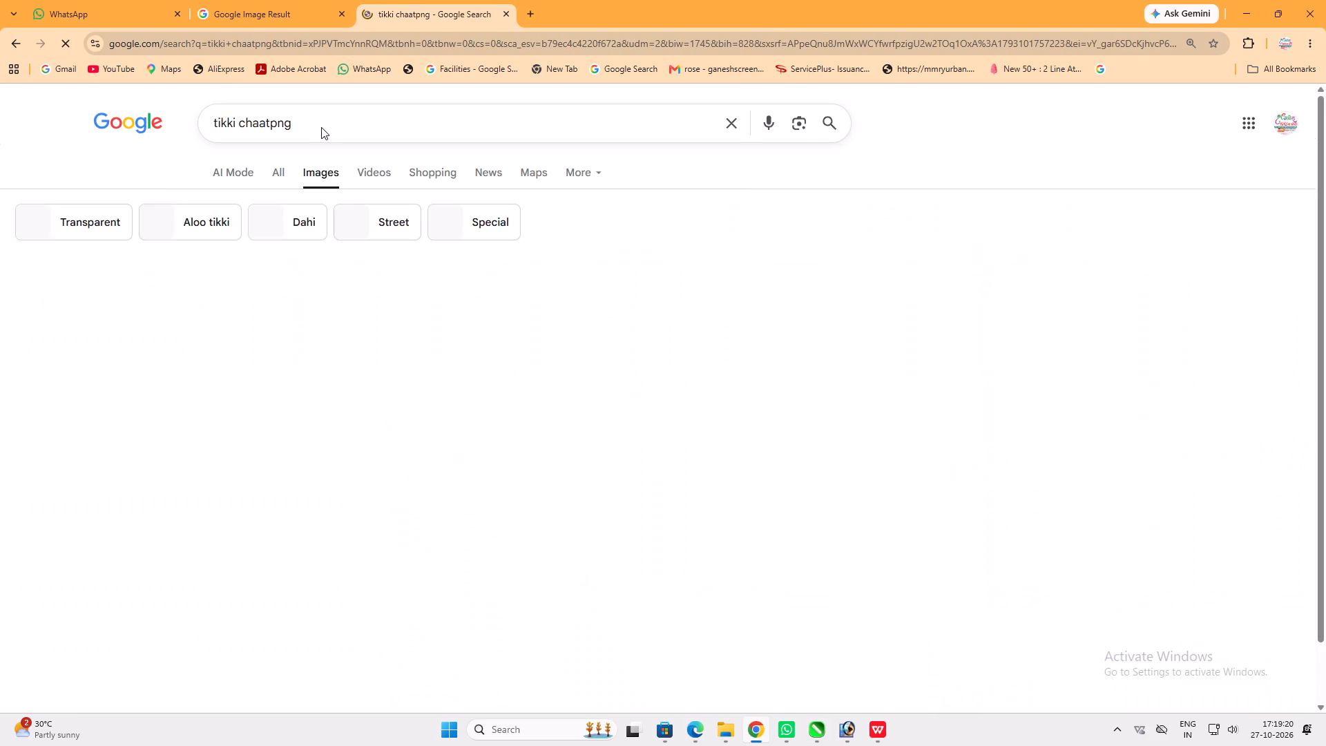
left_click(269, 122)
key("space")
key("Return")
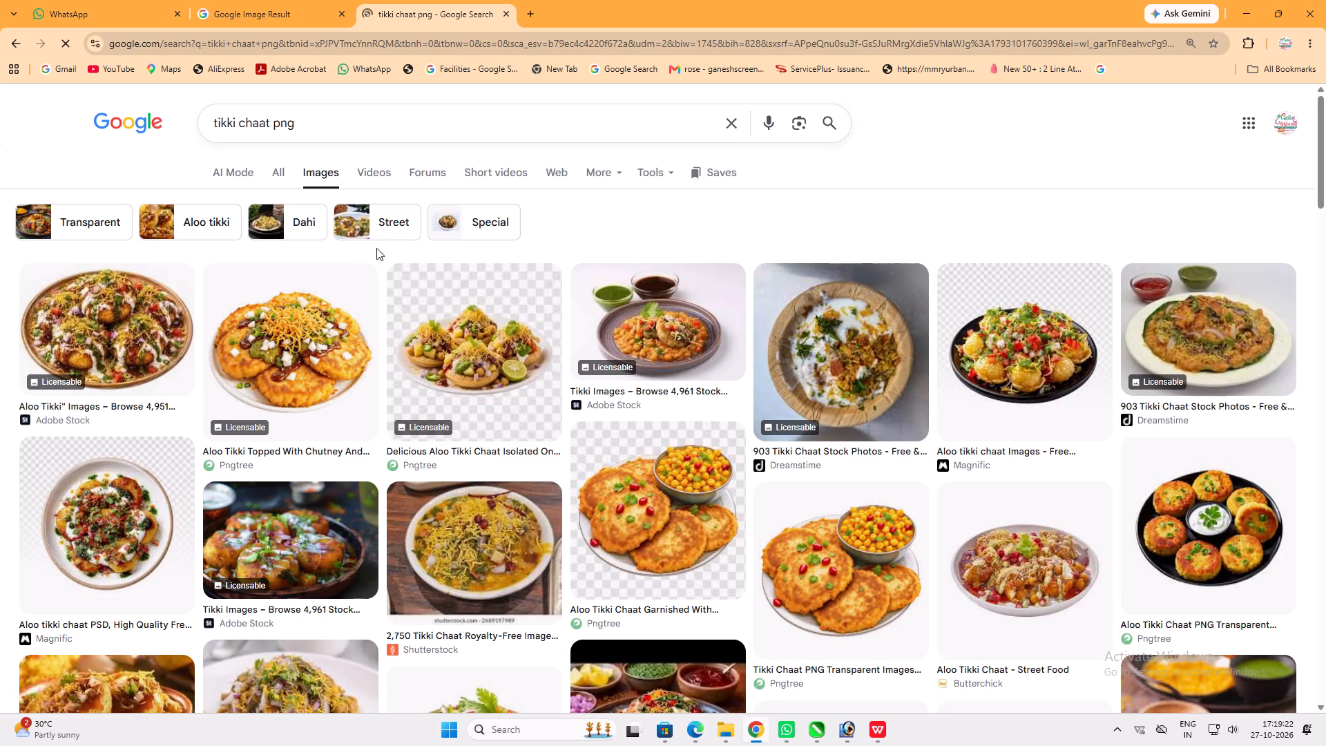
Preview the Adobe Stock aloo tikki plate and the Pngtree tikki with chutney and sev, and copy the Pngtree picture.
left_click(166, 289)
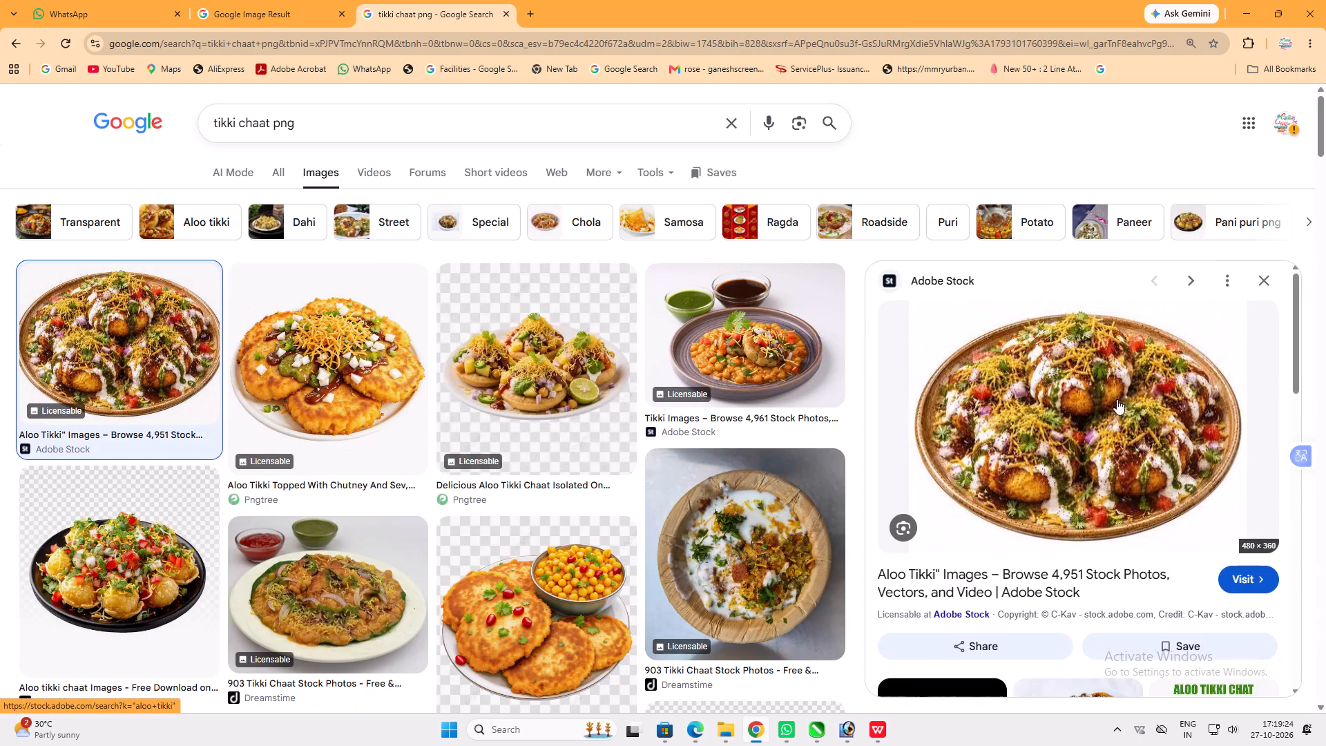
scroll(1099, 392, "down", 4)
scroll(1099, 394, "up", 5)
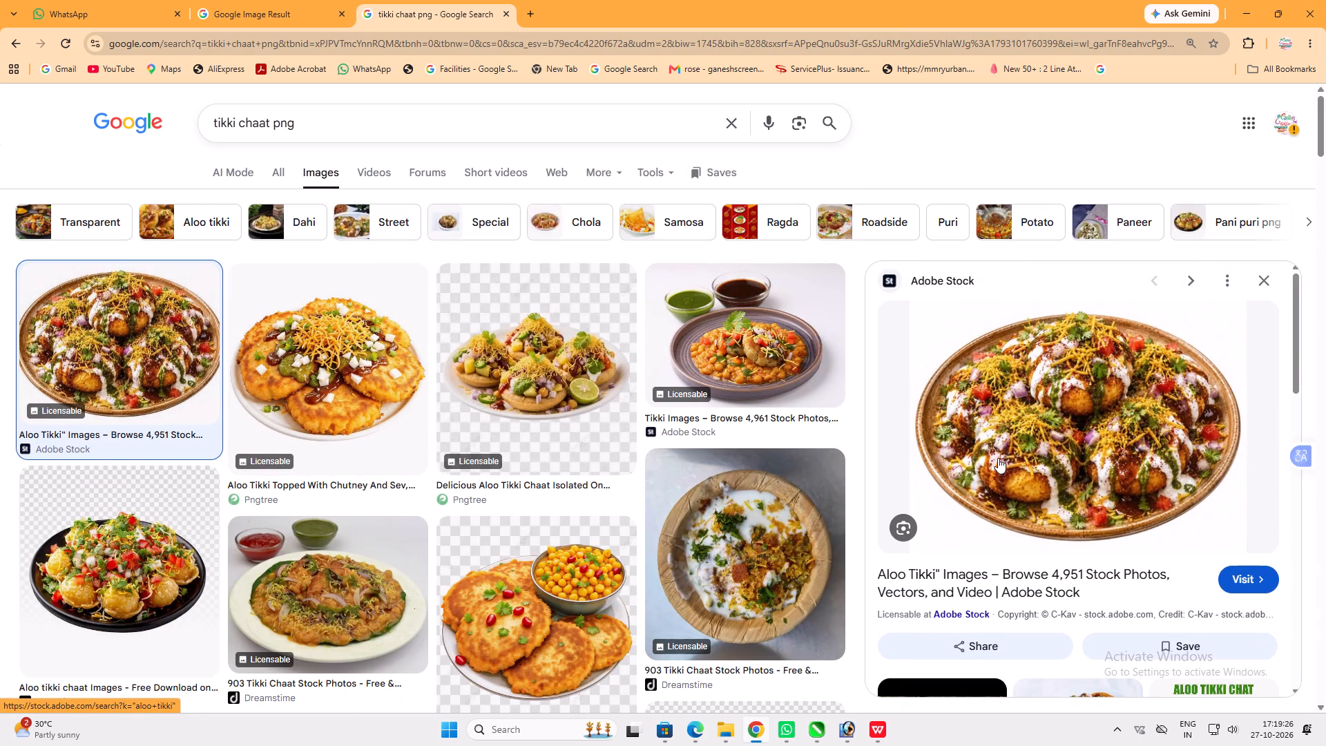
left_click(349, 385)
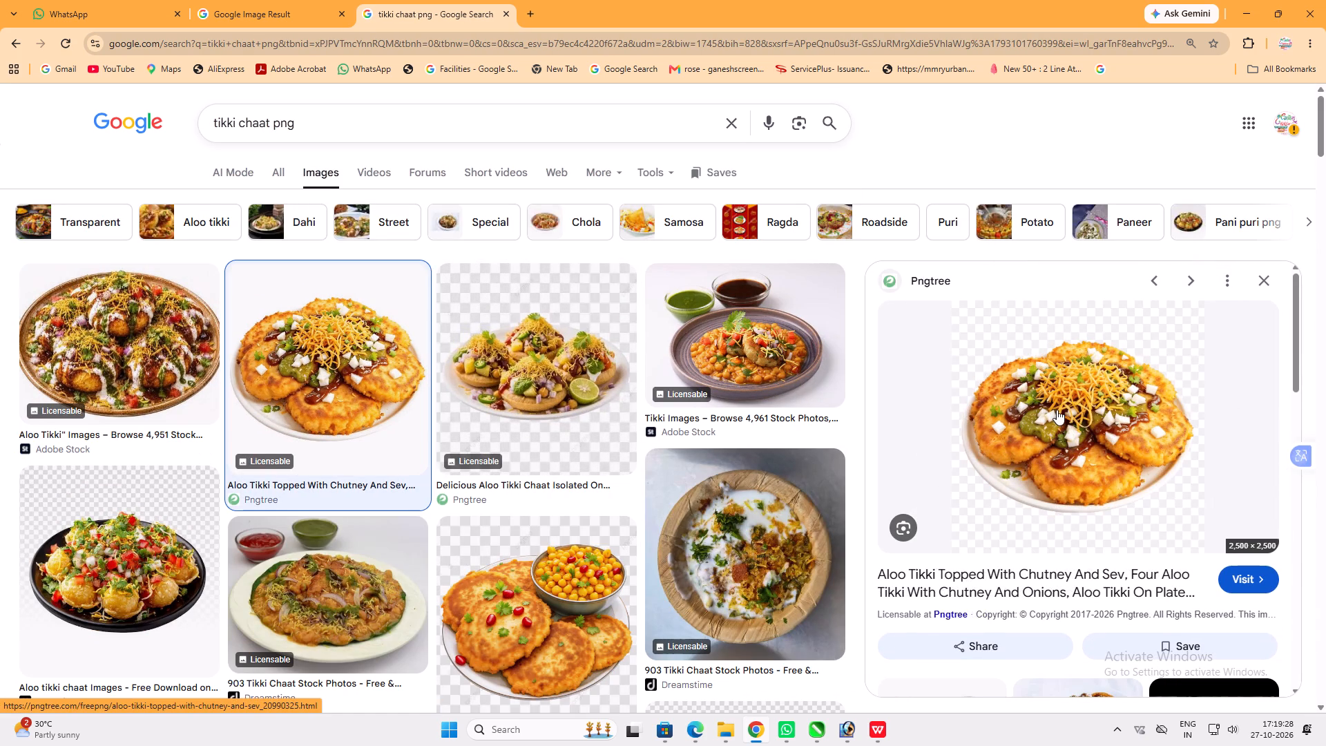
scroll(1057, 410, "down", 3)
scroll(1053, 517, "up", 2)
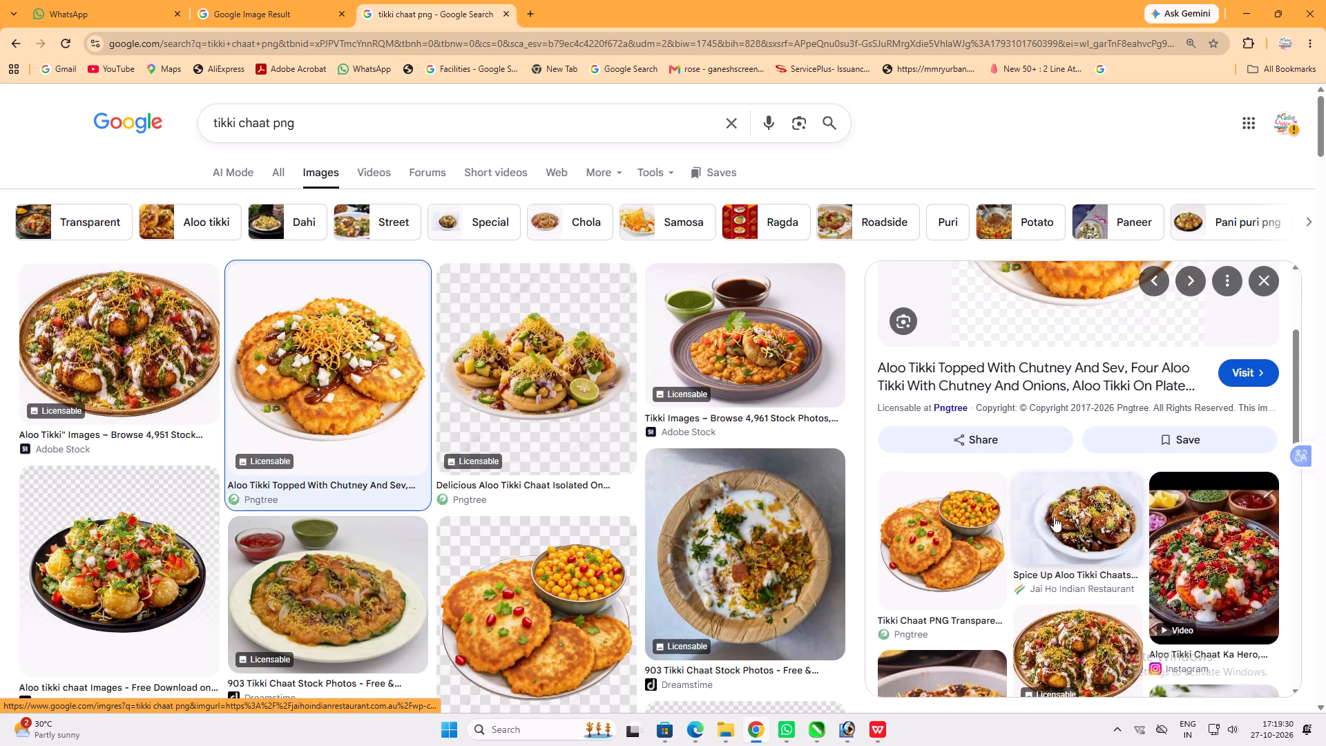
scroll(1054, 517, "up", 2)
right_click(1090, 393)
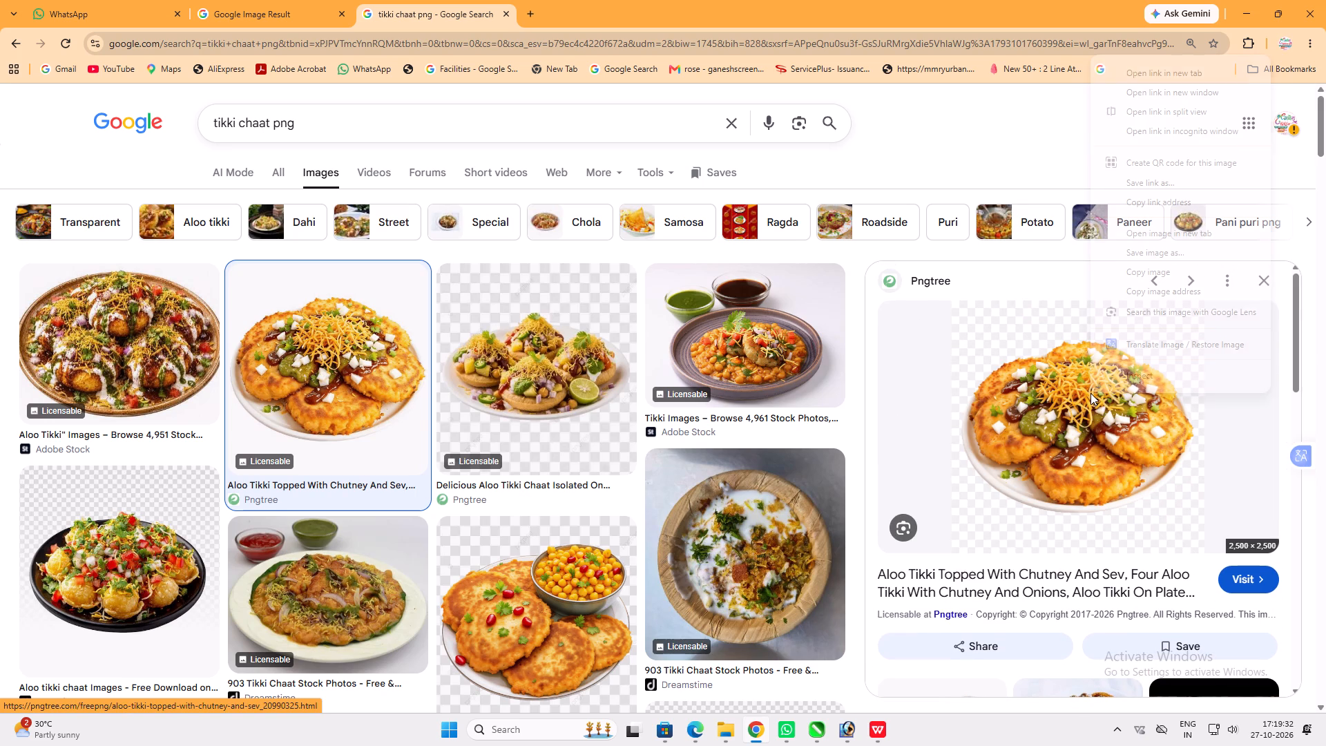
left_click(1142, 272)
Look through the related tikki chaat pictures, previewing the Butterchick and YouTube ones.
scroll(1100, 377, "down", 7)
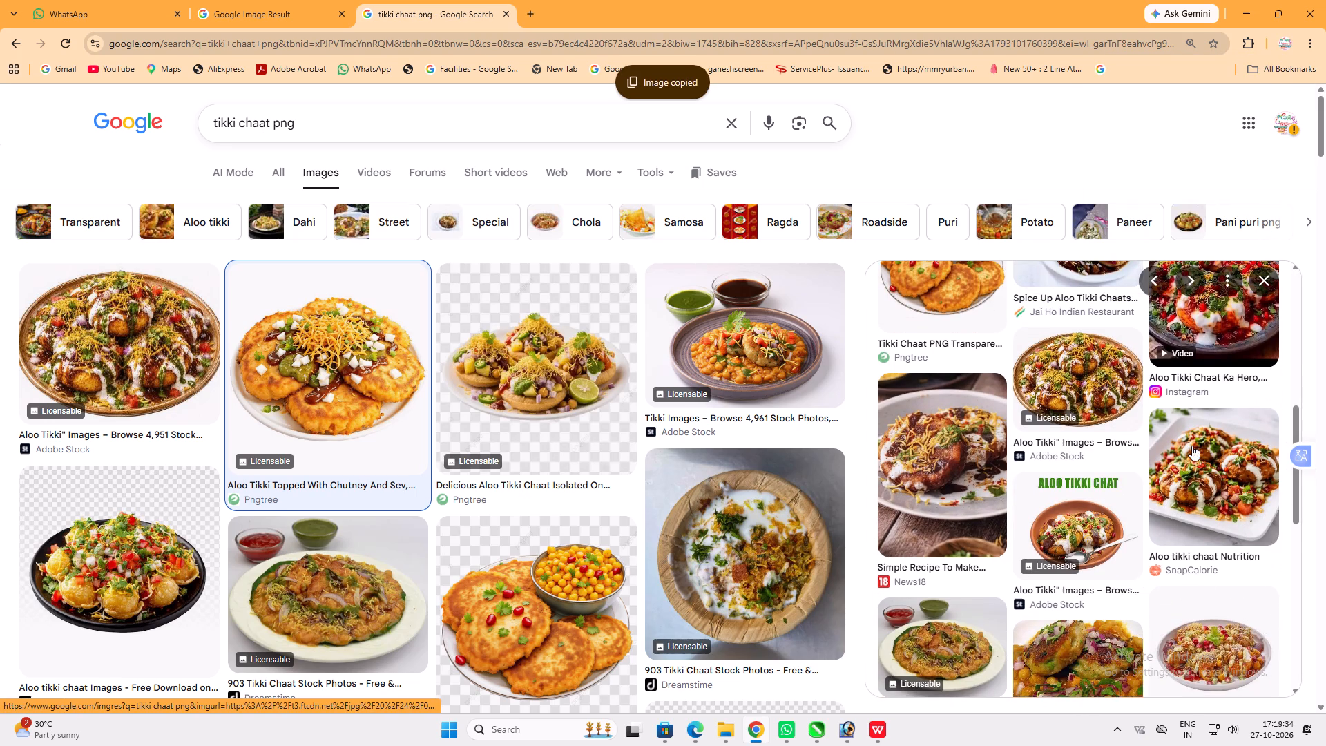
scroll(1262, 626, "down", 1)
left_click(1219, 552)
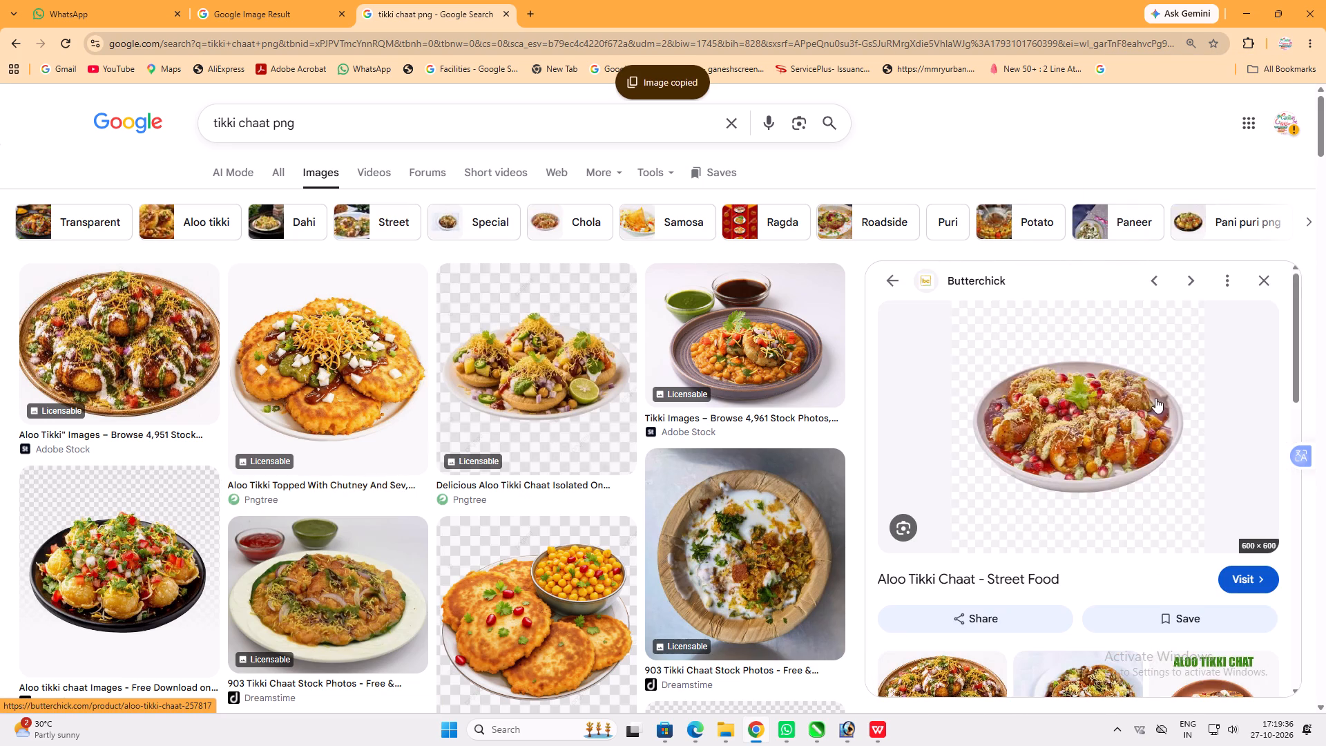
scroll(1131, 392, "down", 6)
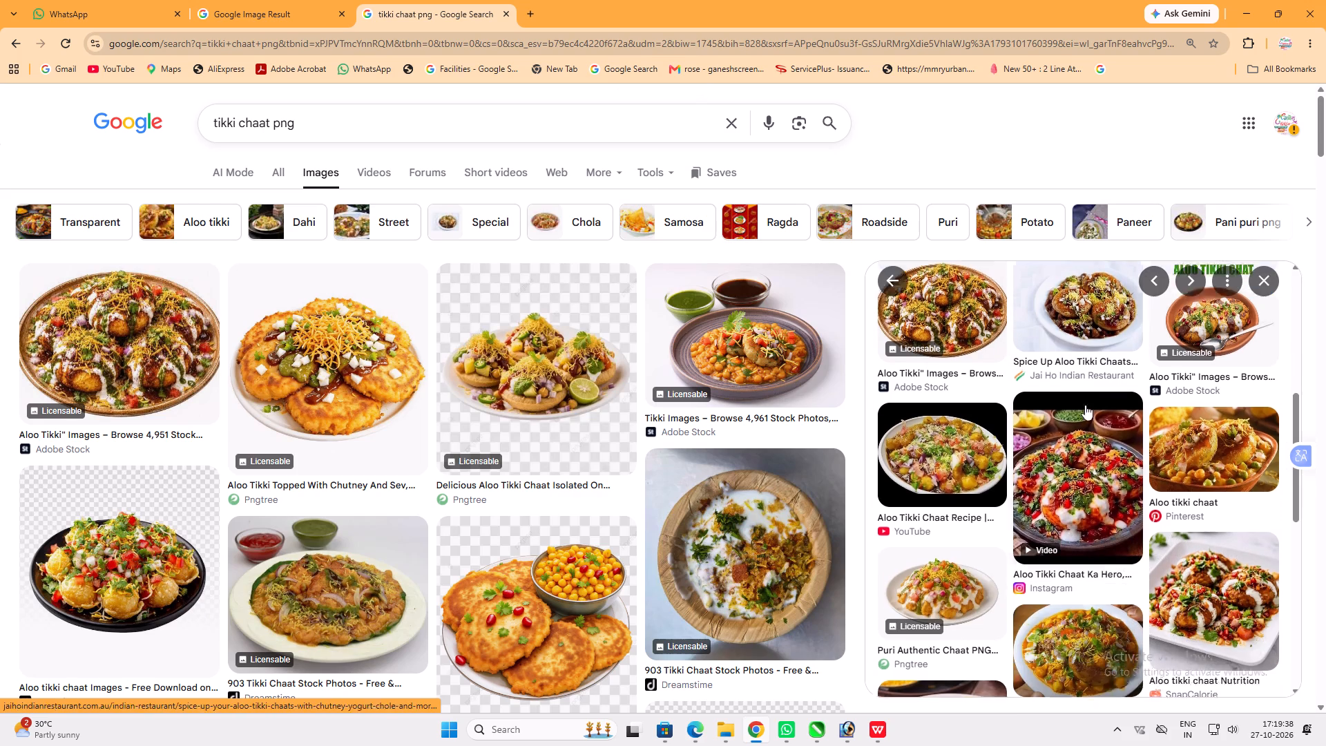
left_click(963, 400)
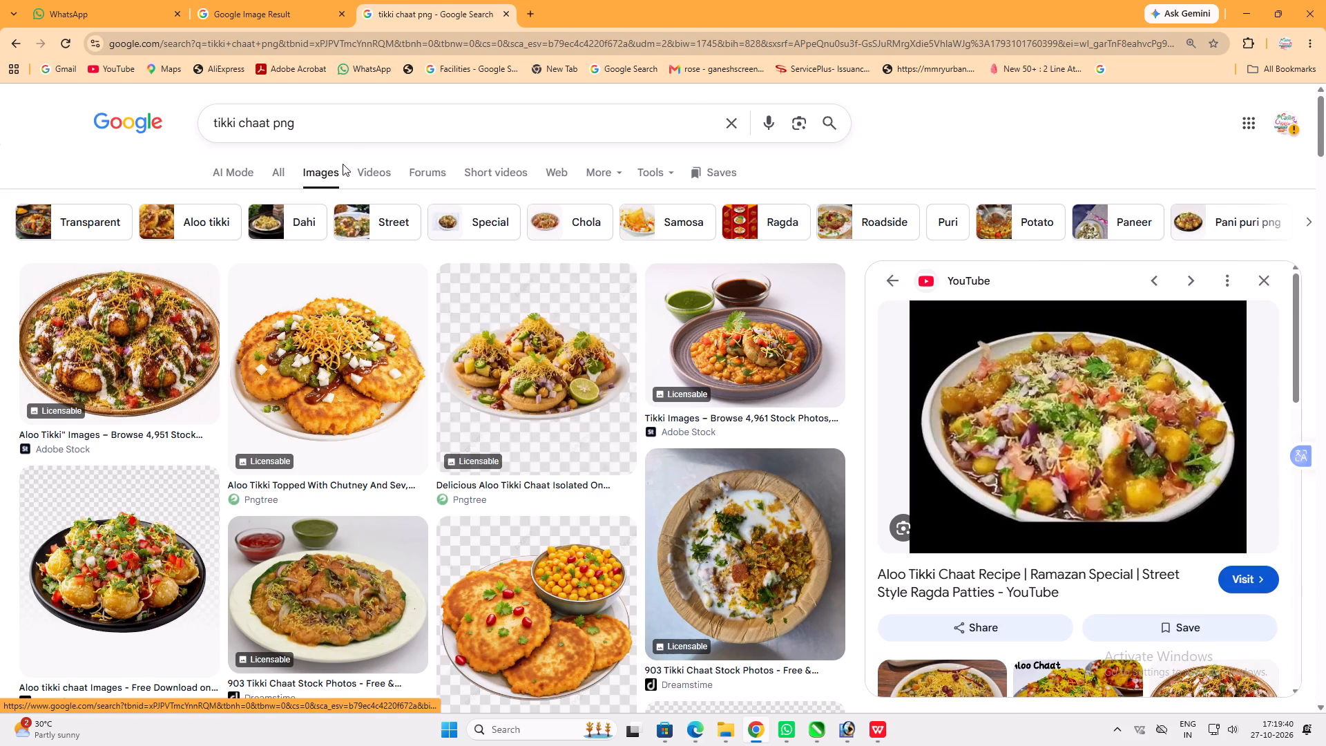
Search Google Images for "tikki chaat" without png and copy the Swasthi's Recipes picture of chole tikki chaat in a white bowl.
left_click_drag(332, 102, 294, 122)
left_click_drag(301, 124, 271, 135)
key("space")
key("Return")
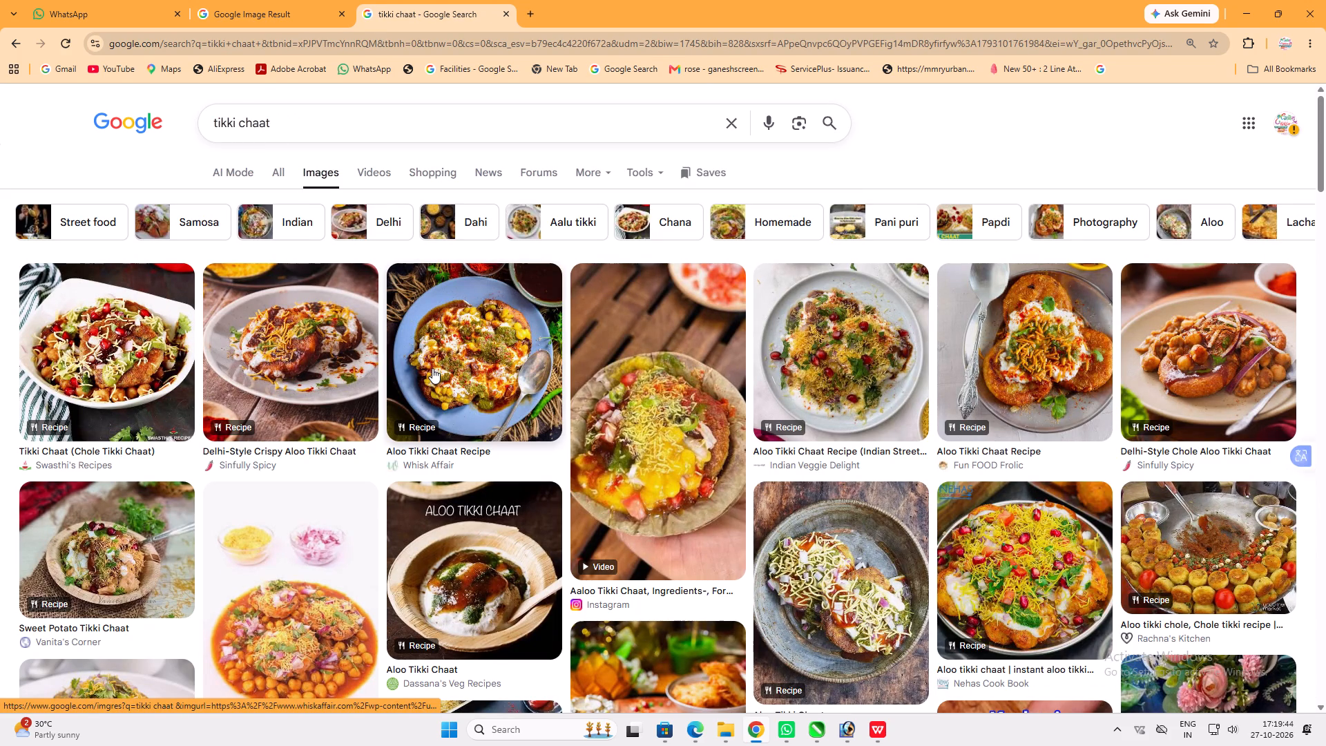
scroll(827, 471, "down", 2)
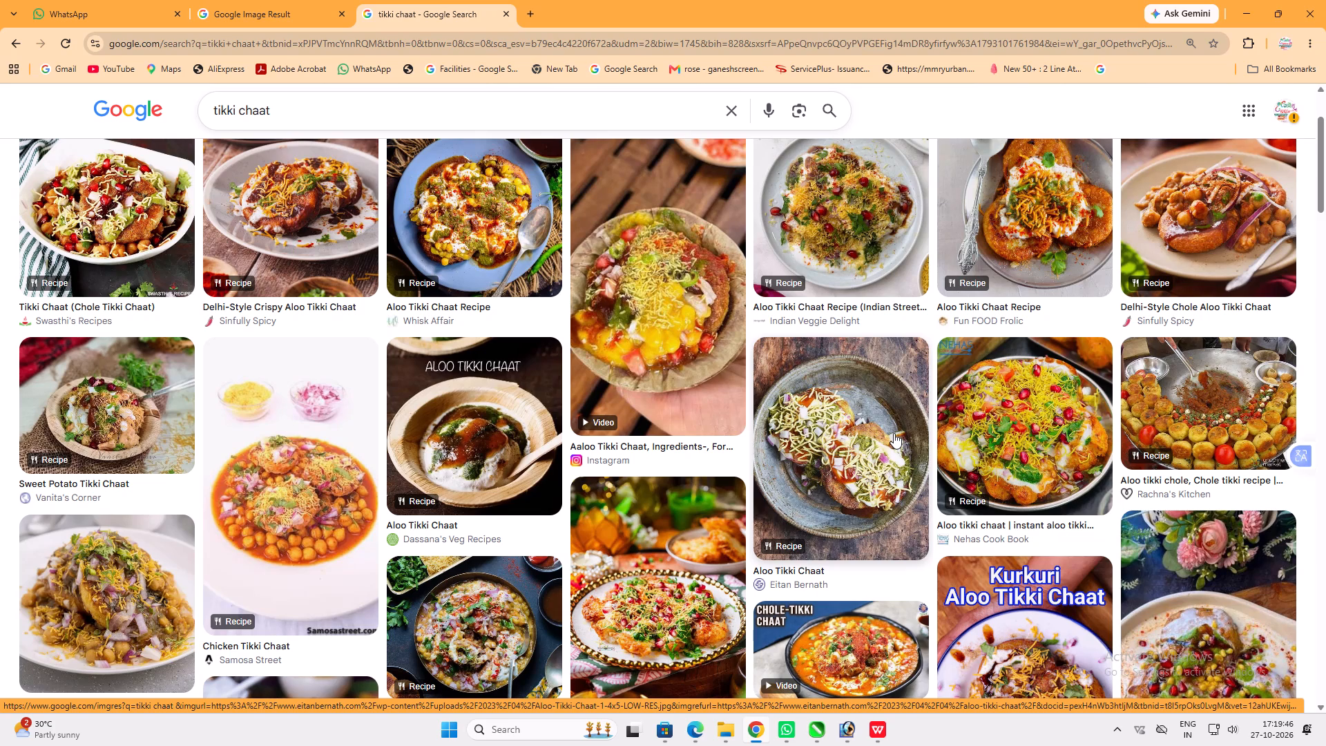
left_click(120, 209)
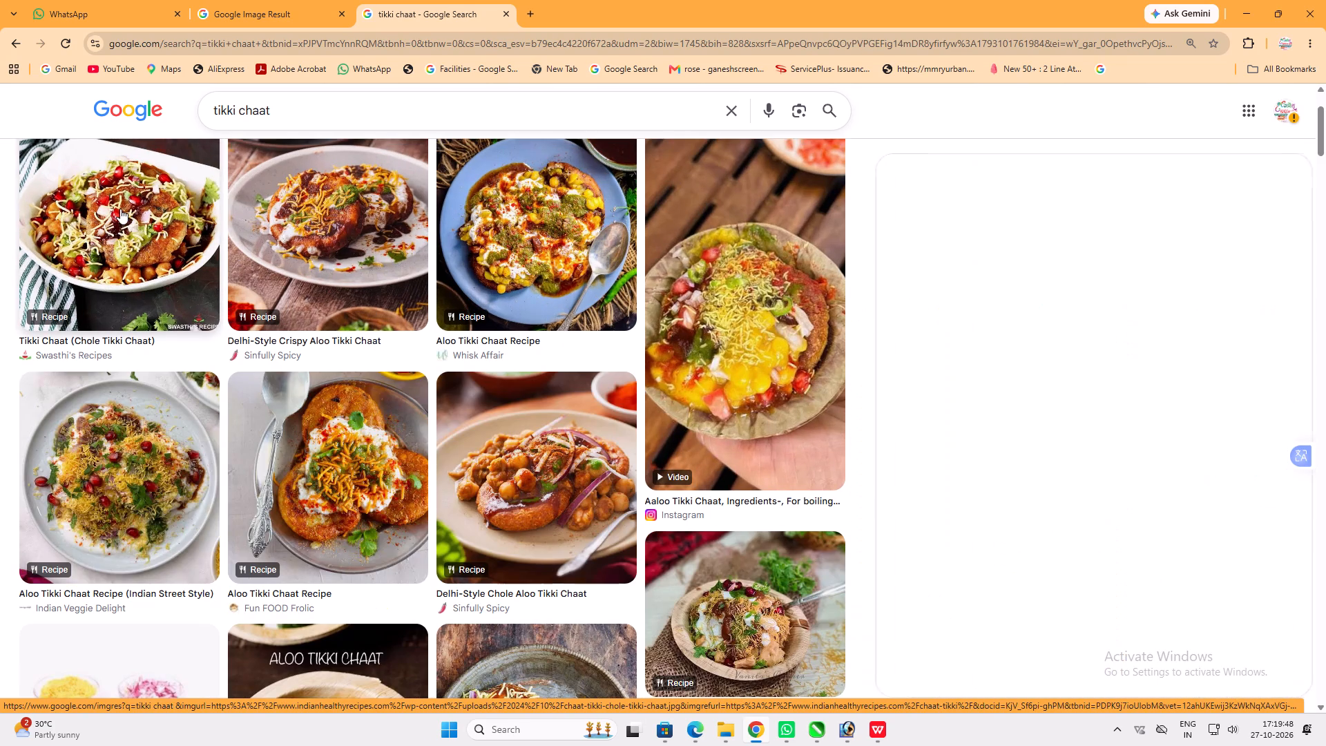
right_click(1188, 315)
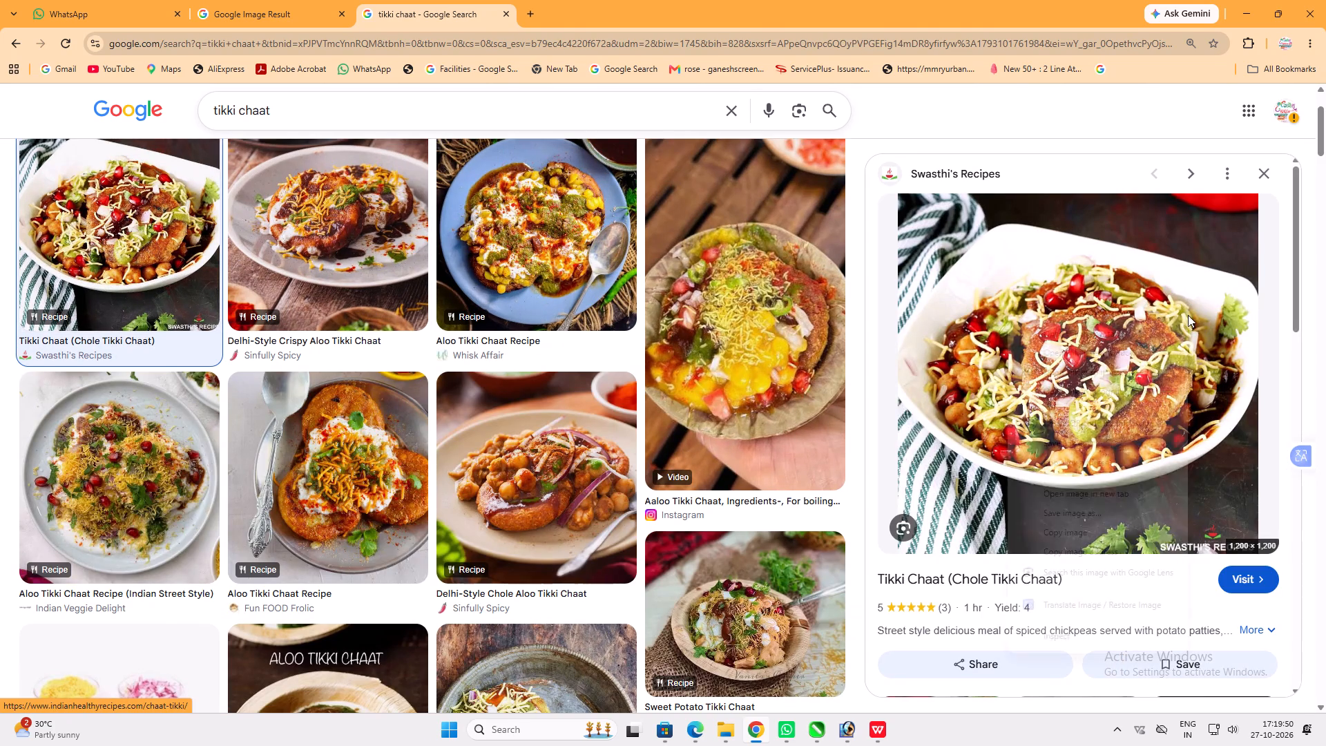
left_click_drag(1102, 514, 1096, 526)
Paste the tikki chaat picture into the Photoshop banner and move it up until only its bottom strip overlaps the banner.
left_click(843, 720)
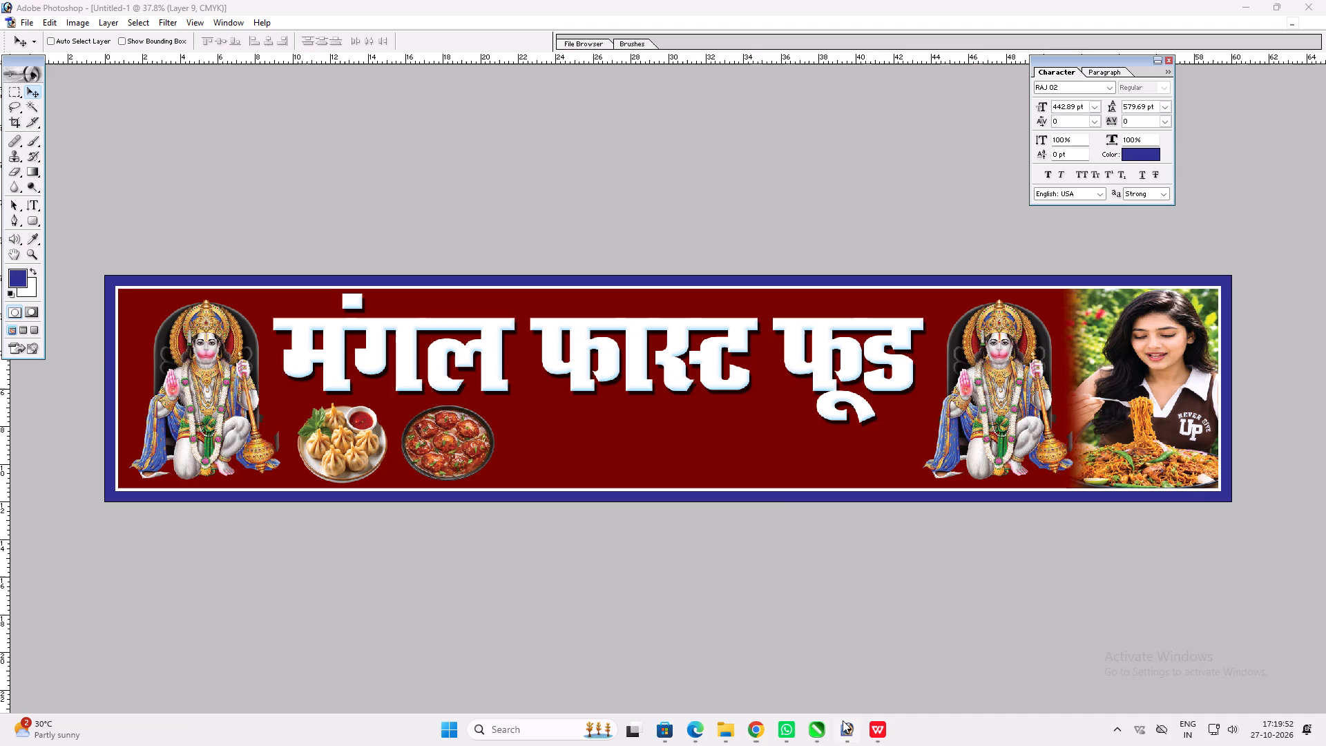
key("ctrl+v")
left_click_drag(666, 412, 704, 256)
left_click_drag(740, 355, 721, 244)
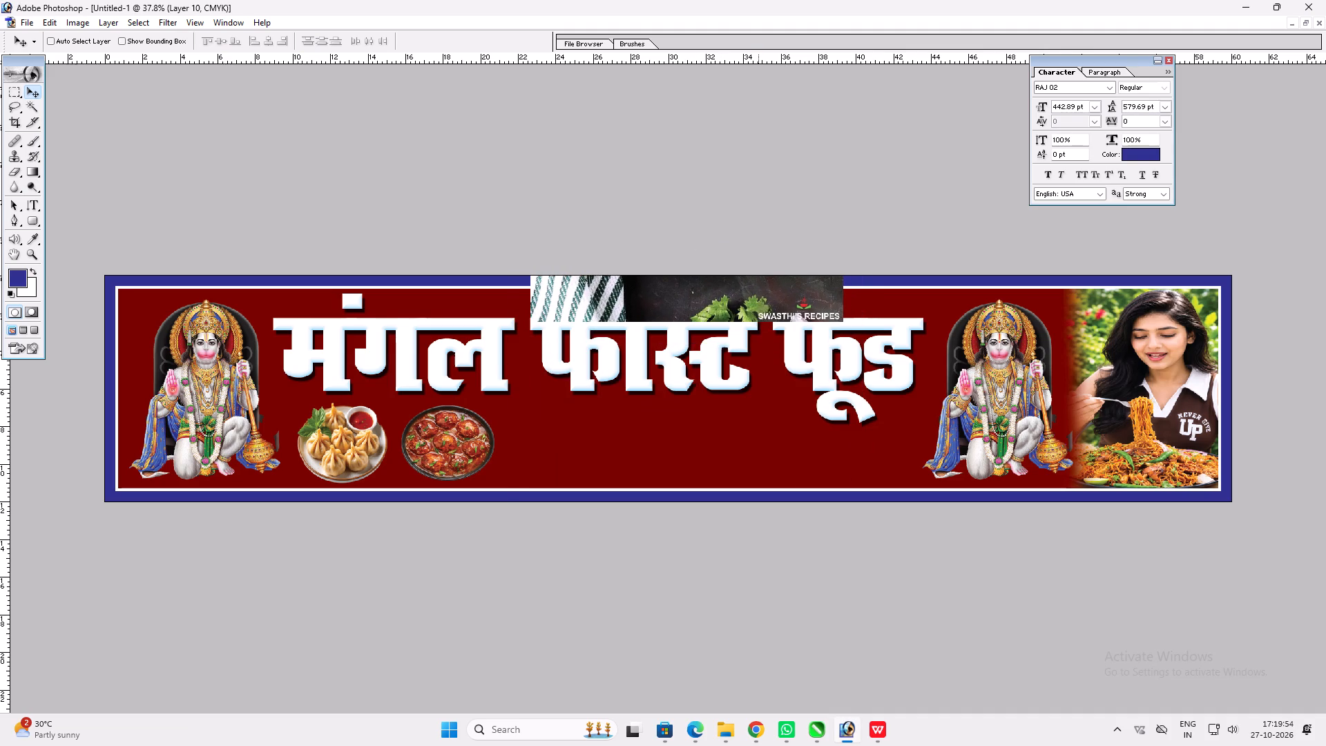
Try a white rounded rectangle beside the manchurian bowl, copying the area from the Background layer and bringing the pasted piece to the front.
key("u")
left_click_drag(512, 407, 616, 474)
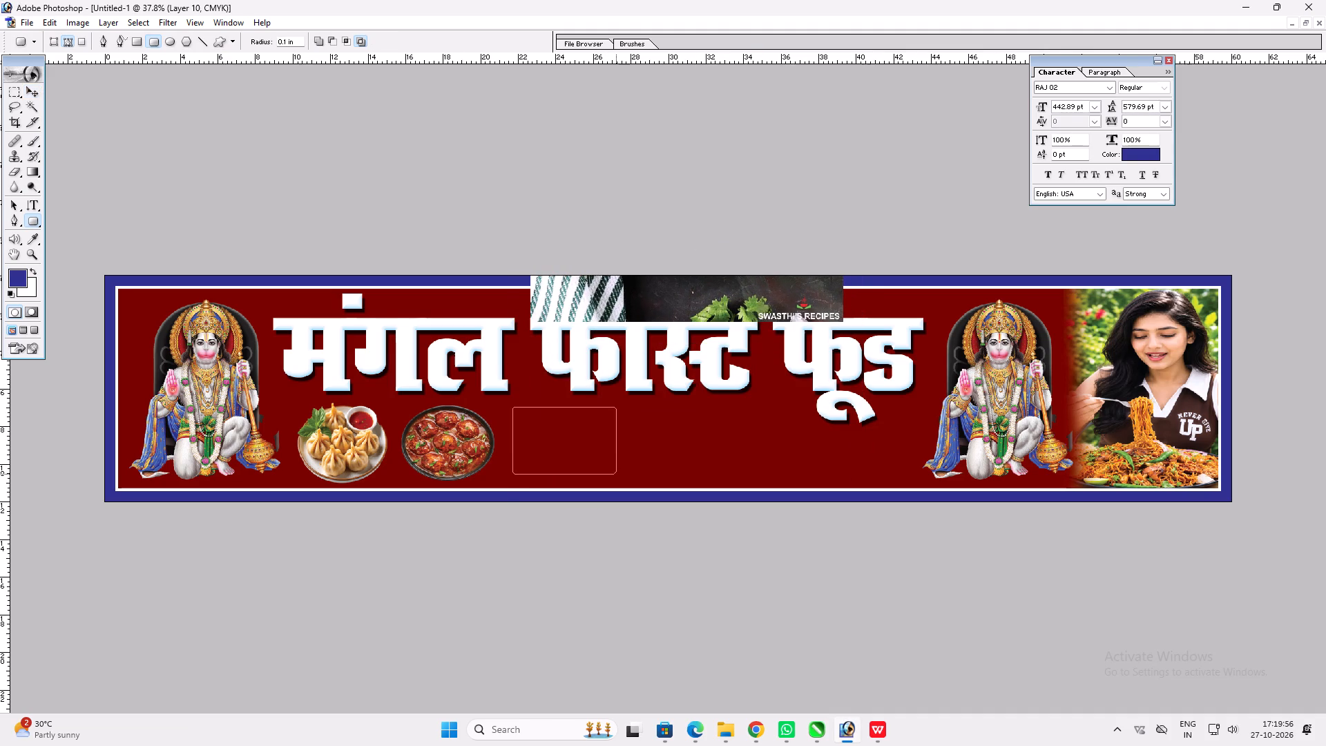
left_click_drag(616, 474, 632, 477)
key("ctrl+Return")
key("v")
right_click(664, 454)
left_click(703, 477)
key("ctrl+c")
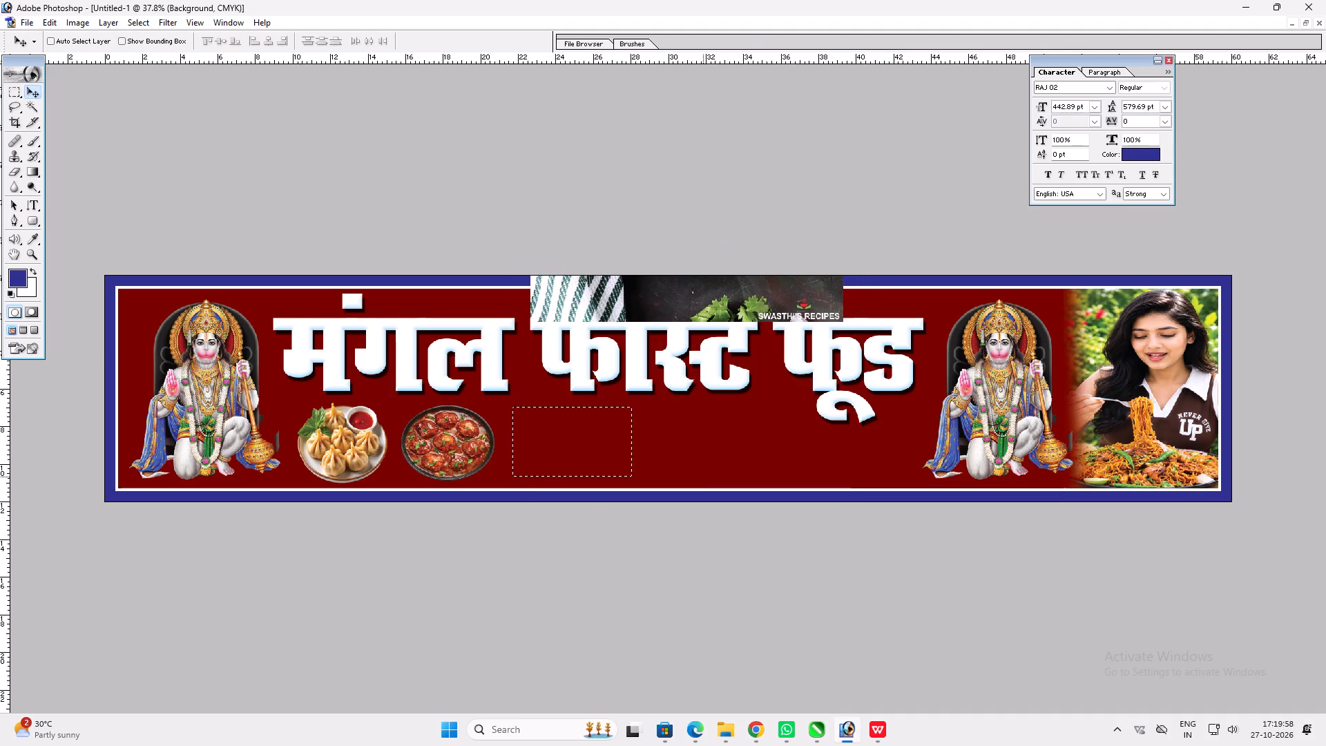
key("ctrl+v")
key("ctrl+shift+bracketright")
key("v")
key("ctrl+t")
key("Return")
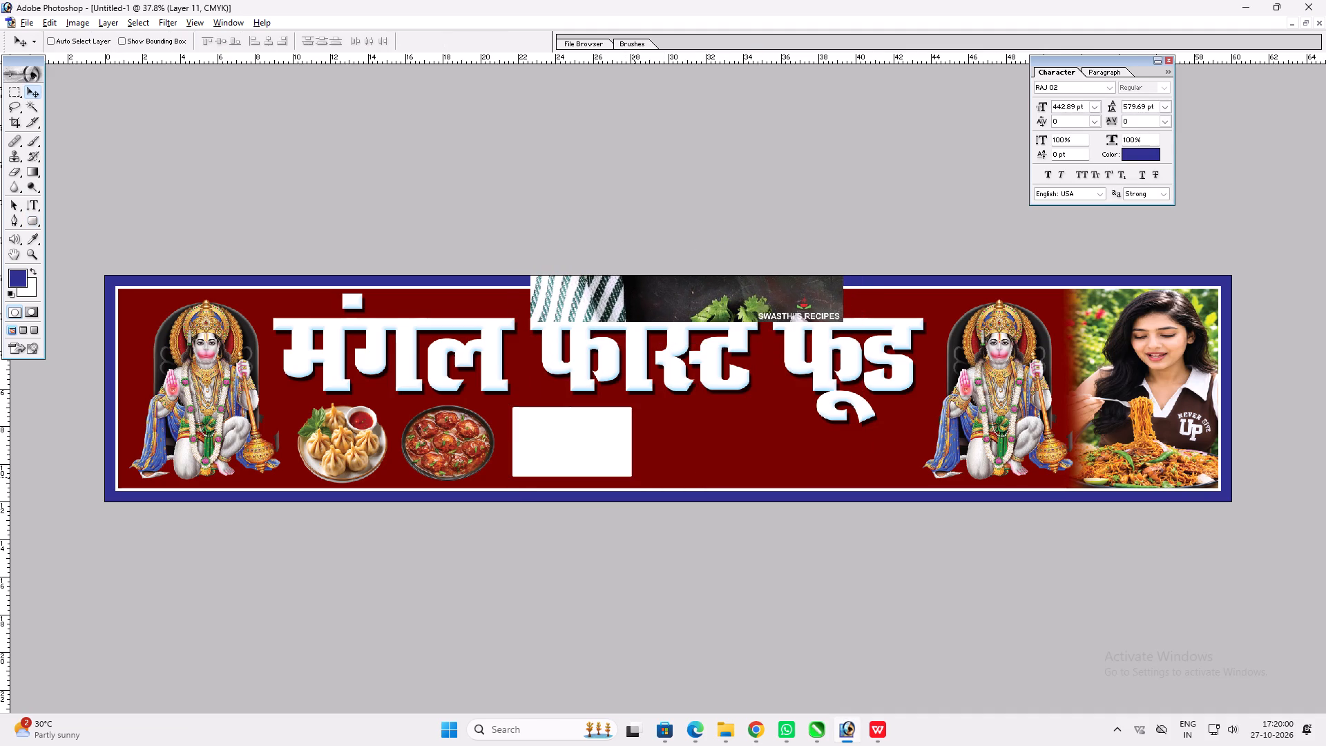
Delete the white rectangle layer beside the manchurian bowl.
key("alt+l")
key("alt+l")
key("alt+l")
Make a white rounded box with 0.6 in corner radius beside the manchurian bowl, copied from the Background layer and brought to the front.
key("u")
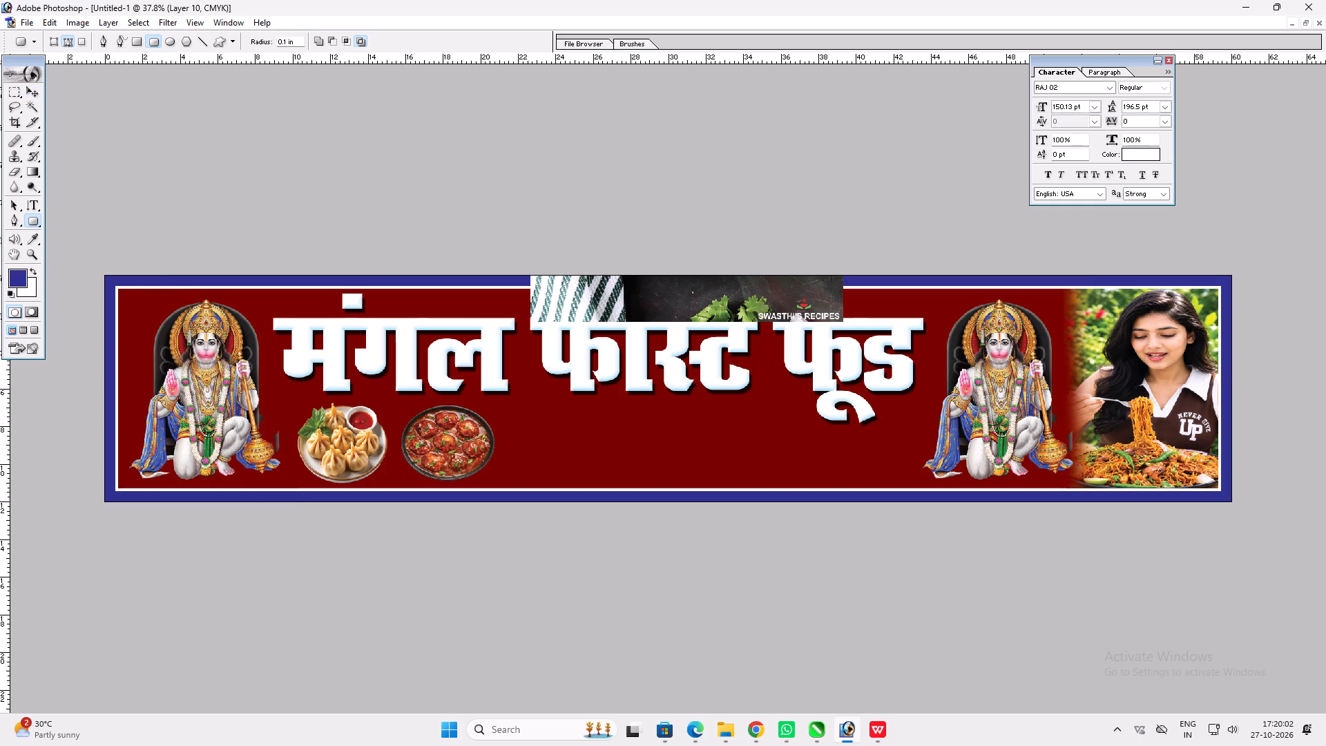
left_click_drag(297, 41, 0, 36)
type("0.6")
left_click_drag(509, 408, 654, 482)
key("ctrl+Return")
key("v")
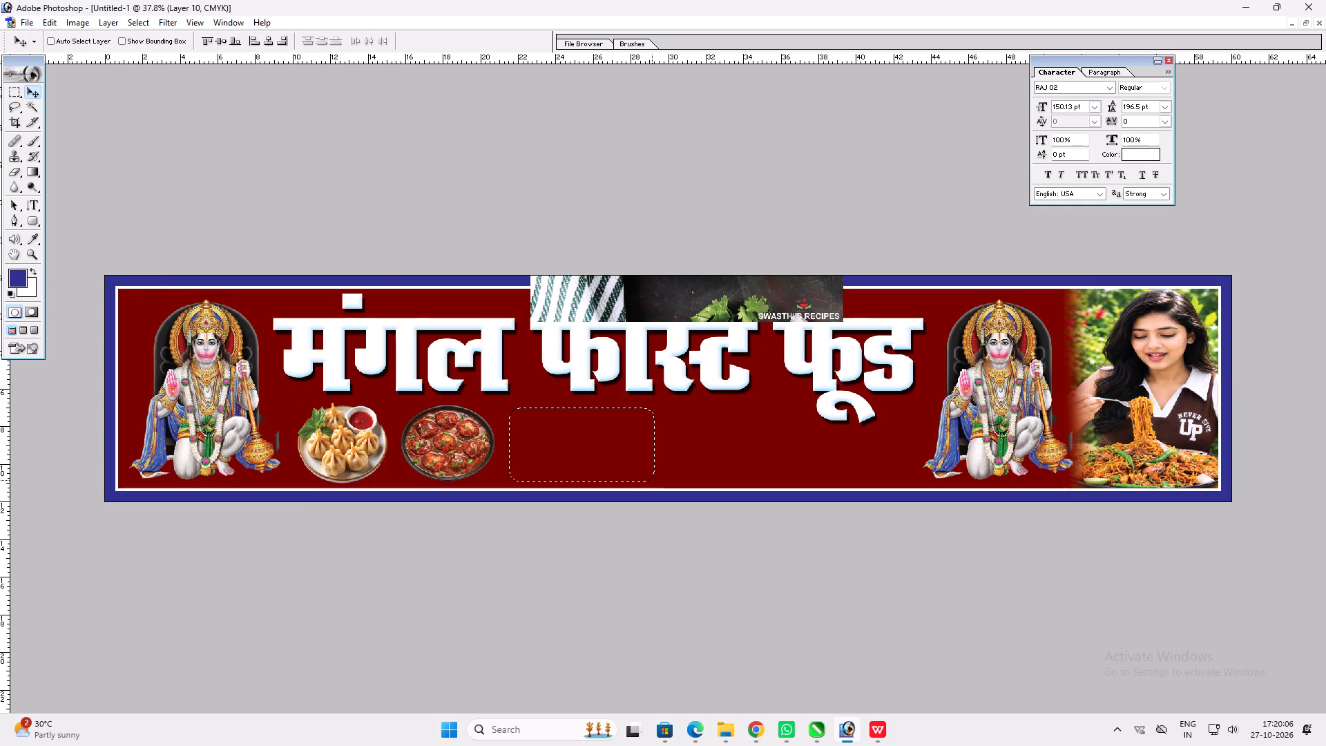
key("v")
right_click(680, 455)
left_click(707, 481)
key("ctrl+c")
key("ctrl+v")
key("ctrl+shift+bracketright")
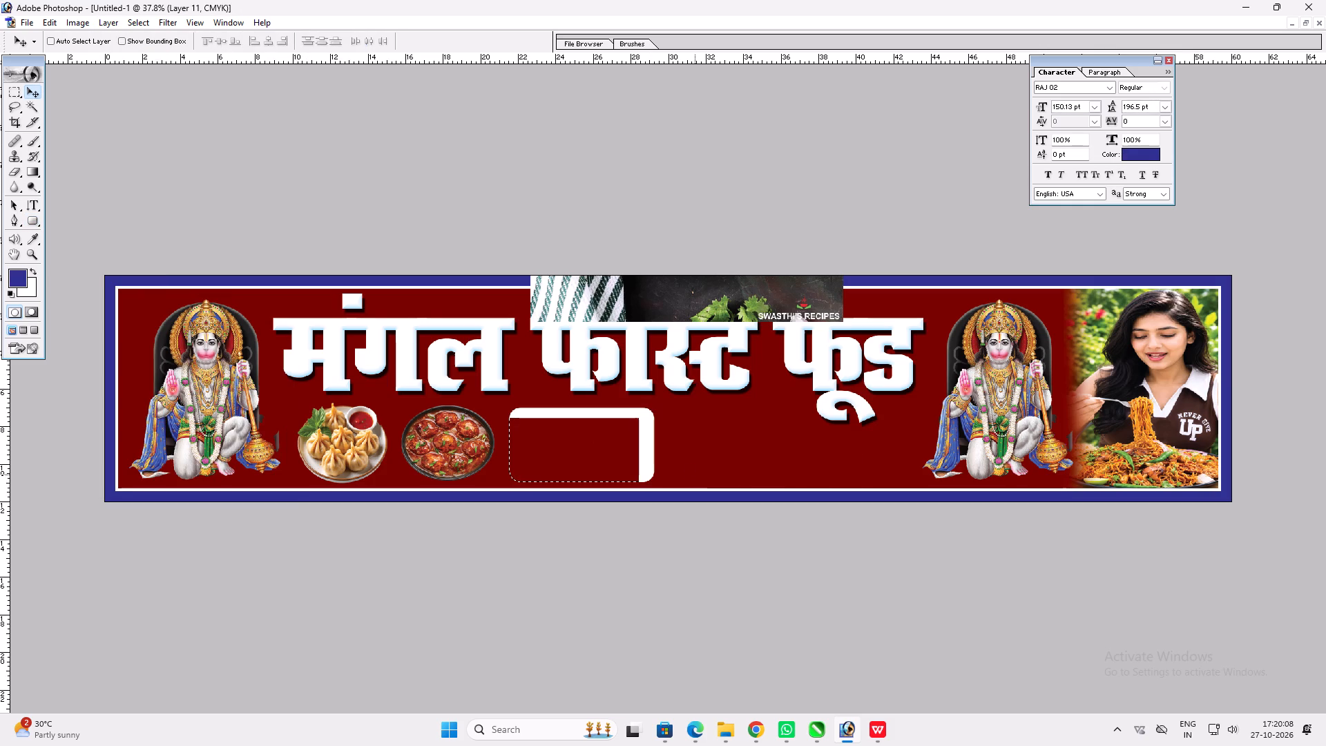
Stretch the white rounded box slightly taller by raising its upper edge.
key("ctrl+t")
left_click_drag(612, 406, 622, 403, "shift")
key("shift+Return")
key("v")
key("ctrl+0")
type("vv")
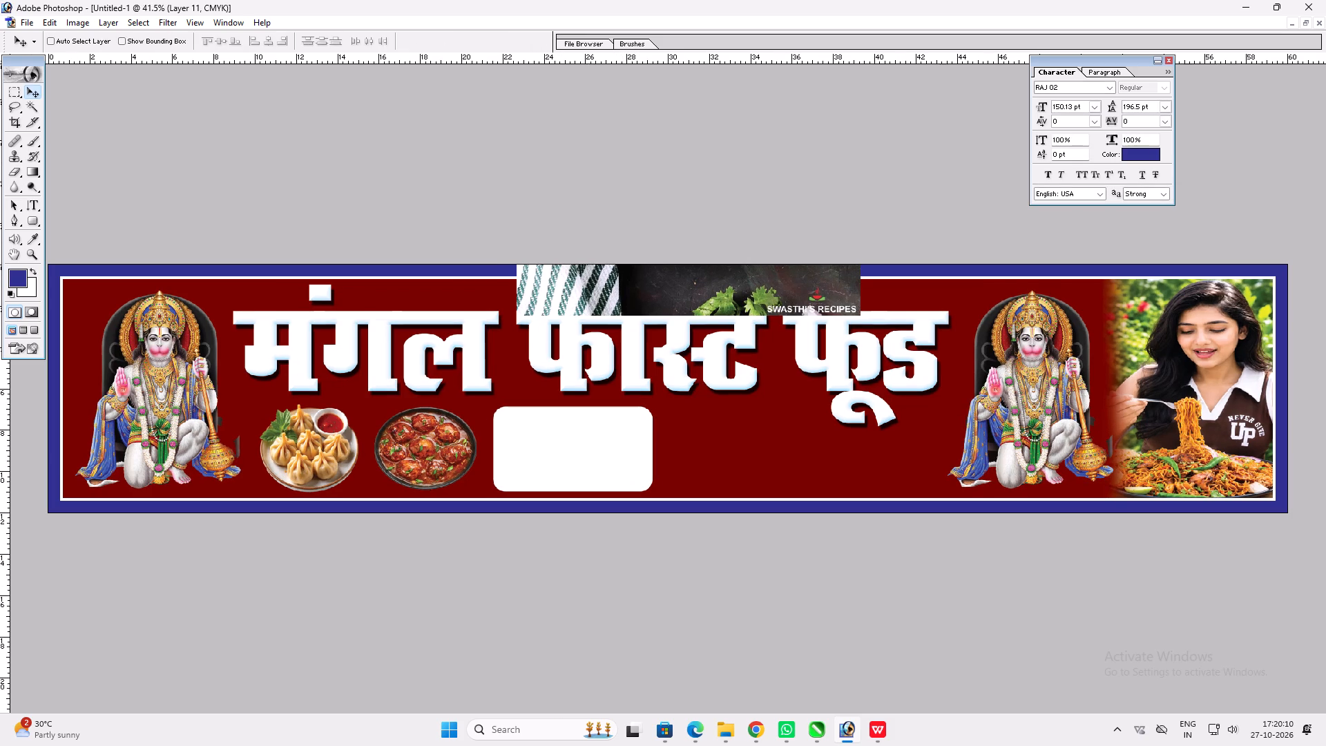
Bring the tikki chaat picture to the front, scale it to about half size and move it over the banner's middle, overlapping the white box.
left_click(648, 294, "ctrl")
key("ctrl+shift+bracketright")
key("ctrl+shift+bracketright")
key("v")
key("ctrl+t")
left_click_drag(859, 310, 744, 260, "alt+shift")
key("shift+Return")
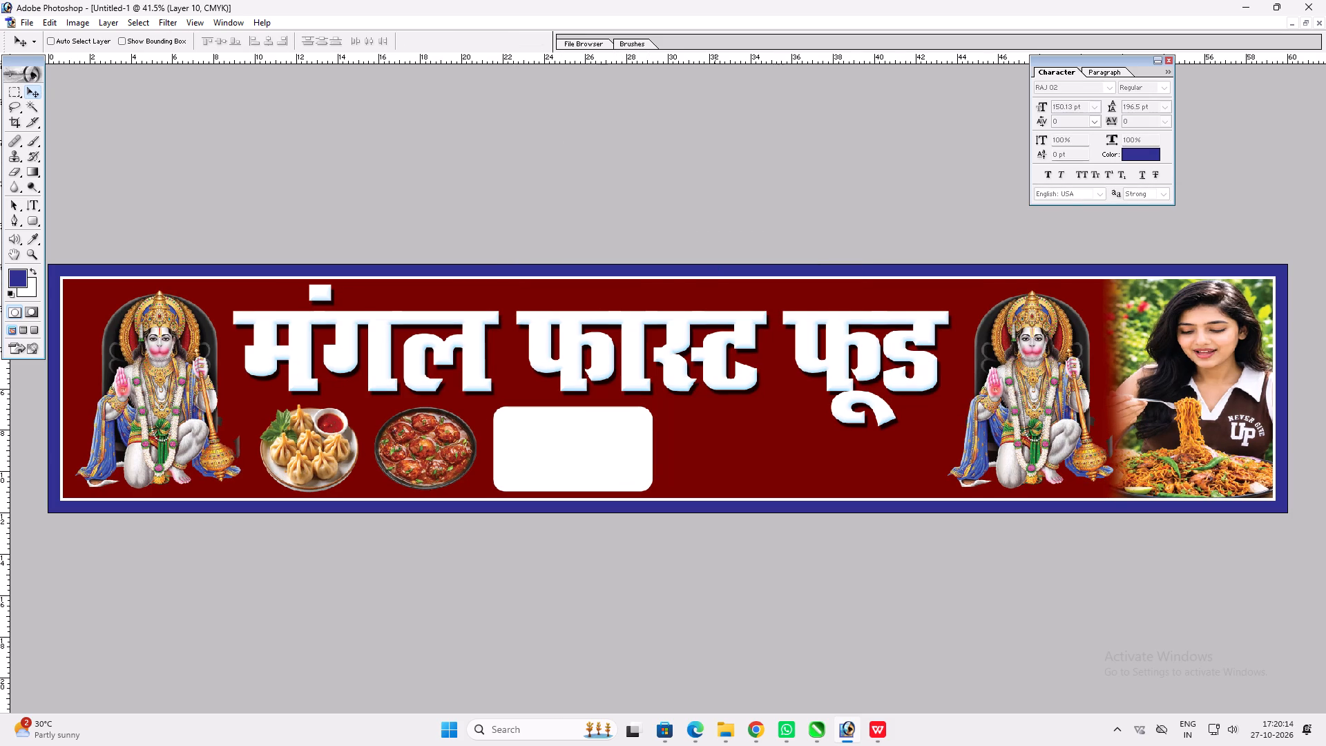
key("v")
left_click_drag(702, 260, 702, 488)
Cut away the lower strip of the tikki chaat picture that carries the recipe watermark.
key("m")
left_click_drag(942, 547, 526, 441)
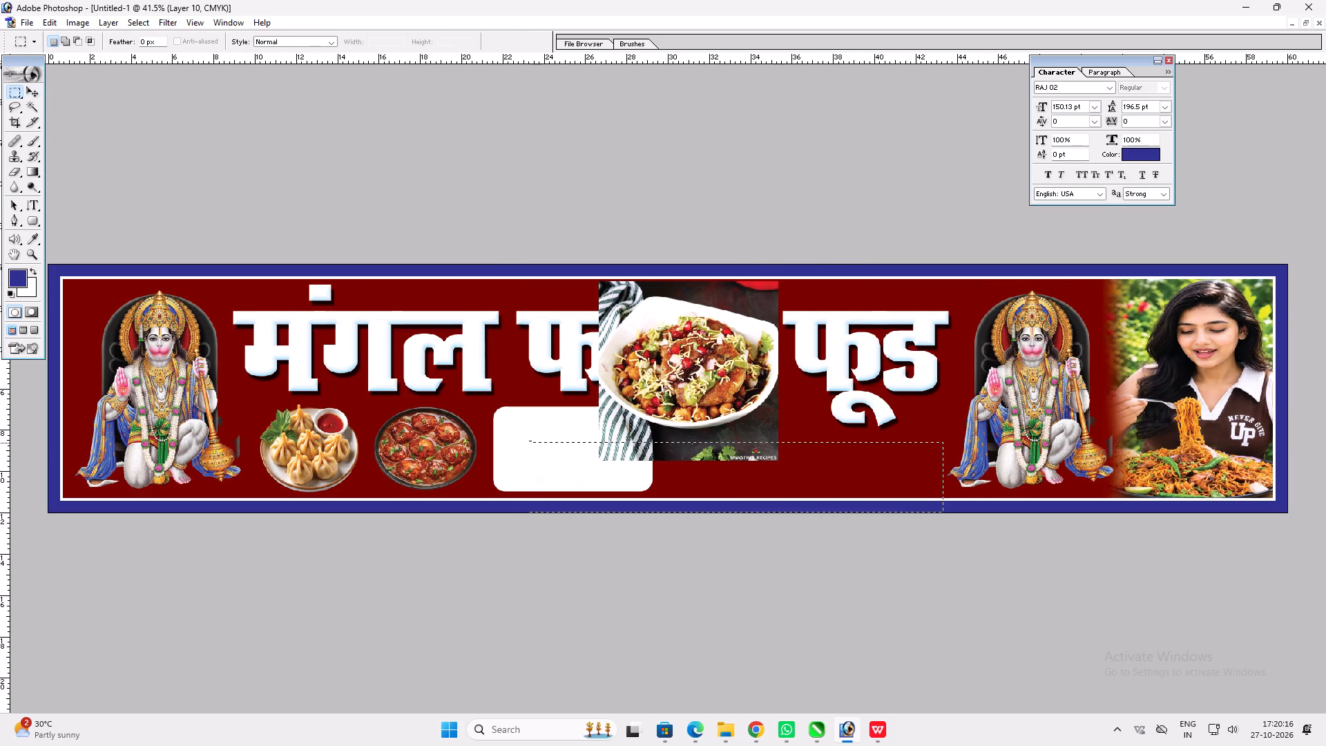
left_click_drag(526, 441, 517, 437)
key("Delete")
key("ctrl+d")
key("v")
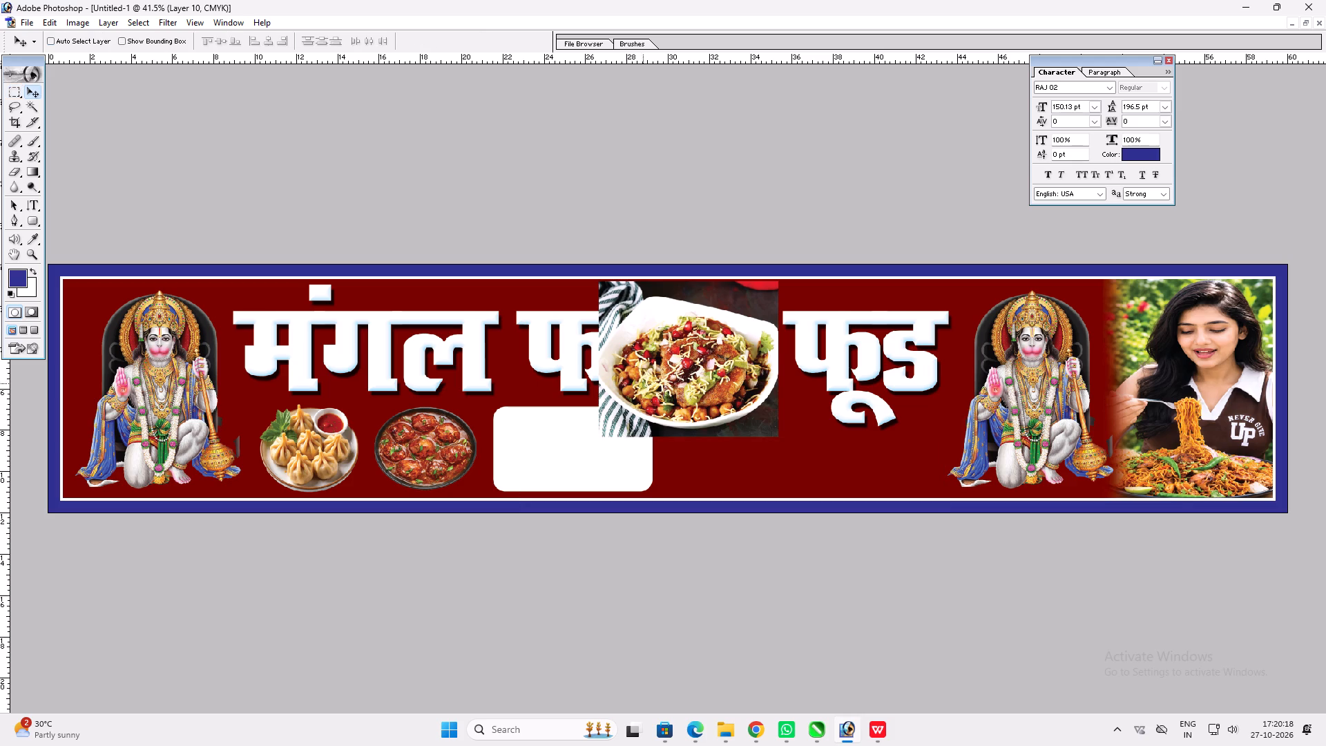
Move the tikki chaat picture over the white rounded box, set its opacity to 50%, and scale it to cover the box.
left_click_drag(645, 383, 530, 456)
key("5")
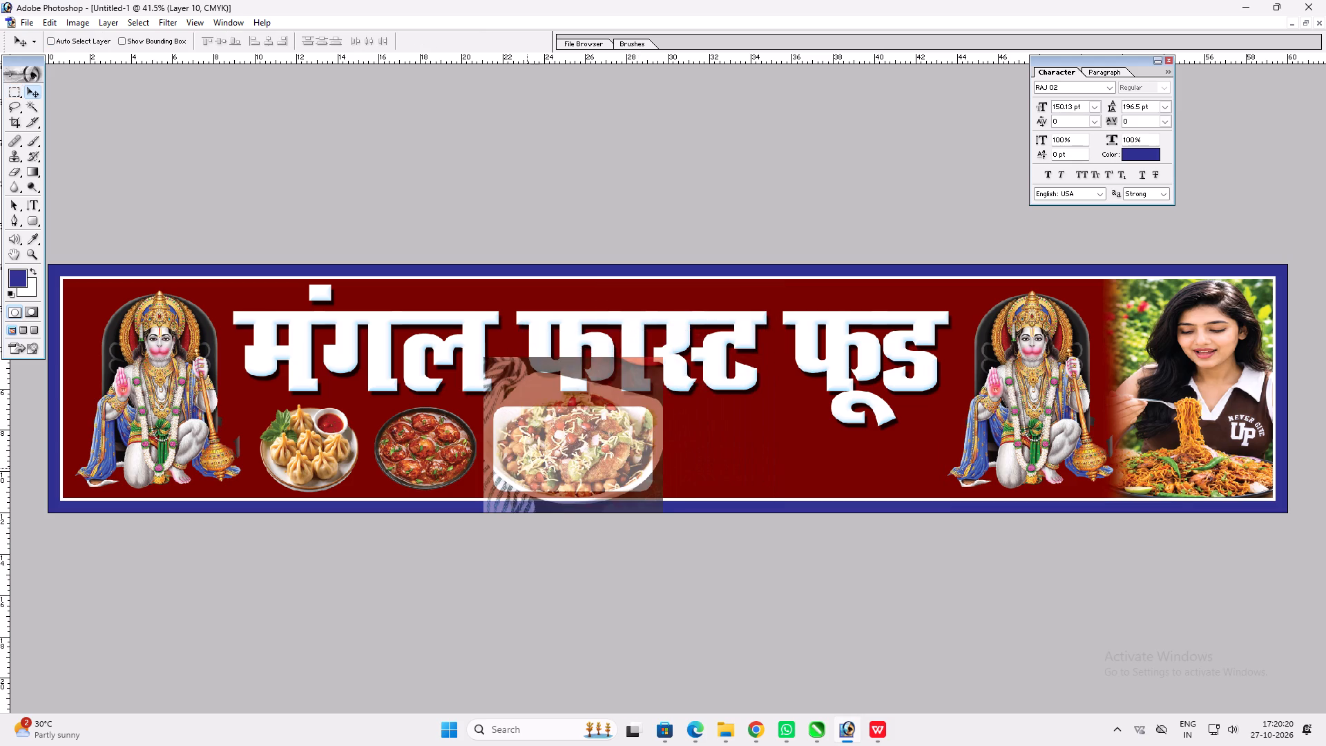
key("ctrl+t")
left_click_drag(663, 360, 637, 373, "alt+shift")
key("shift+Return")
key("v")
left_click_drag(604, 425, 590, 428)
key("ctrl+t")
left_click_drag(580, 376, 578, 388, "shift")
left_click_drag(635, 437, 652, 434, "shift")
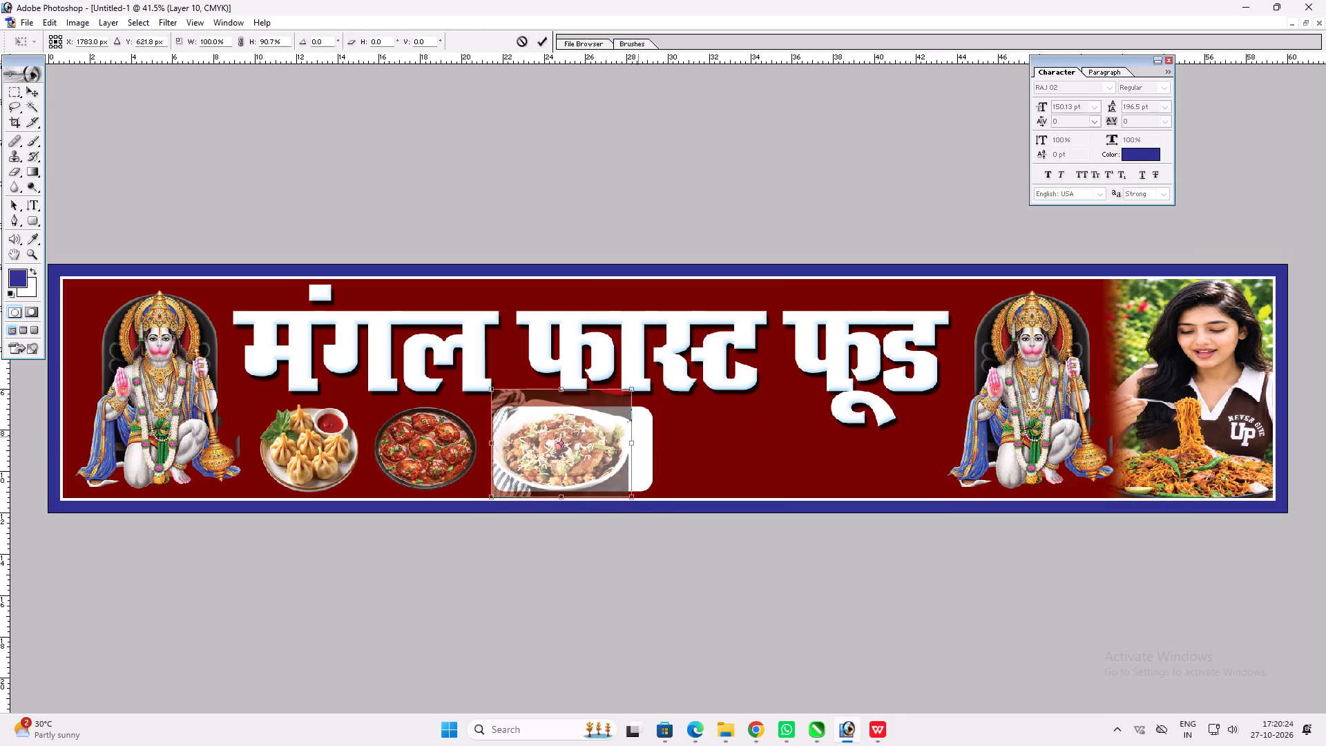
left_click_drag(652, 434, 659, 434, "shift")
key("shift+Return")
key("v")
Trim the tikki chaat picture to the white box's rounded outline and restore its opacity to 100%.
right_click(602, 428)
left_click_drag(642, 451, 650, 453)
key("w")
left_click(698, 457)
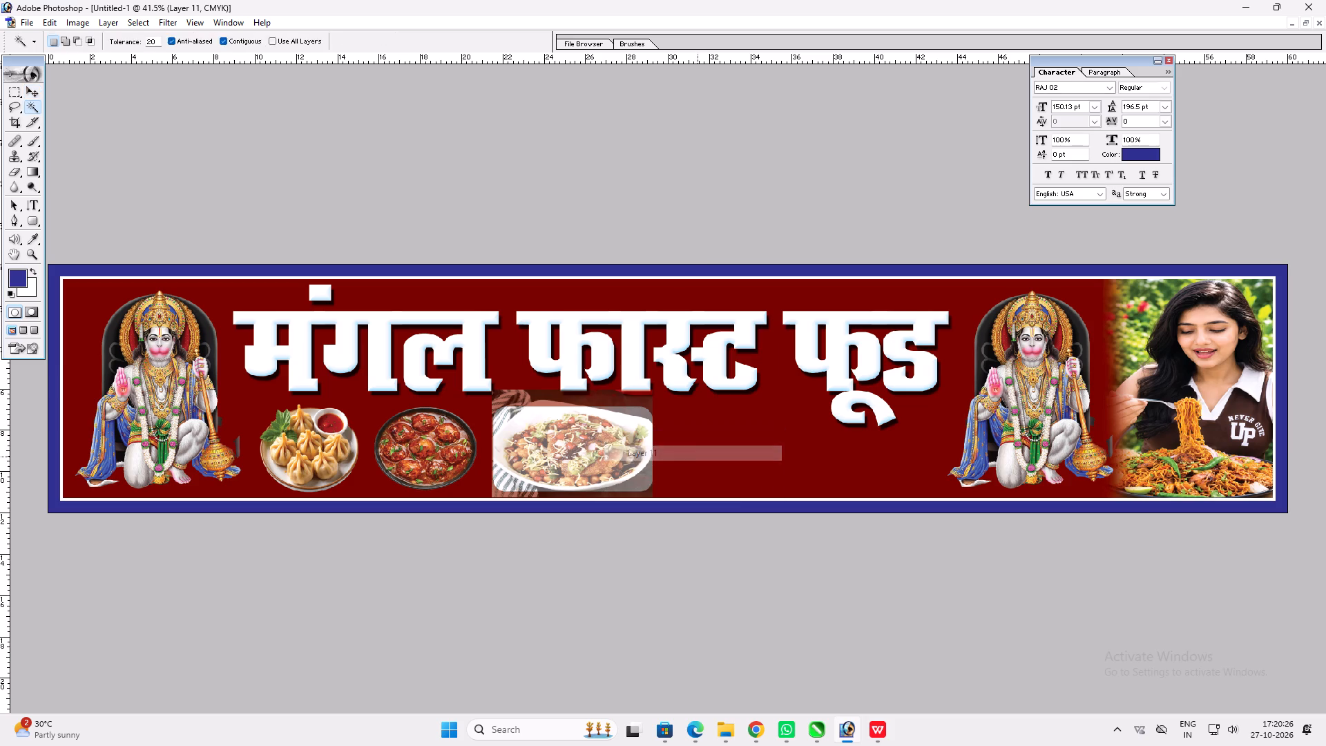
key("v")
right_click(637, 442)
left_click(661, 450)
key("Delete")
key("ctrl+d")
type("0v")
Add a white outside stroke to the rounded box layer behind the tikki chaat picture.
right_click(605, 432)
left_click(650, 454)
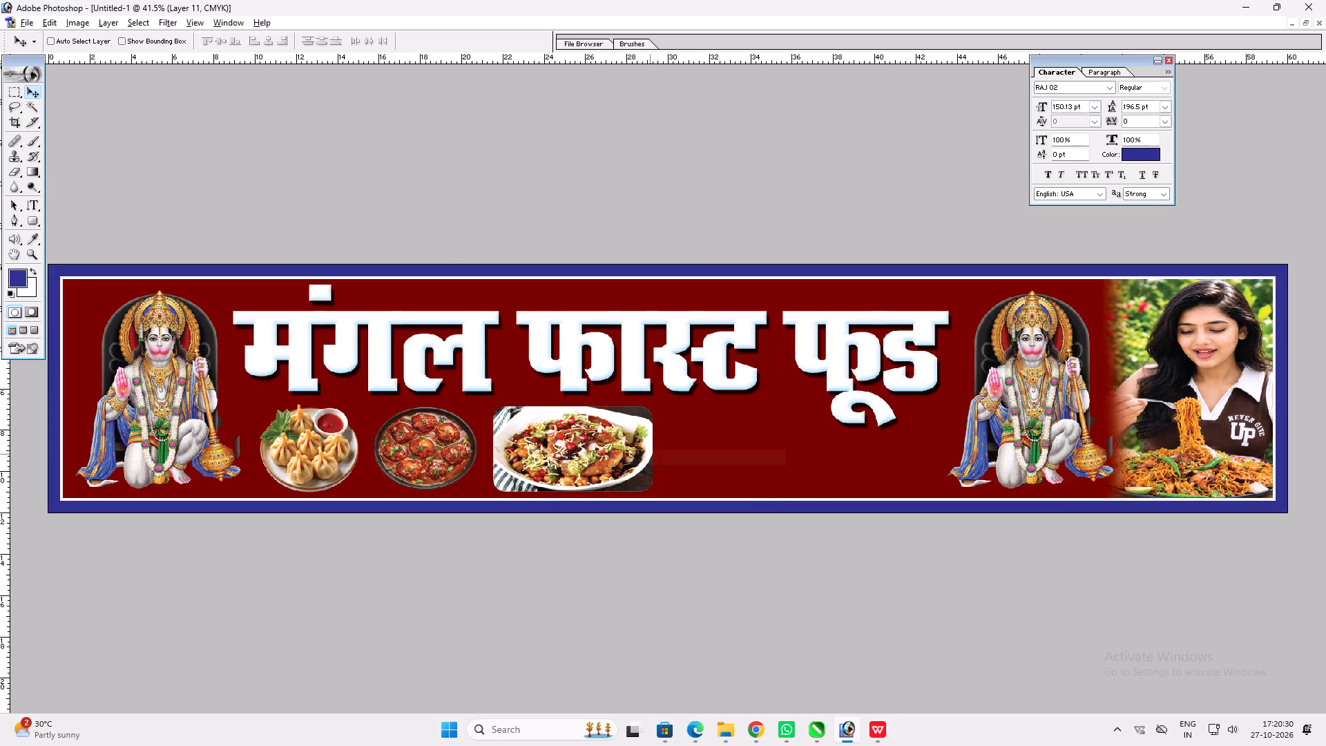
key("alt+l")
key("alt+y")
key("k")
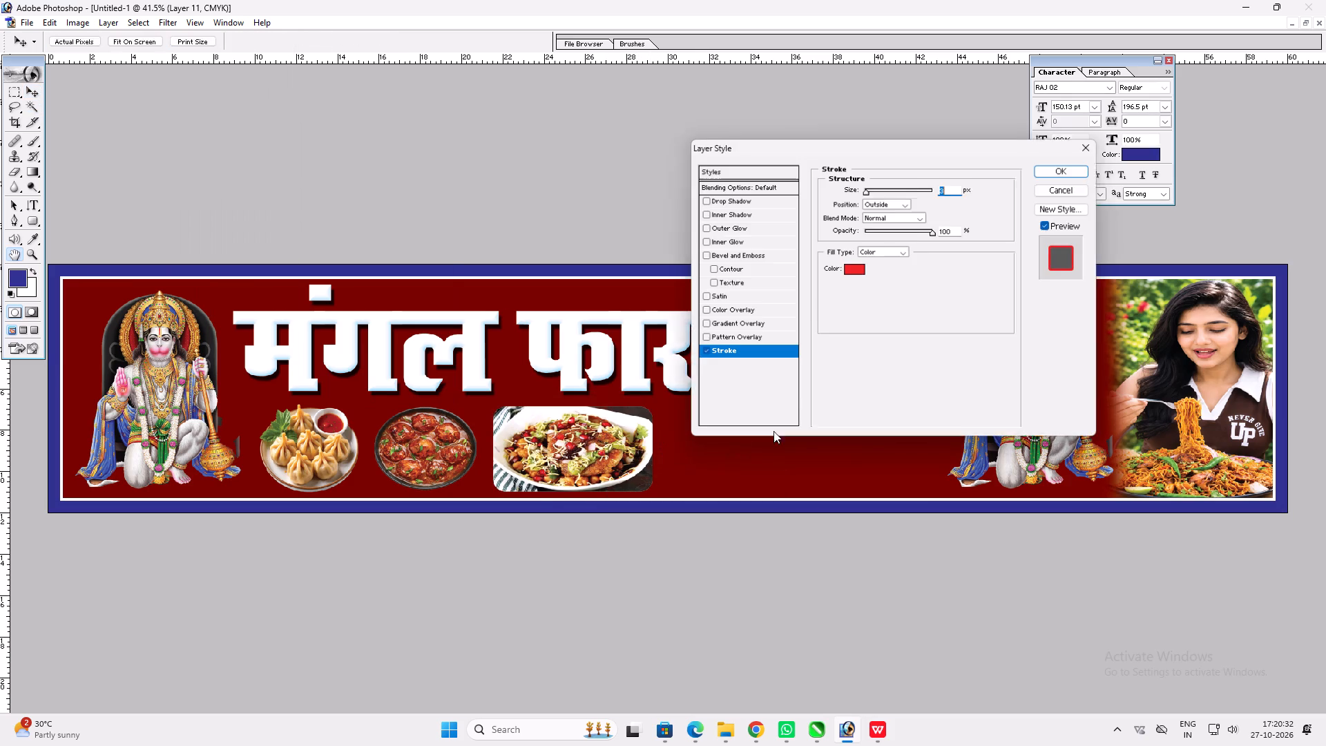
scroll(849, 323, "up", 5)
left_click(860, 268)
left_click_drag(612, 326, 425, 190)
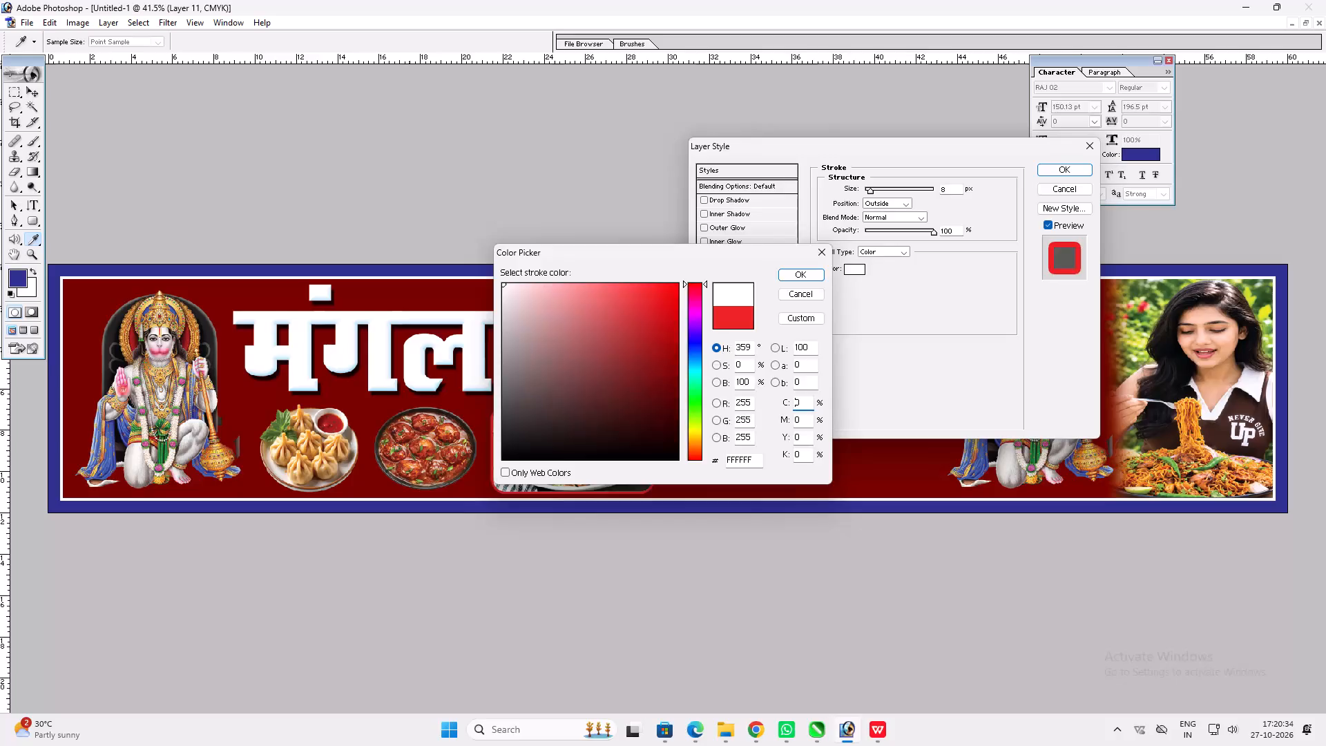
key("Return")
scroll(845, 298, "down", 1)
key("Return")
key("v")
Link the tikki chaat picture with its stroked box, enlarge the pair slightly, and place it beside the manchurian bowl.
right_click(628, 422, "ctrl+shift")
left_click(650, 427, "ctrl+shift")
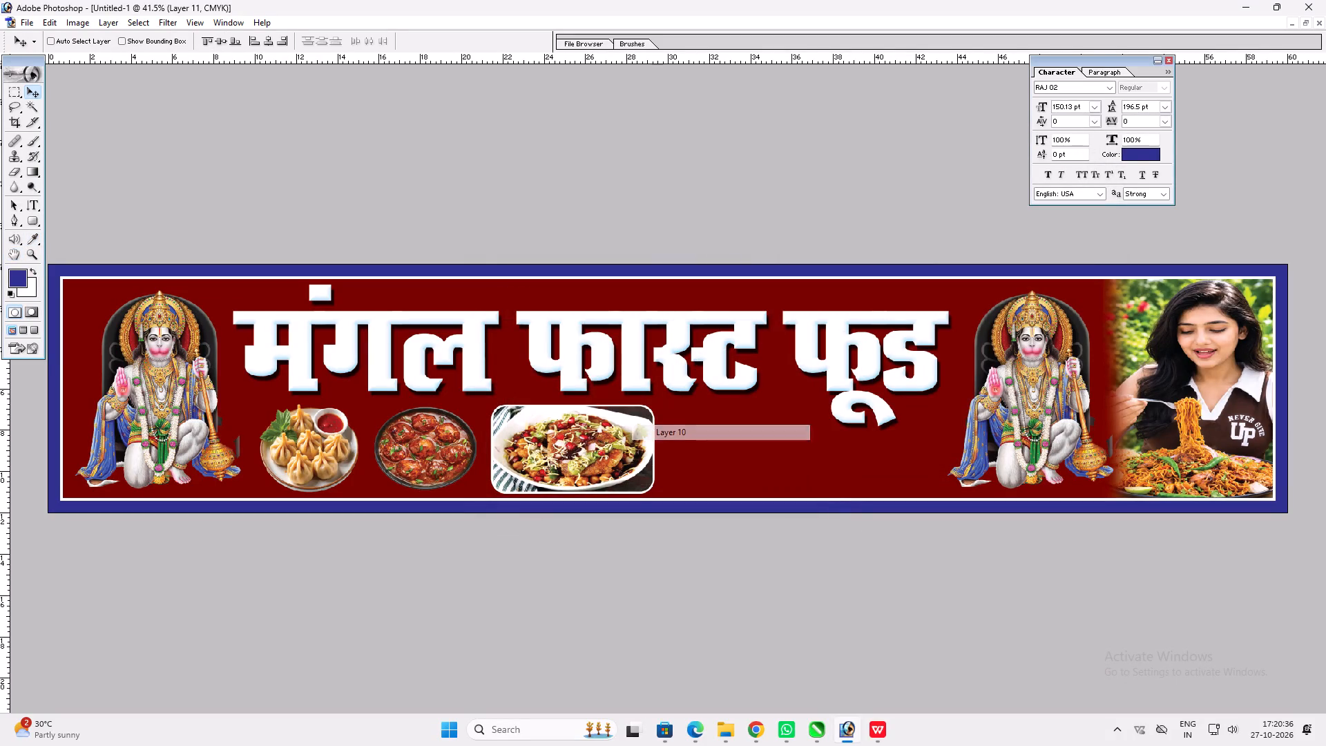
left_click_drag(654, 434, 644, 432)
key("ctrl+t")
left_click_drag(644, 434, 656, 437, "shift")
key("shift+Return")
key("v")
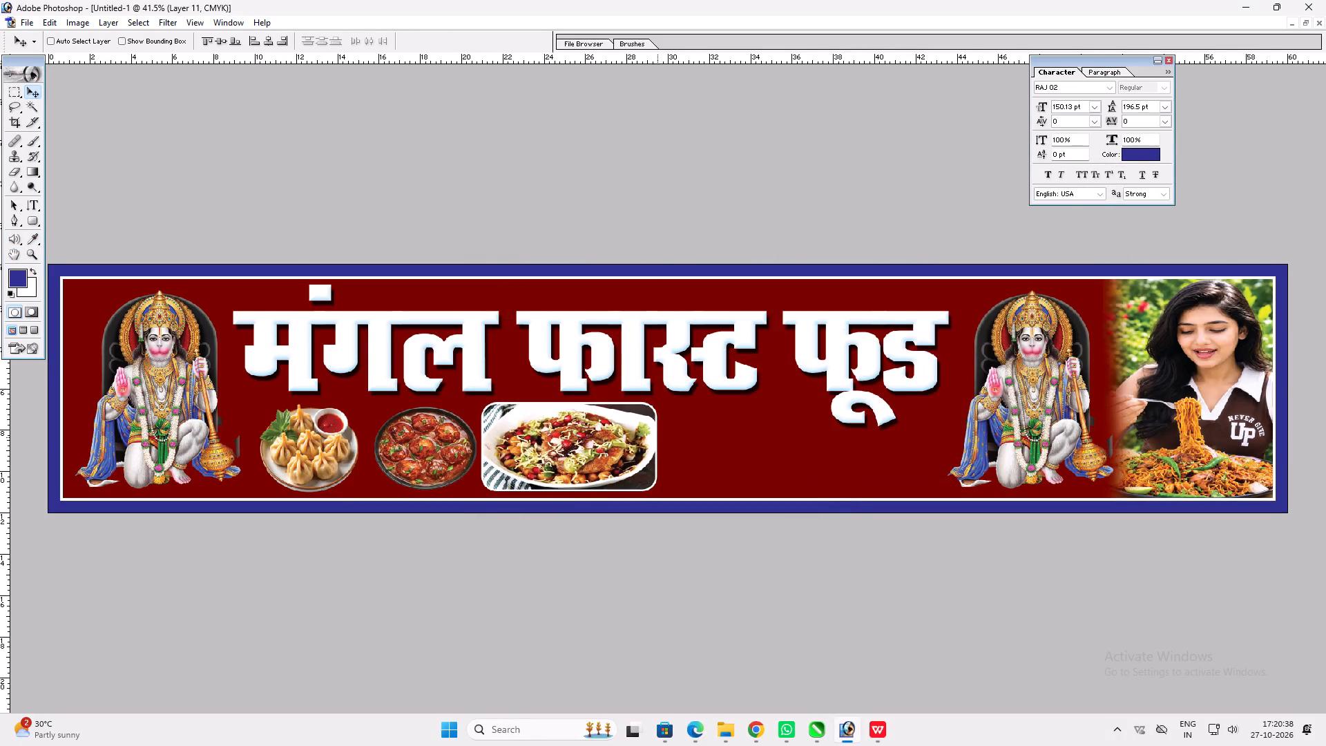
left_click_drag(637, 443, 644, 444, "shift")
key("v")
key("v")
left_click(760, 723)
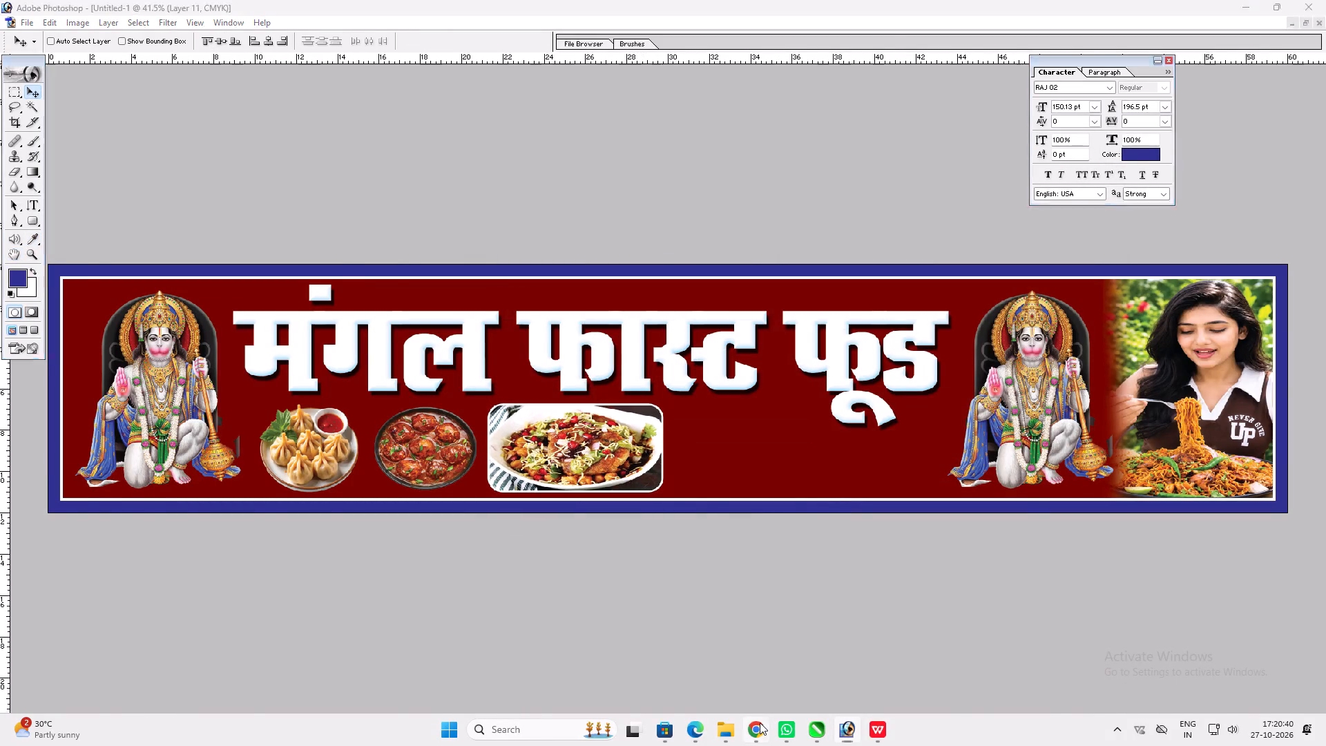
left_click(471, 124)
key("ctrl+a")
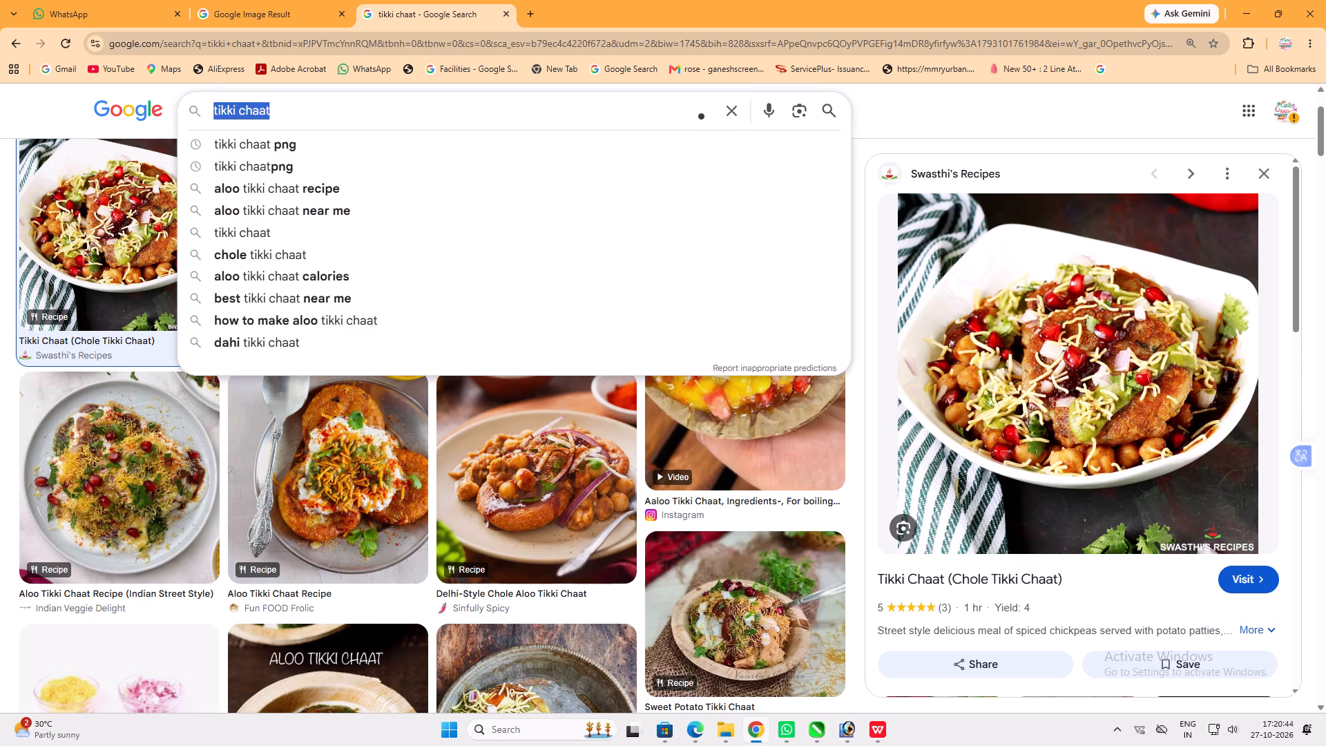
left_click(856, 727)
Move the framed tikki chaat picture below स्ट, leaving a gap after the manchurian bowl, and make it slightly taller.
key("v")
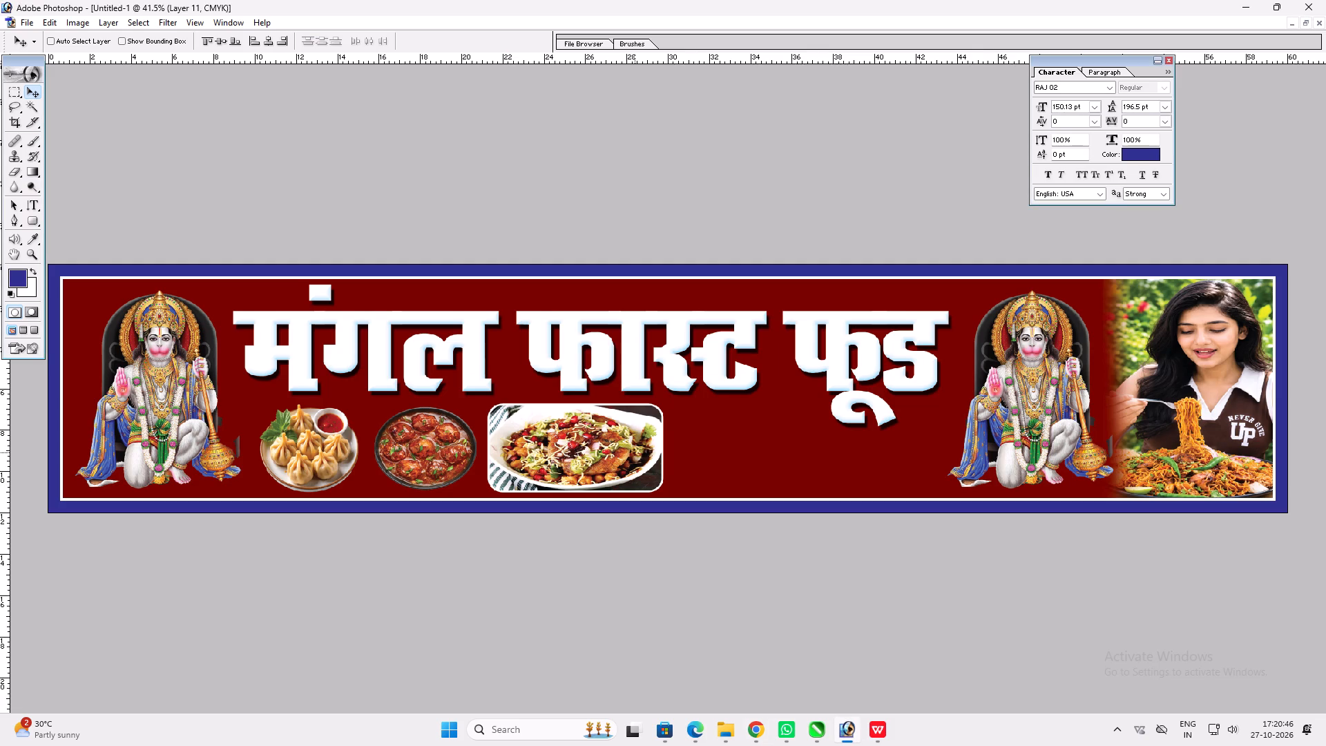
left_click(635, 452, "ctrl")
left_click_drag(635, 452, 785, 446)
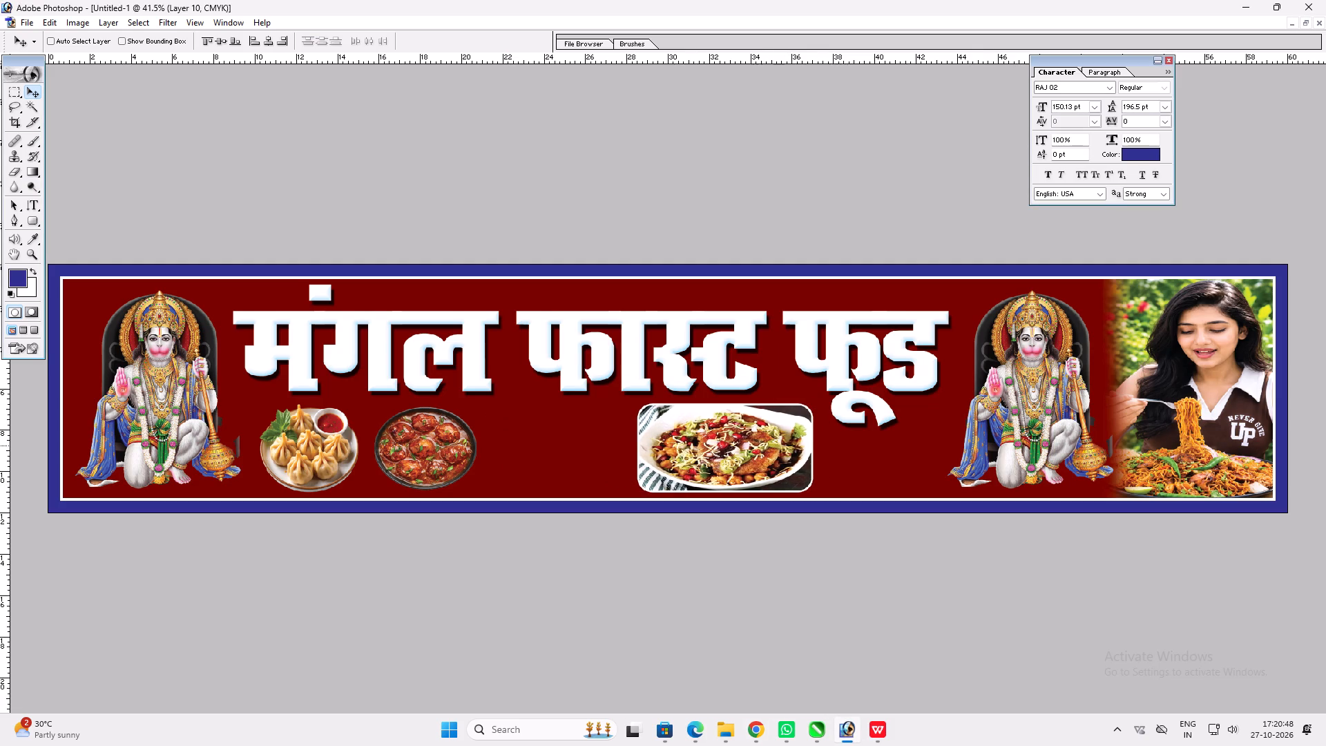
key("ctrl+t")
left_click(702, 405, "shift")
key("shift+Return")
key("v")
Switch to Chrome and search Google Images for "burger".
left_click(742, 745)
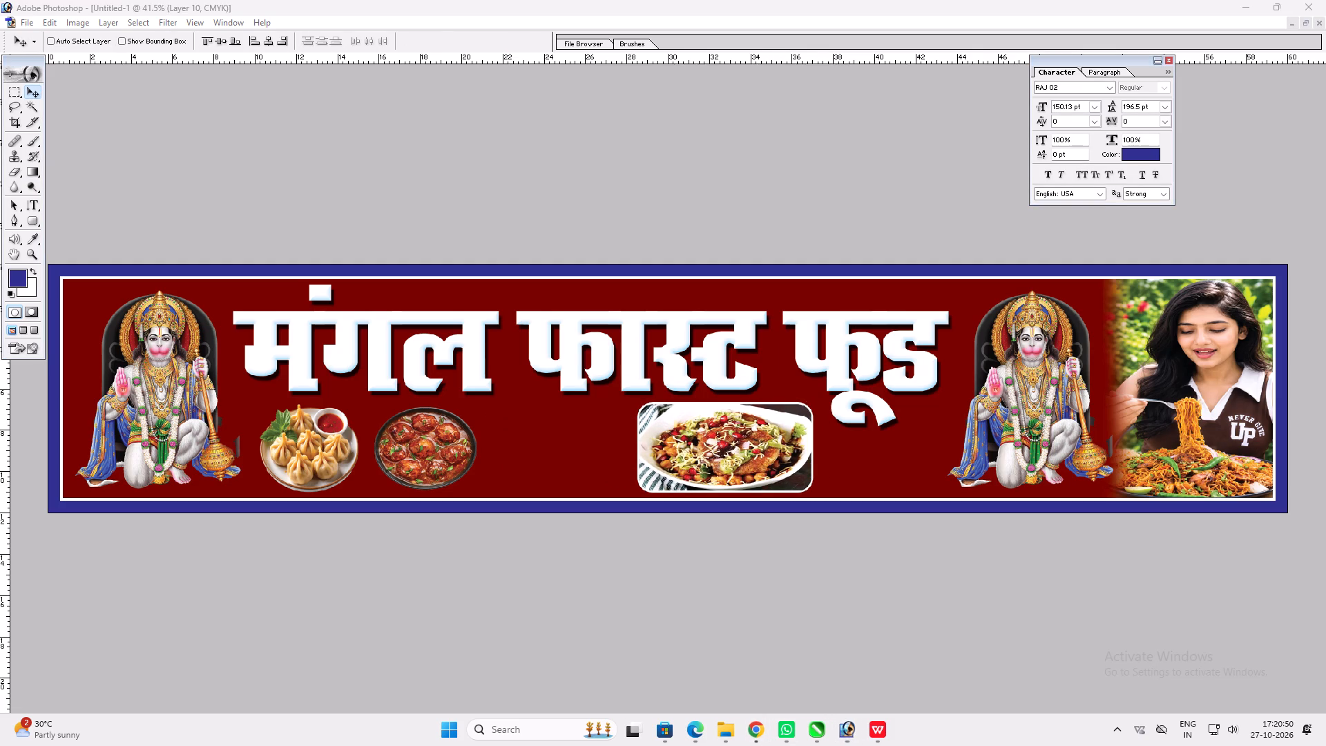
left_click(757, 716)
left_click(368, 119)
key("ctrl+a")
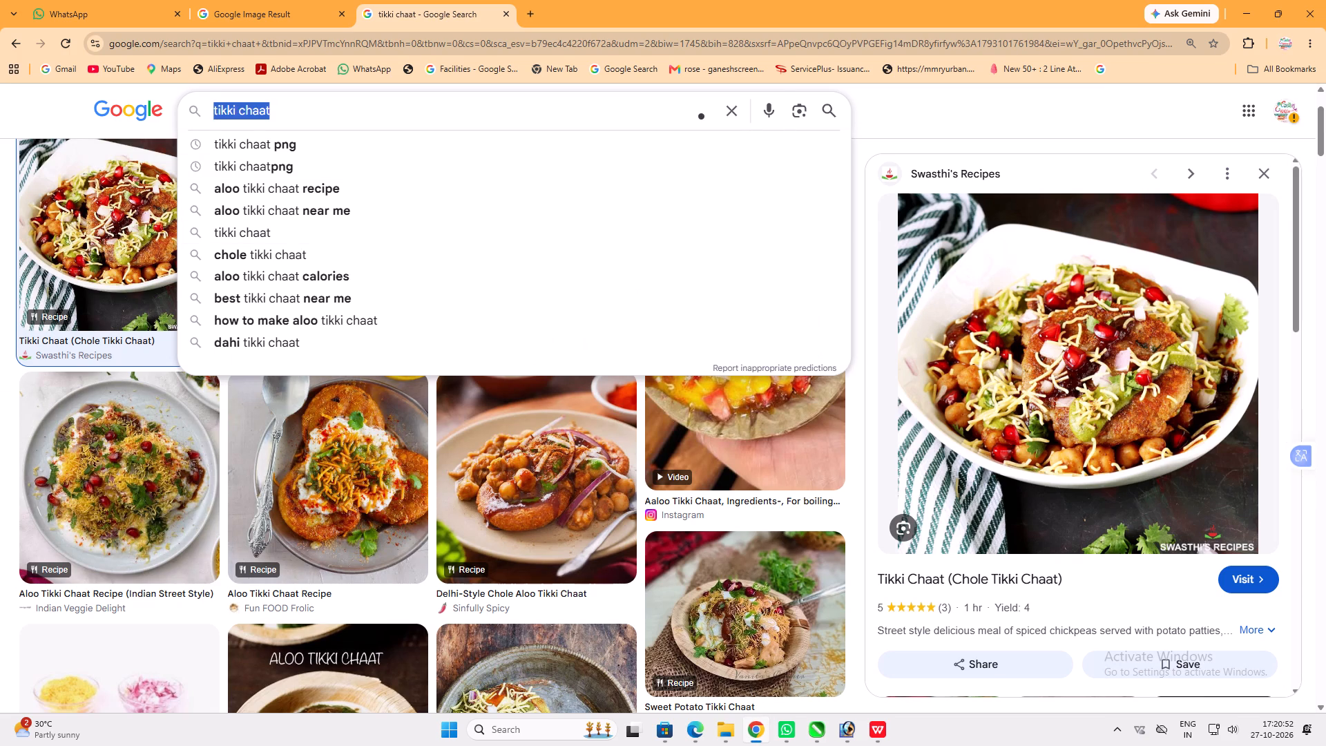
type("bu")
type("rgwer")
key("BackSpace")
key("BackSpace")
type("er")
key("BackSpace")
key("BackSpace")
key("BackSpace")
type("er")
key("Return")
Refine the image search to "burger png".
left_click(325, 129)
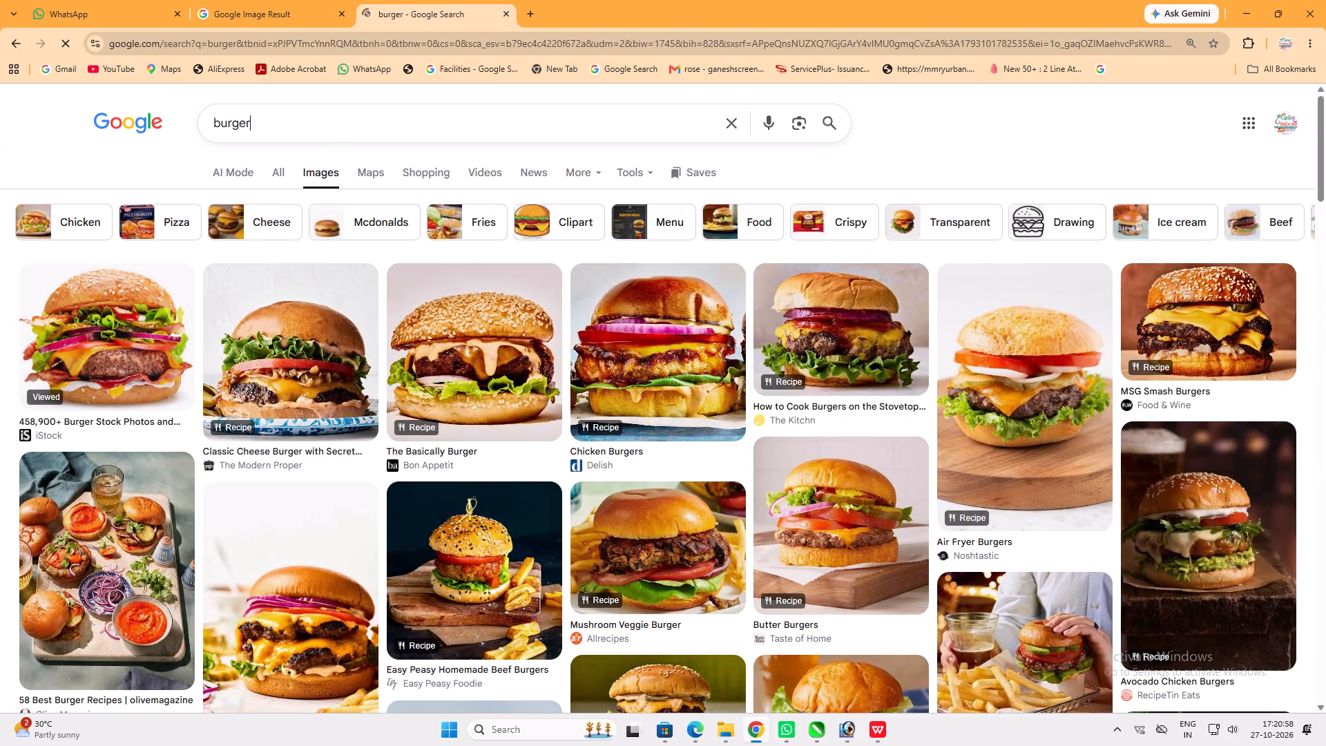
key("space")
type("pg")
key("space")
key("BackSpace")
key("BackSpace")
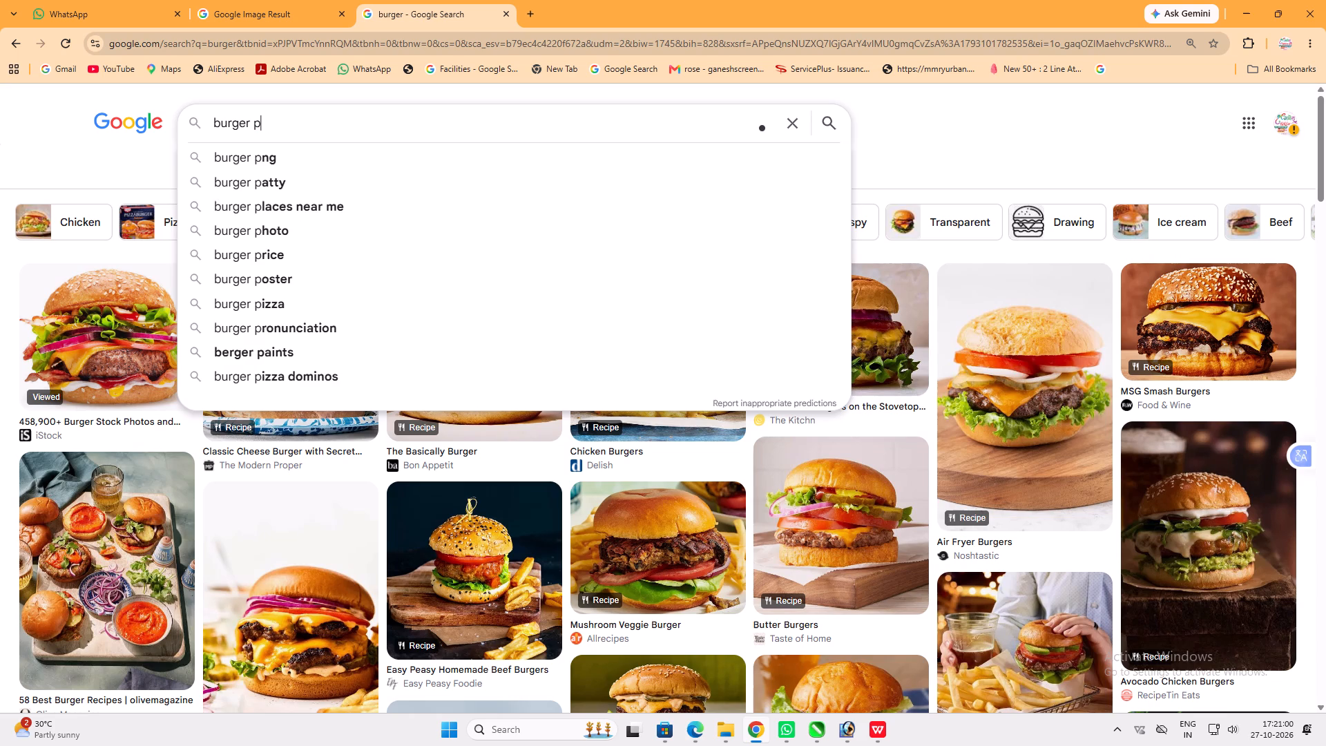
type("nf")
key("space")
key("BackSpace")
key("BackSpace")
type("g")
key("space")
key("Return")
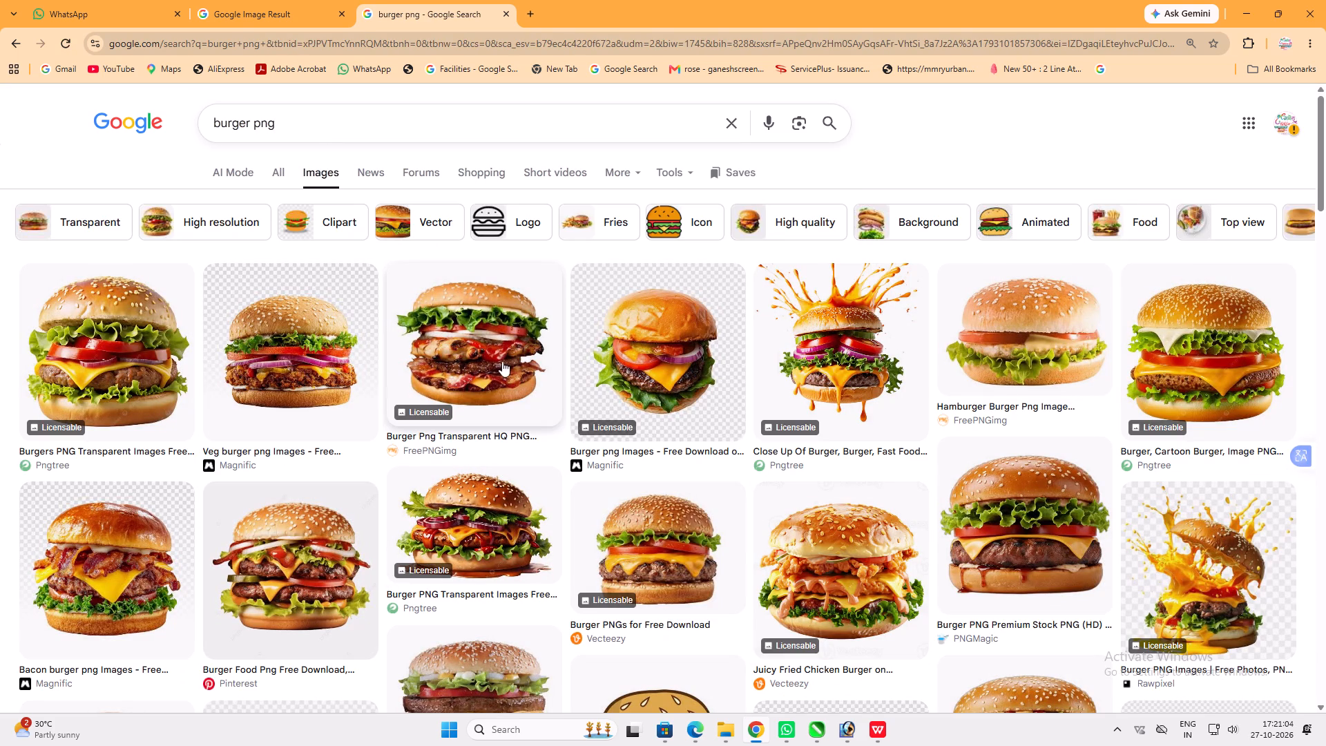
Copy the FreePNGimg transparent burger image and paste it into the Photoshop banner.
left_click(501, 356)
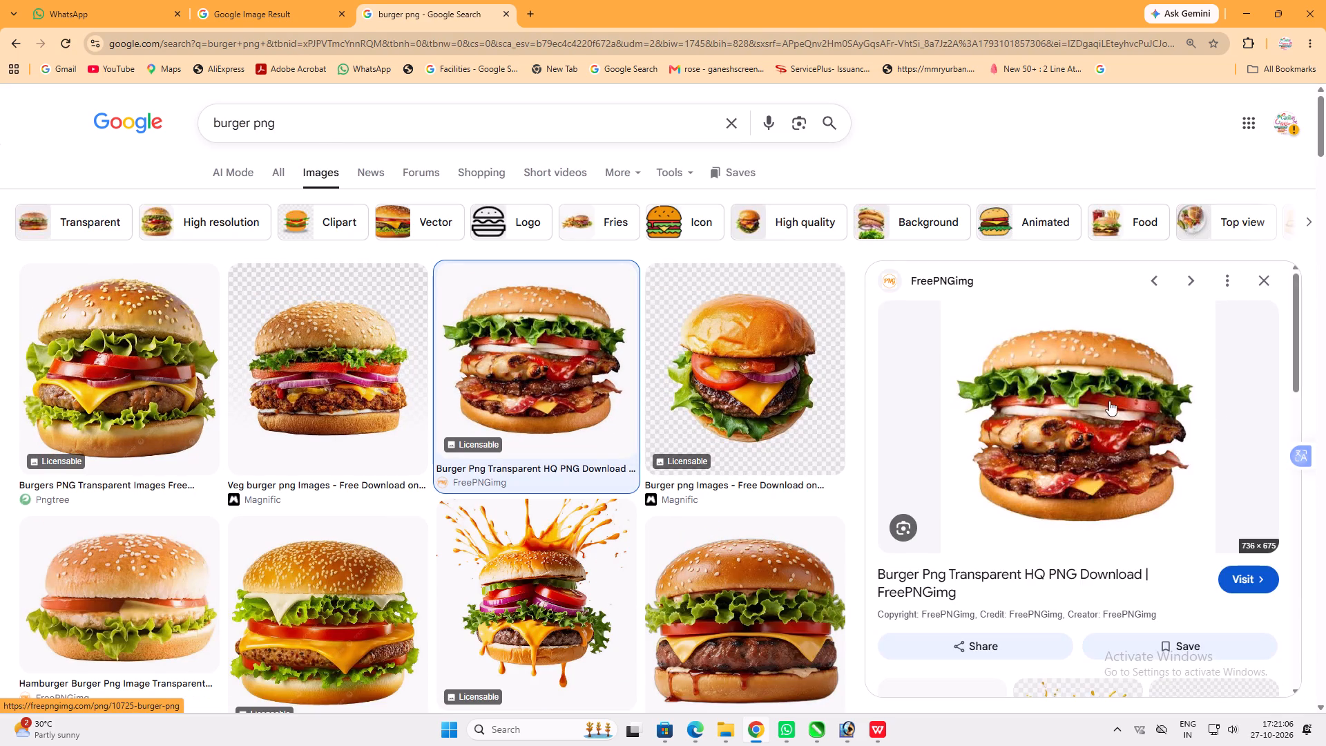
right_click(1088, 385)
left_click(1138, 268)
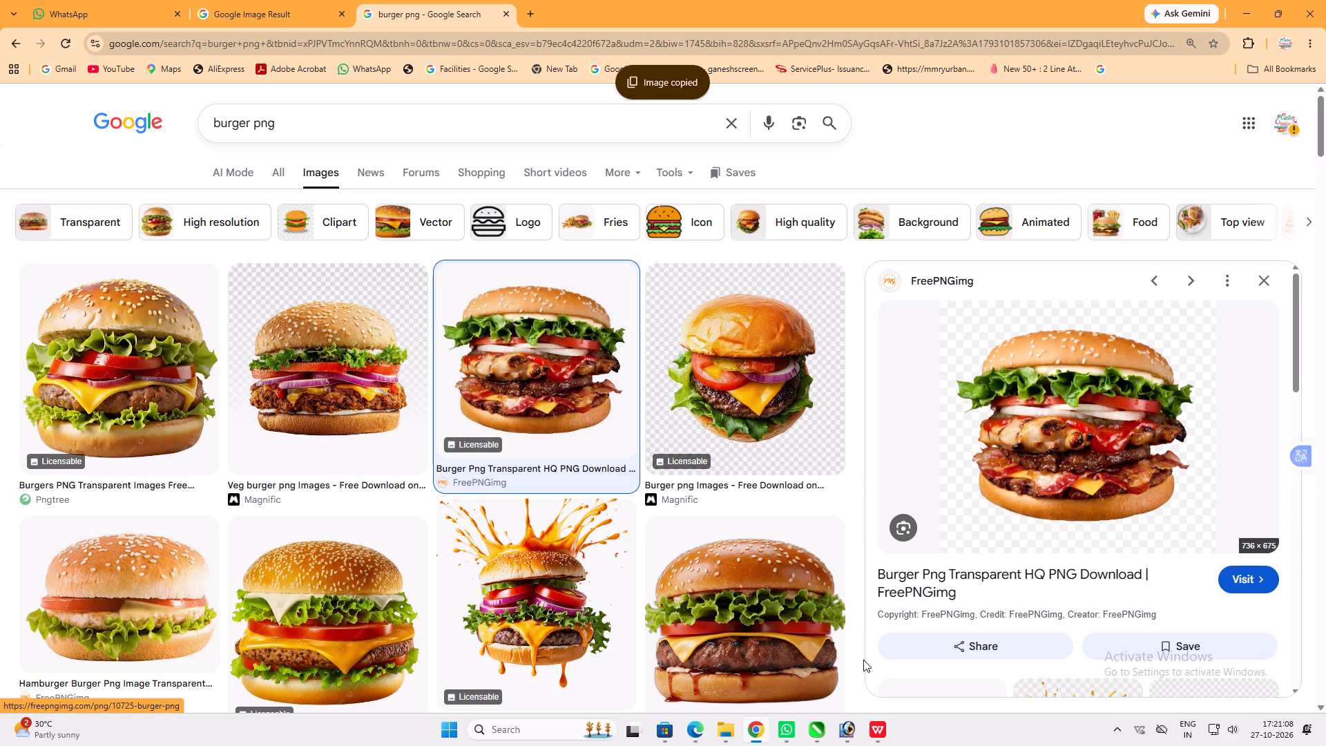
left_click(845, 735)
key("ctrl+v")
Select the black background around the pasted burger, delete it, and clear the selection.
left_click(763, 406)
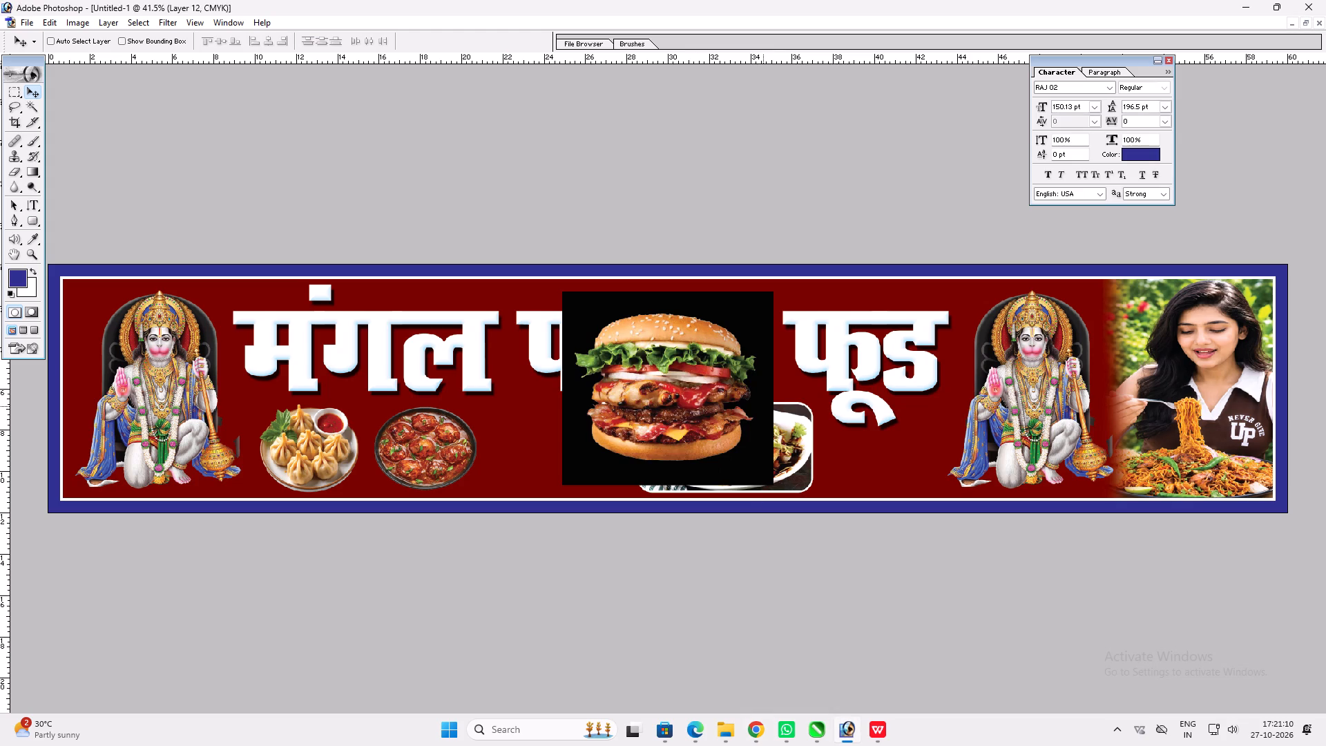
key("w")
left_click(763, 406)
key("Delete")
key("ctrl+d")
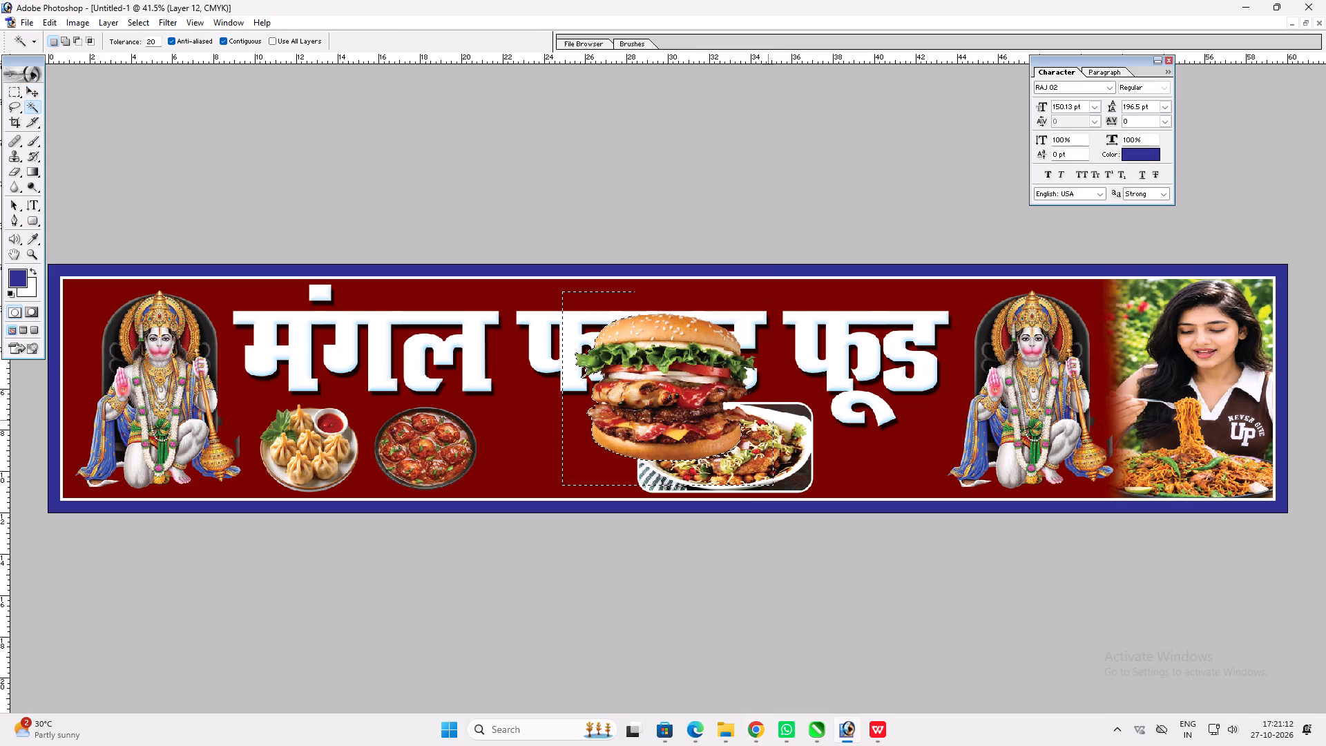
Scale the burger down and place it in the gap between the manchurian bowl and the tikki chaat picture.
key("ctrl+t")
left_click_drag(759, 322, 718, 330, "shift")
left_click_drag(717, 316, 694, 356, "shift")
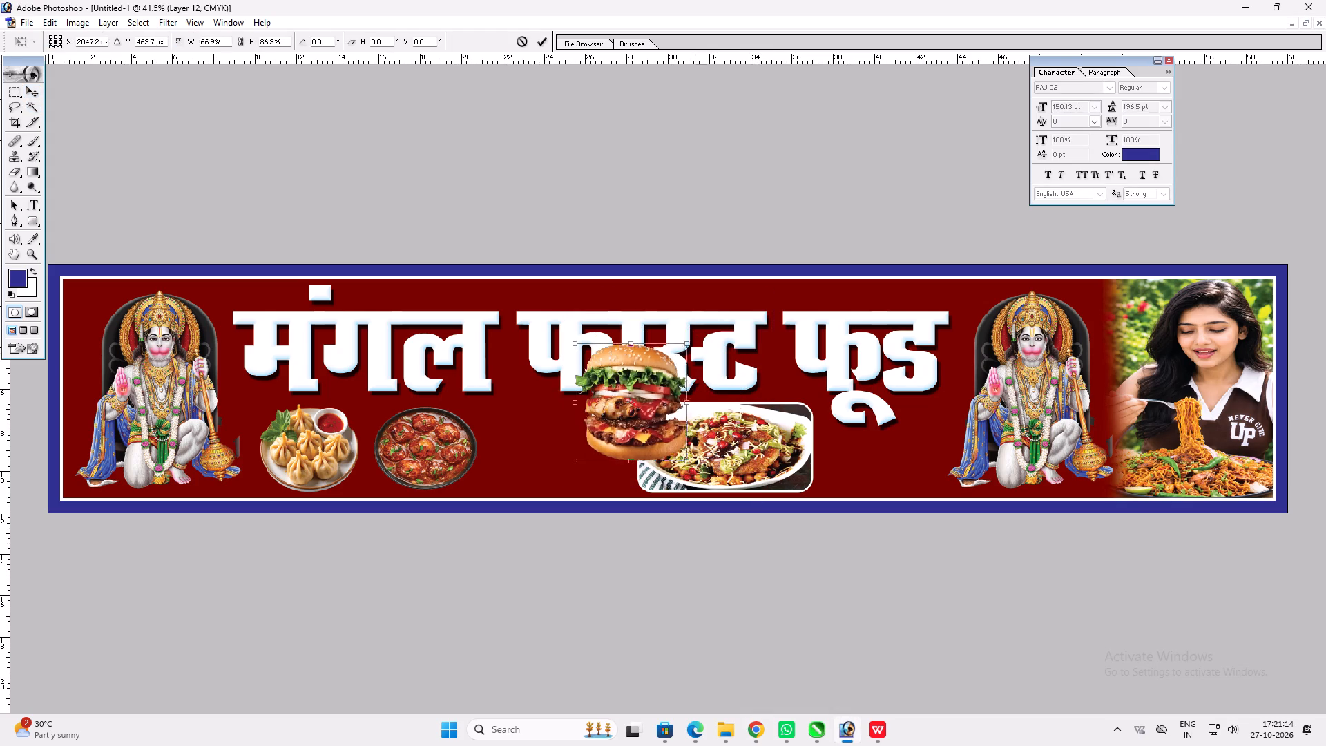
left_click_drag(694, 356, 691, 359, "shift")
key("shift+Return")
key("v")
left_click_drag(717, 401, 638, 430)
key("ctrl+t")
left_click_drag(571, 379, 571, 392)
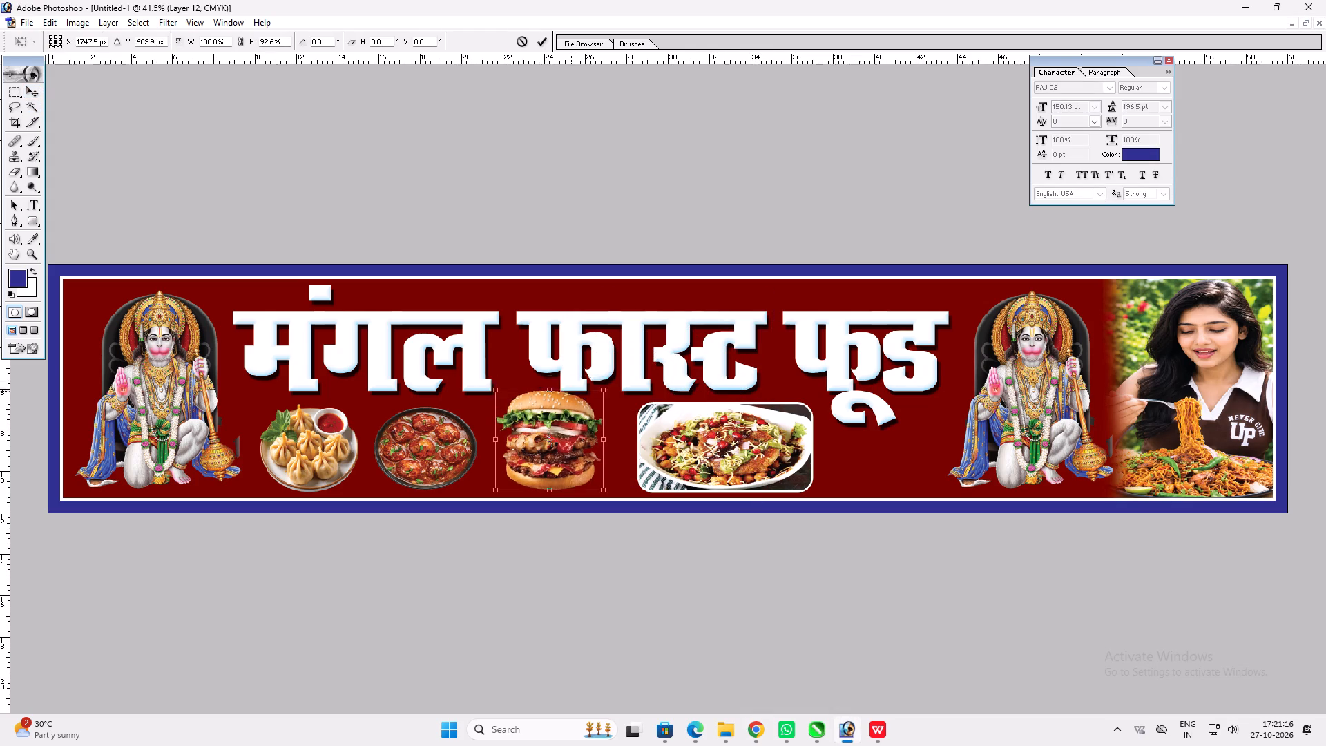
left_click_drag(571, 392, 571, 394)
key("Return")
key("v")
left_click_drag(570, 401, 582, 405)
Narrow the framed tikki chaat picture slightly and shift it away from the burger.
left_click(708, 430, "ctrl")
key("ctrl+t")
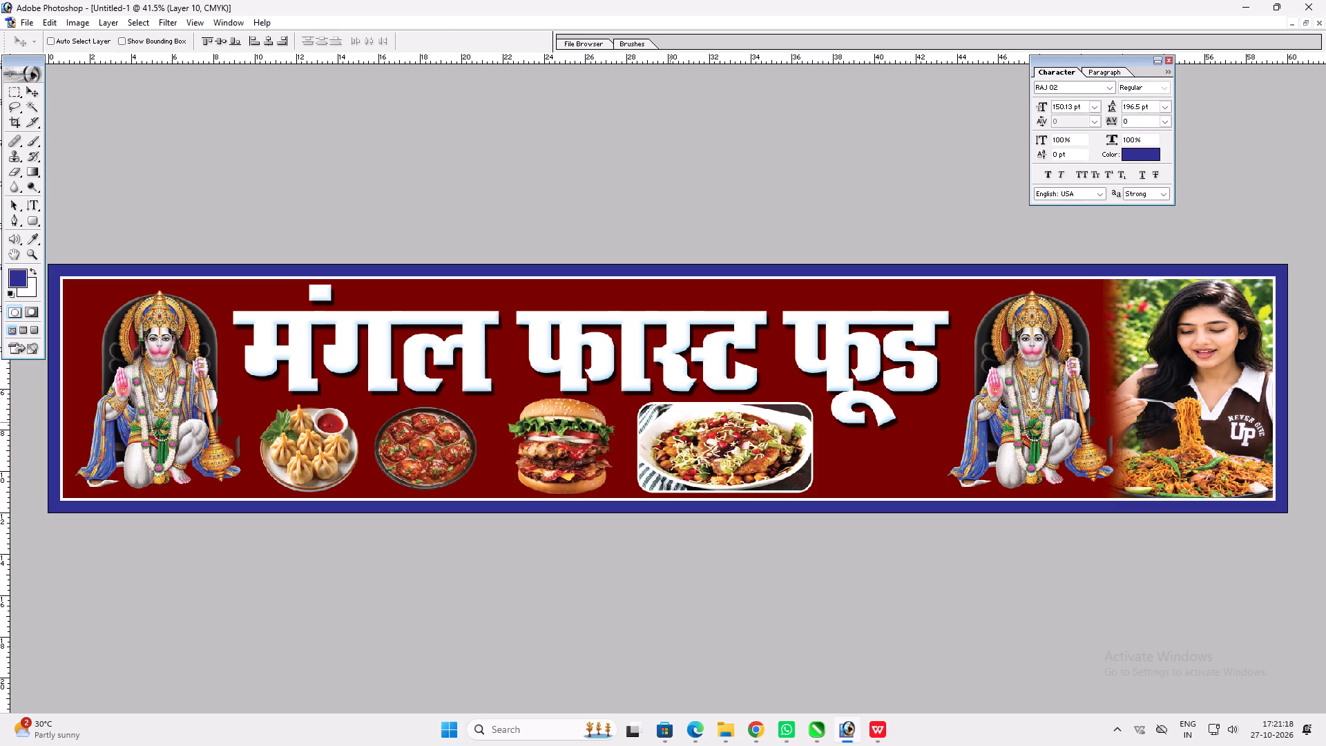
left_click(642, 421, "shift")
key("shift+Return")
key("v")
left_click_drag(644, 422, 655, 423, "shift")
Resize the burger slightly and shift it a little toward the tikki chaat picture.
left_click(593, 426)
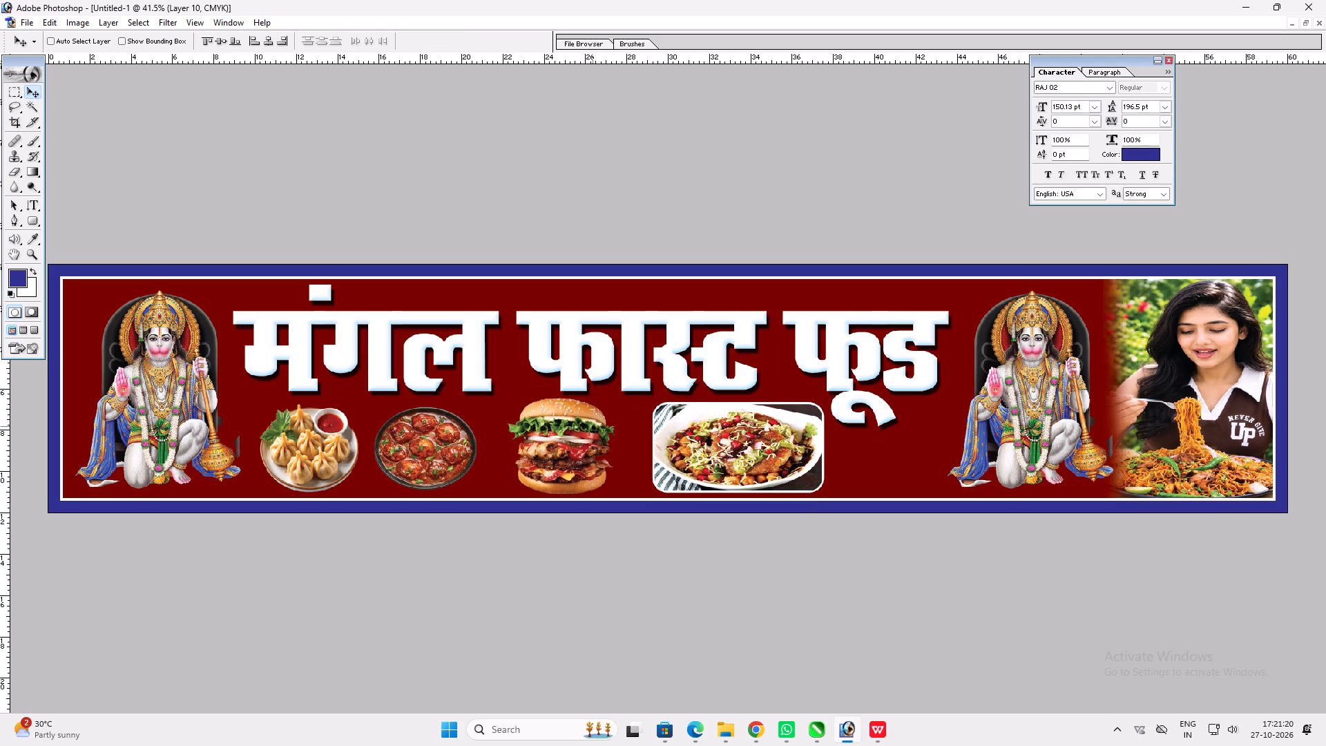
key("ctrl+t")
key("Return")
left_click(587, 437, "ctrl")
key("ctrl+t")
left_click_drag(612, 434, 621, 433, "shift")
left_click_drag(502, 396, 512, 397, "shift")
left_click_drag(582, 410, 589, 408, "shift")
key("shift+Return")
key("v")
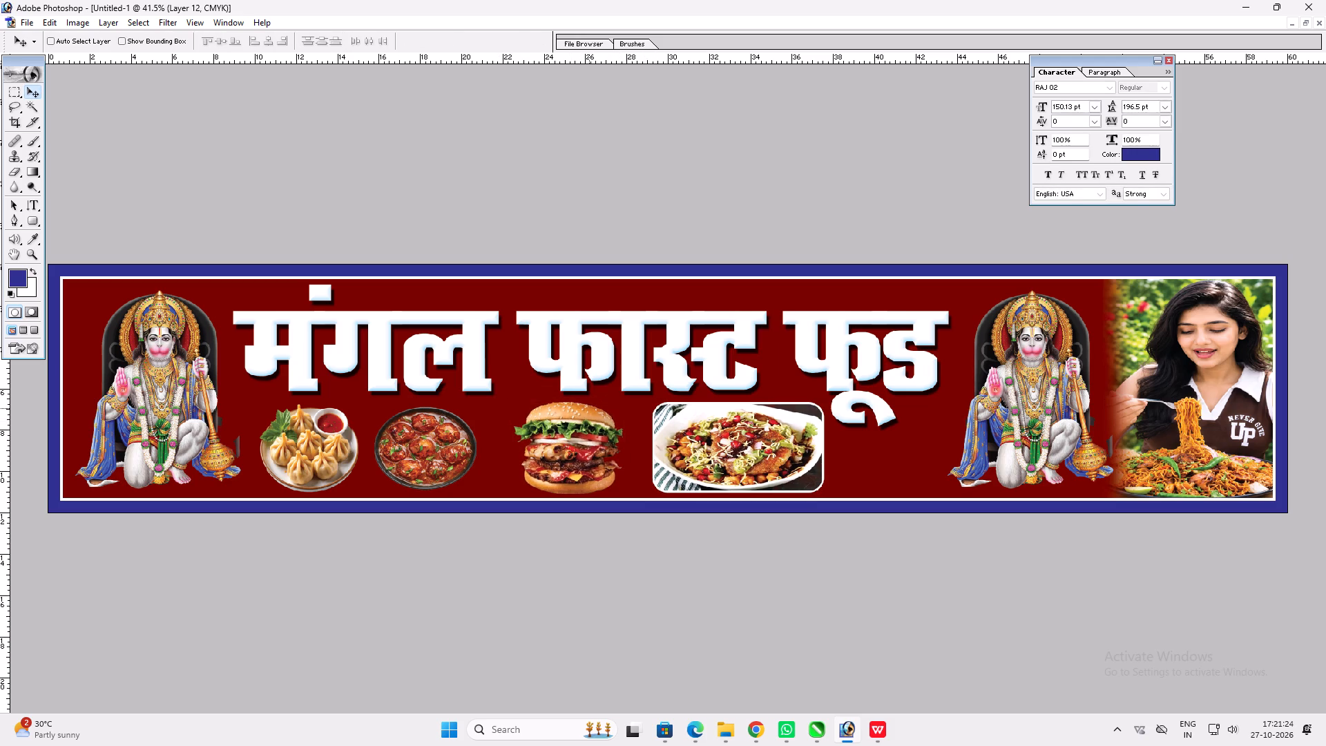
Enlarge the momos plate and manchurian bowl together slightly and shift them toward the burger.
left_click(430, 437, "ctrl")
key("ctrl+t")
key("Return")
left_click(328, 457, "ctrl+shift")
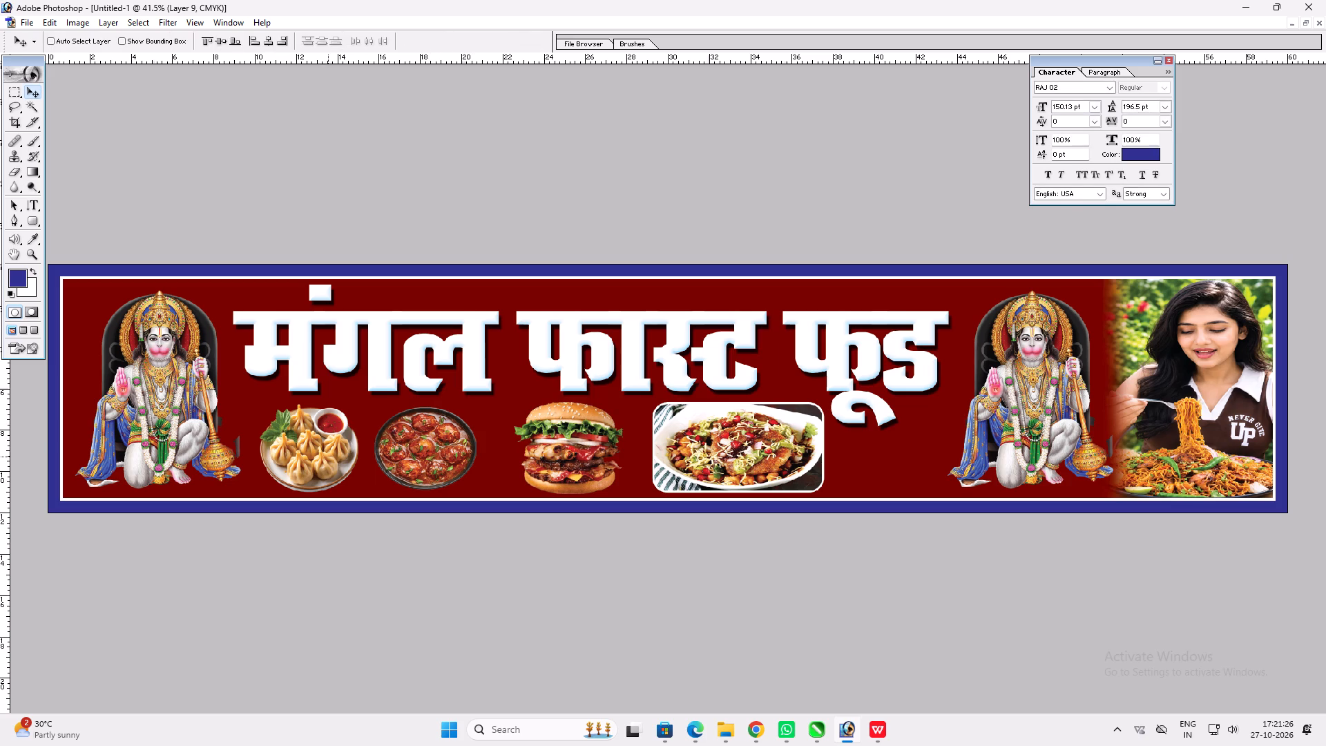
key("ctrl+t")
left_click_drag(475, 442, 496, 443, "shift")
left_click(468, 411, "shift")
key("Return")
key("v")
left_click_drag(467, 410, 468, 410, "shift")
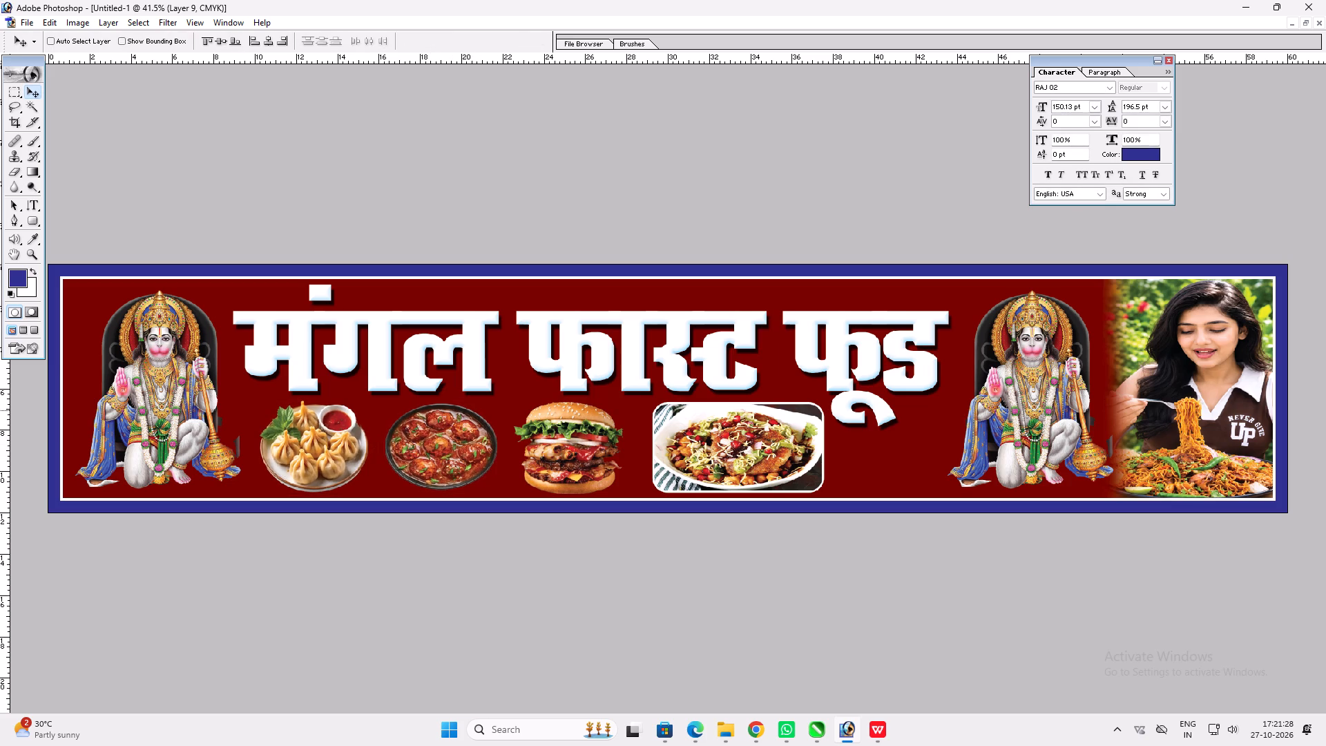
left_click_drag(468, 410, 480, 412, "shift")
key("ctrl+t")
left_click_drag(468, 397, 474, 396, "shift")
key("Return")
key("v")
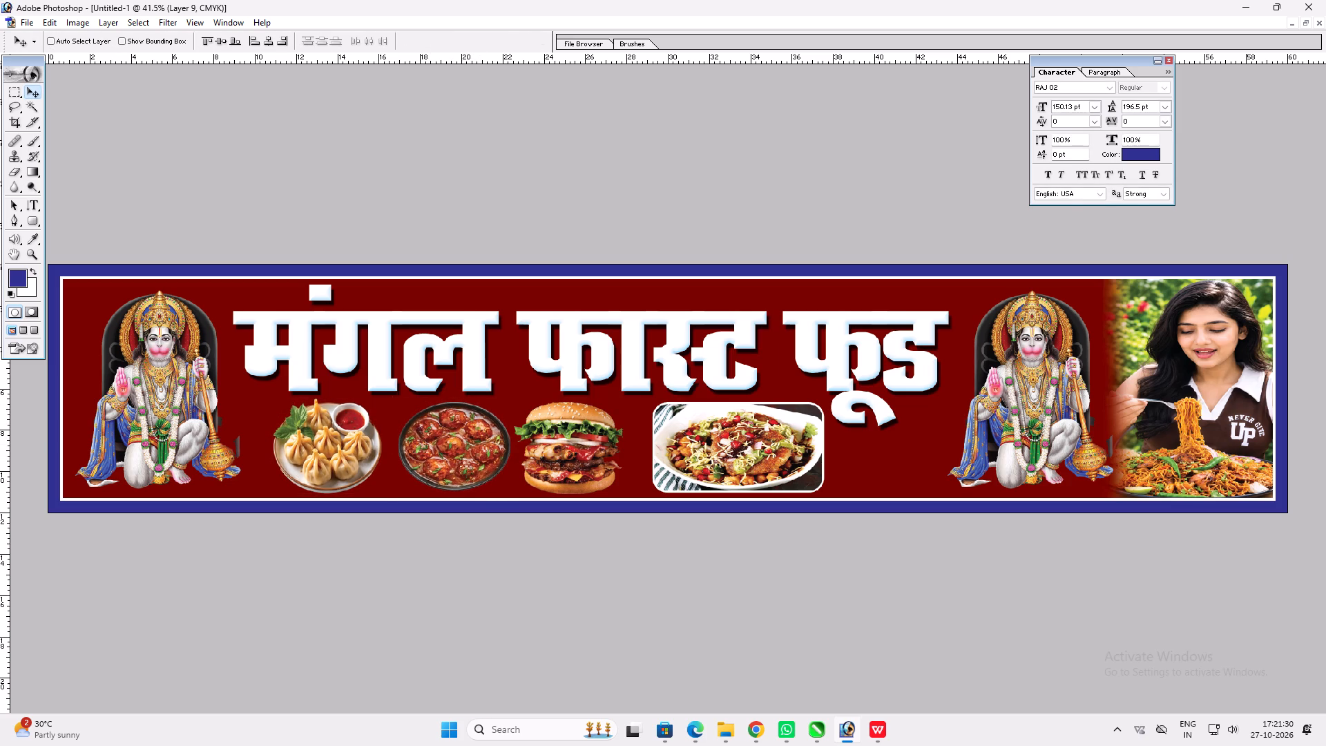
Add a white Outer Glow in Normal mode at 100% opacity to the Hanuman picture before the heading, with increased size and spread.
left_click(167, 393, "ctrl")
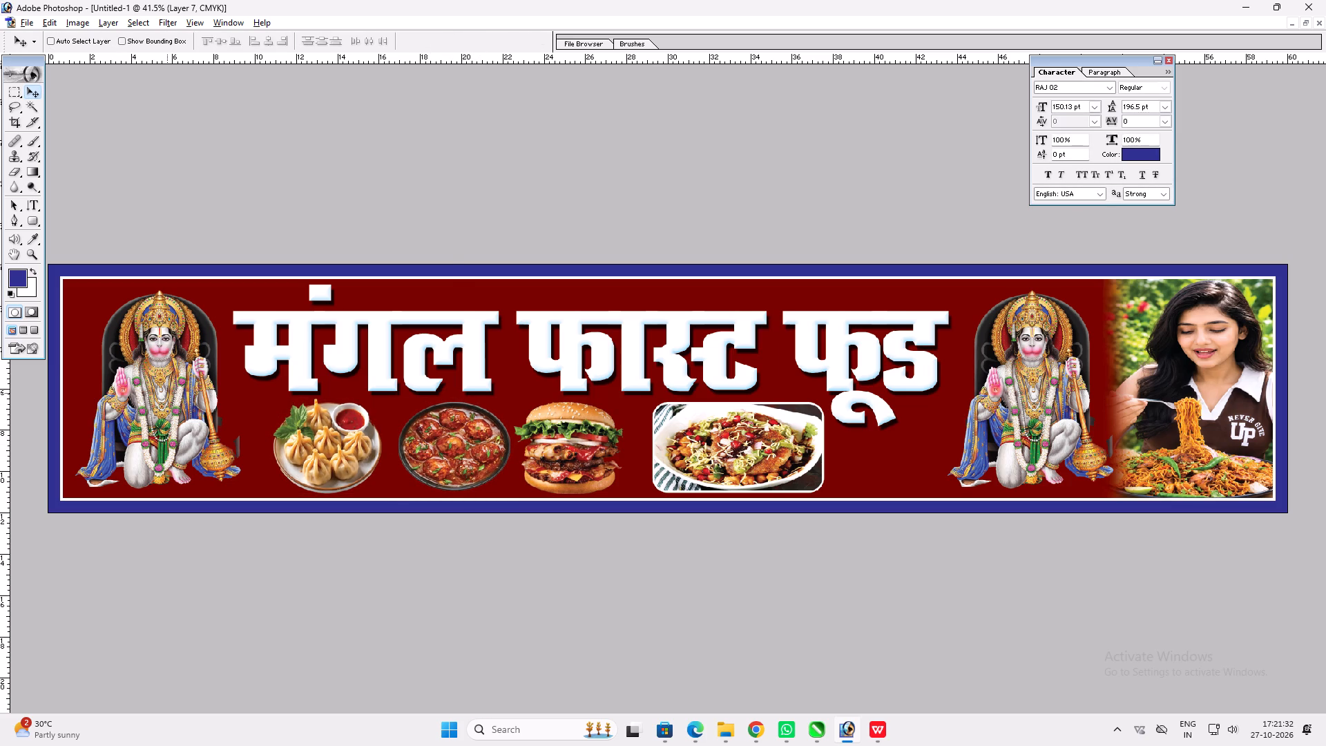
key("alt+l")
key("alt+y")
key("o")
key("1")
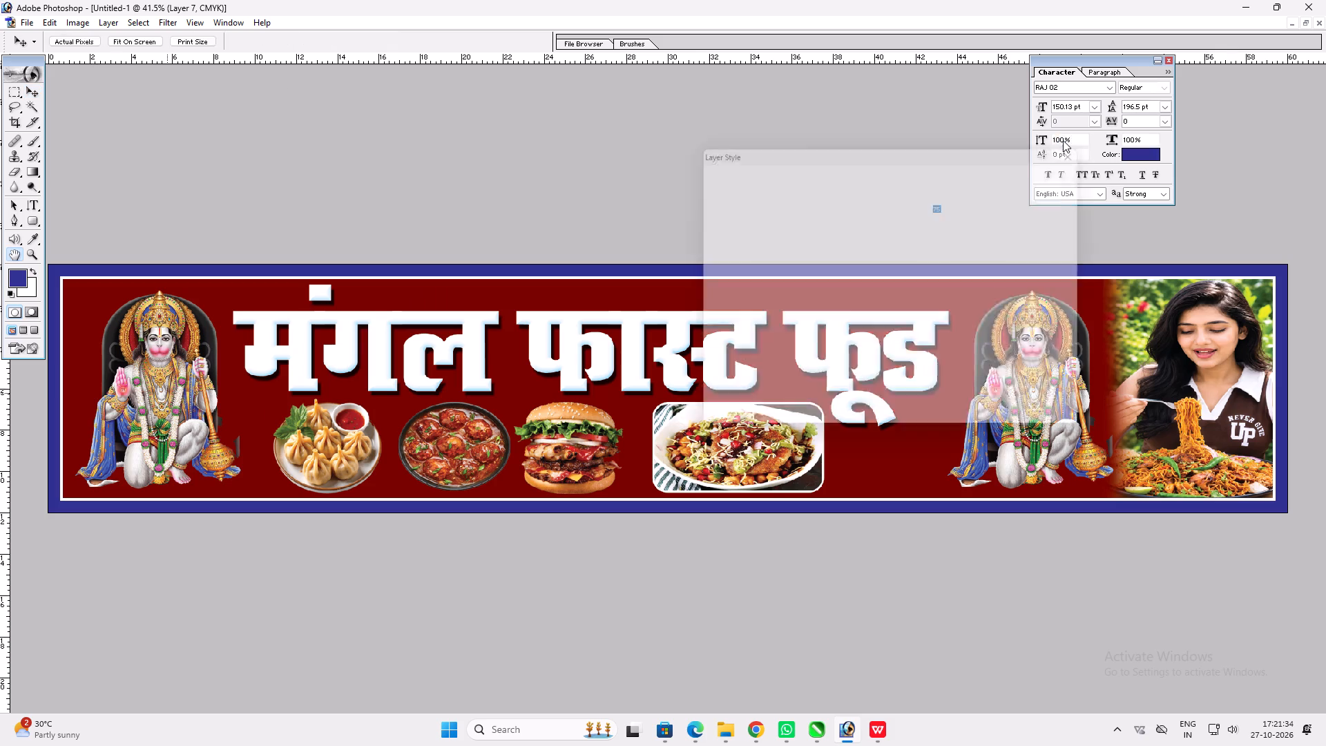
type("100")
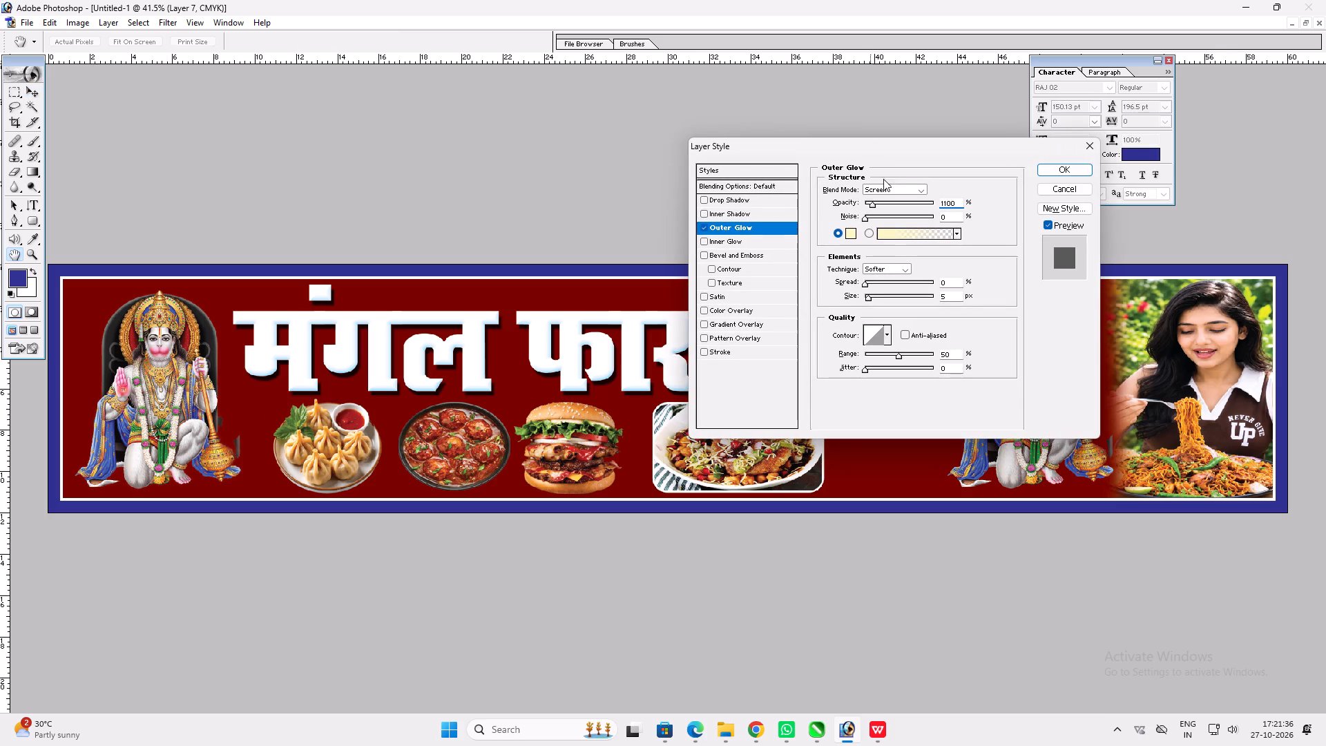
key("Return")
key("Return")
left_click(869, 189)
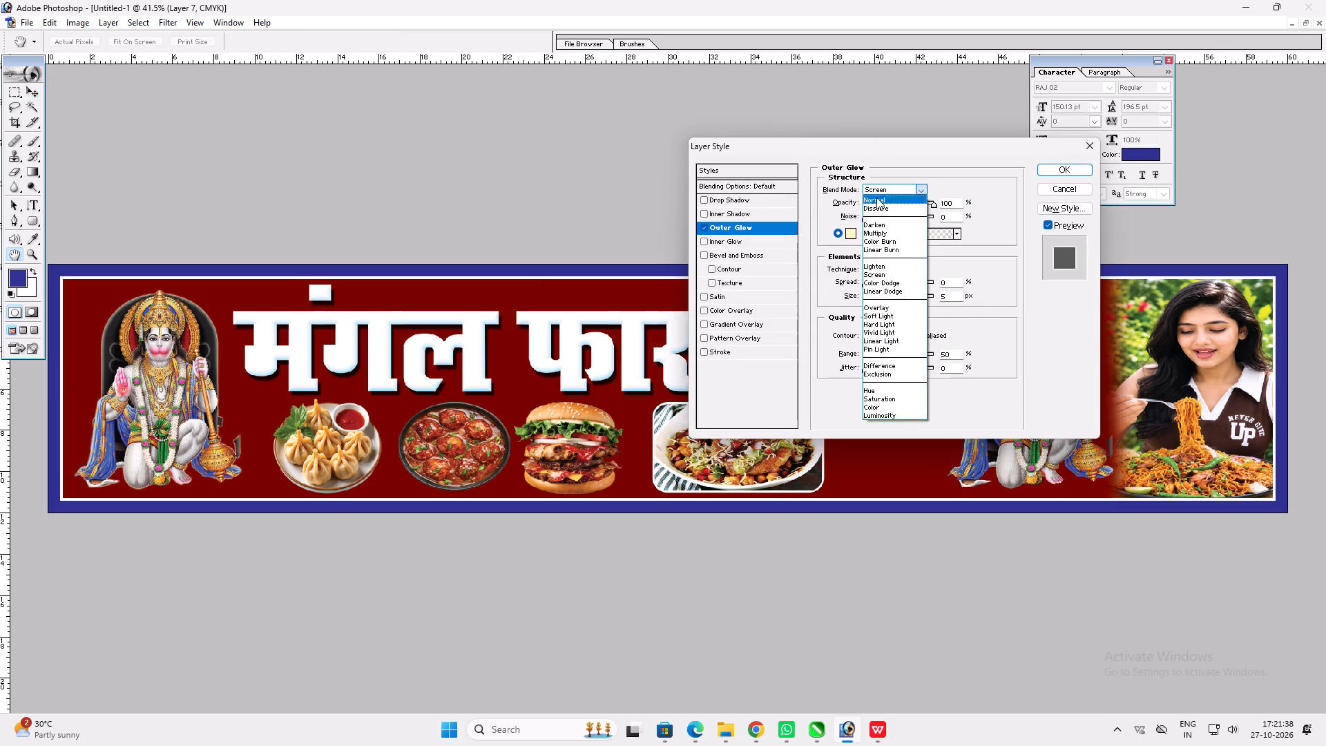
left_click(876, 198)
left_click(849, 232)
left_click_drag(624, 341, 447, 238)
key("Return")
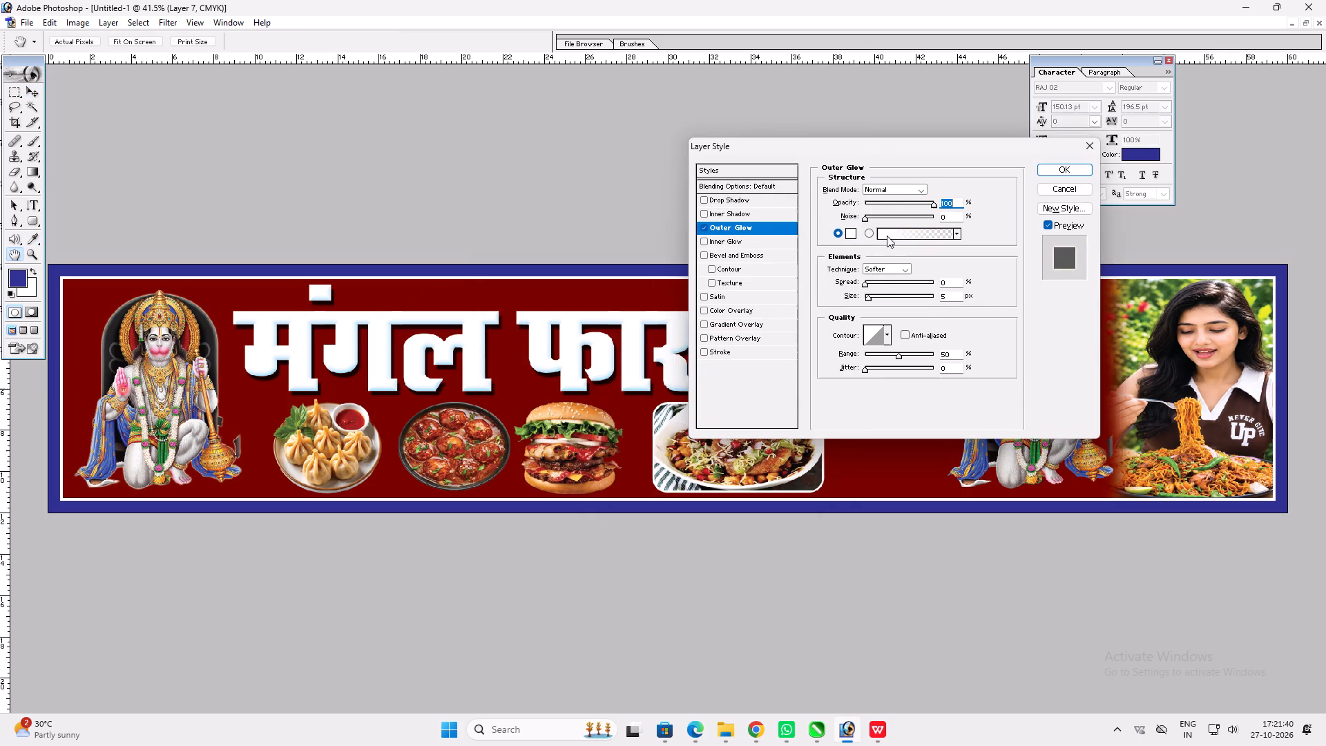
left_click(873, 295)
left_click(872, 284)
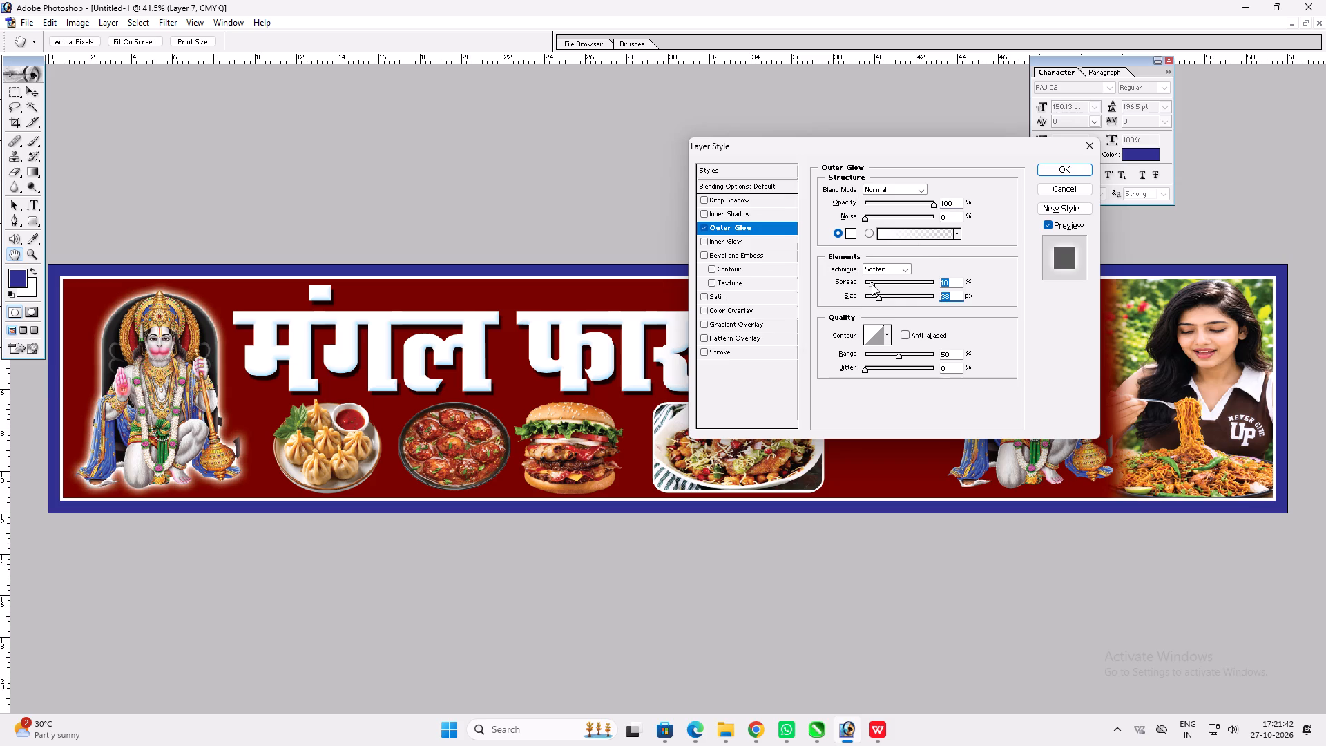
key("Return")
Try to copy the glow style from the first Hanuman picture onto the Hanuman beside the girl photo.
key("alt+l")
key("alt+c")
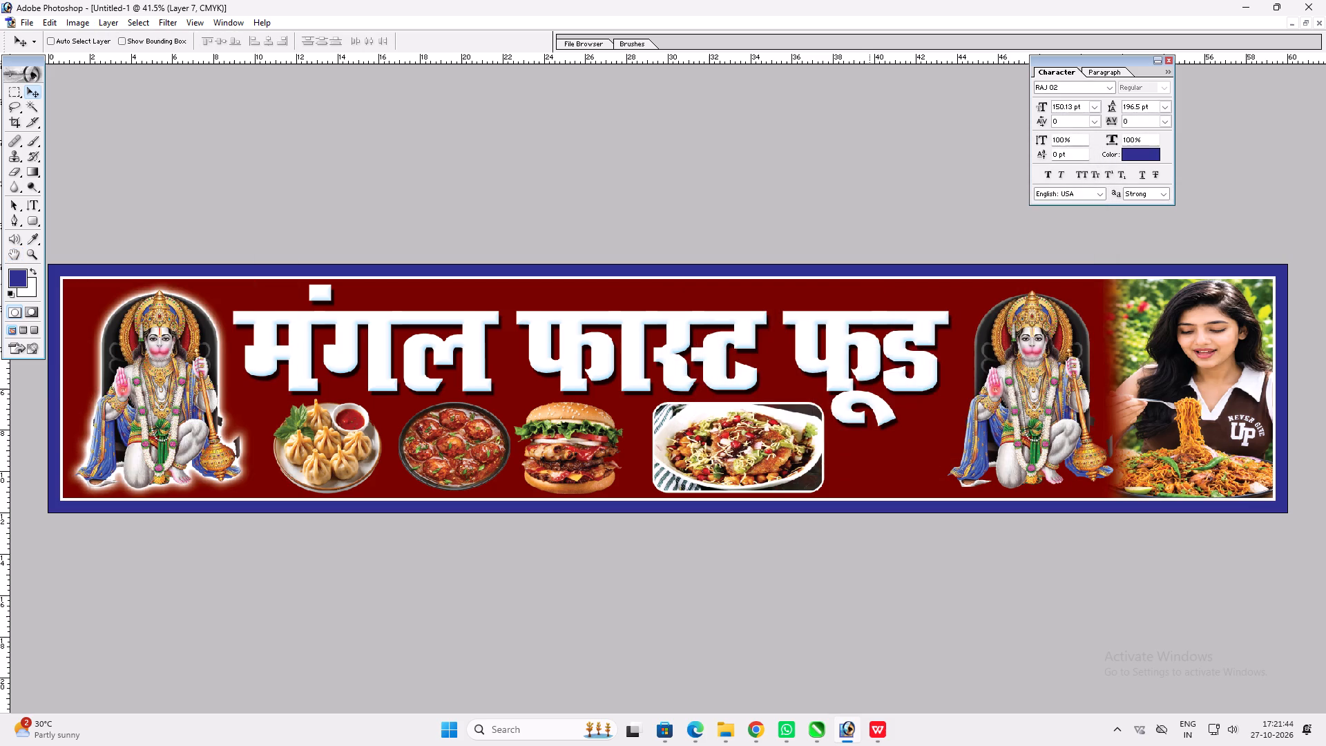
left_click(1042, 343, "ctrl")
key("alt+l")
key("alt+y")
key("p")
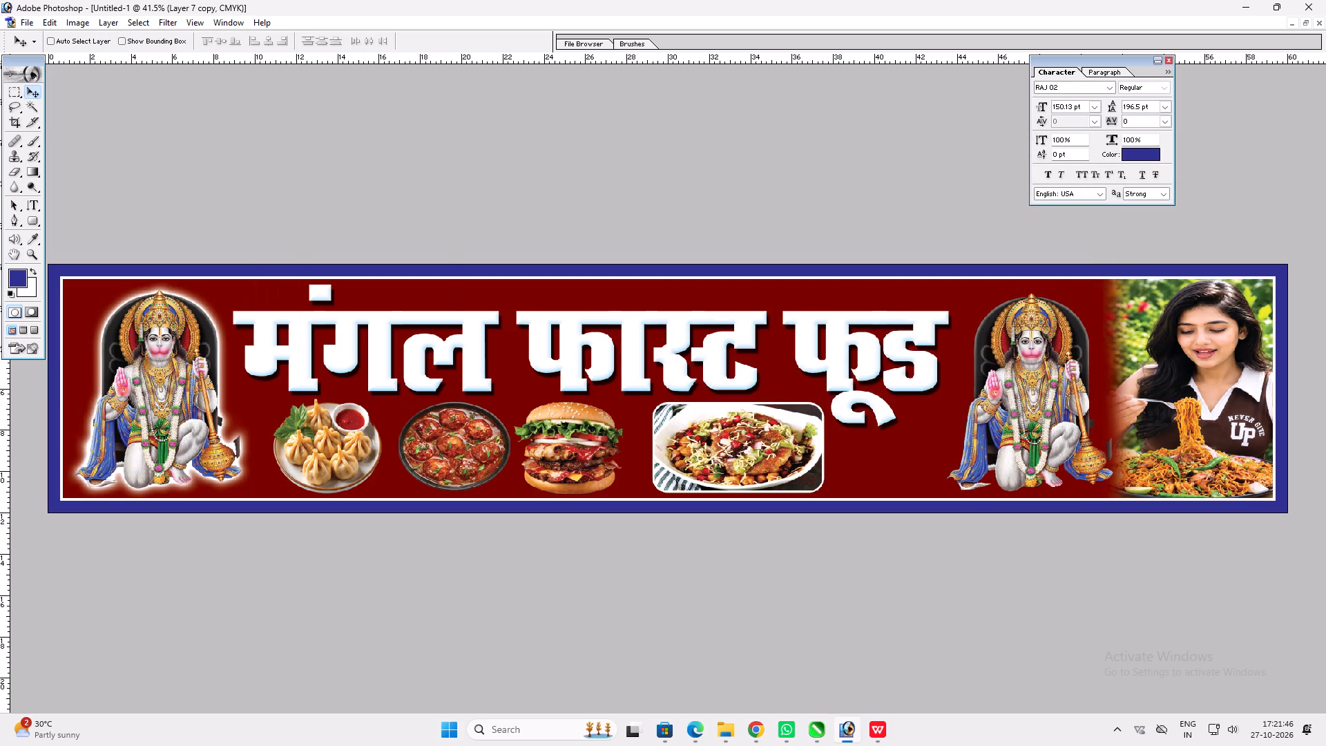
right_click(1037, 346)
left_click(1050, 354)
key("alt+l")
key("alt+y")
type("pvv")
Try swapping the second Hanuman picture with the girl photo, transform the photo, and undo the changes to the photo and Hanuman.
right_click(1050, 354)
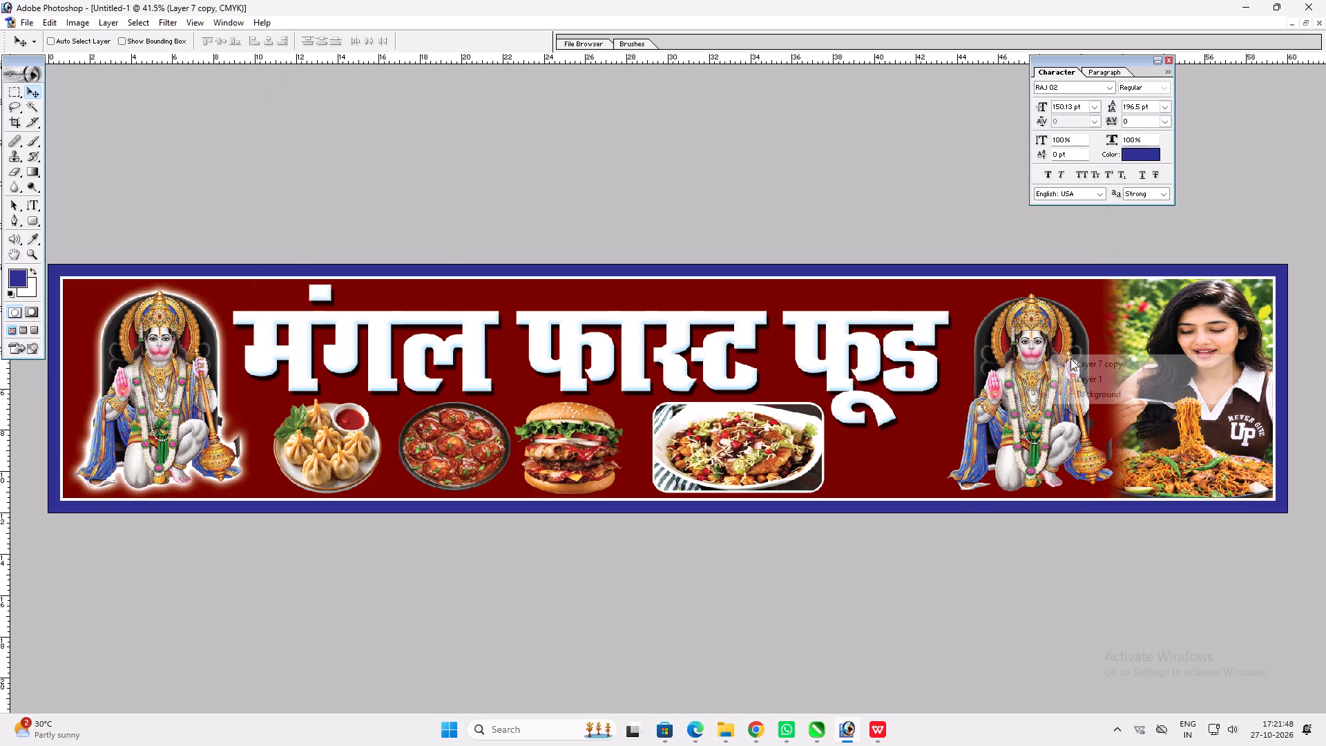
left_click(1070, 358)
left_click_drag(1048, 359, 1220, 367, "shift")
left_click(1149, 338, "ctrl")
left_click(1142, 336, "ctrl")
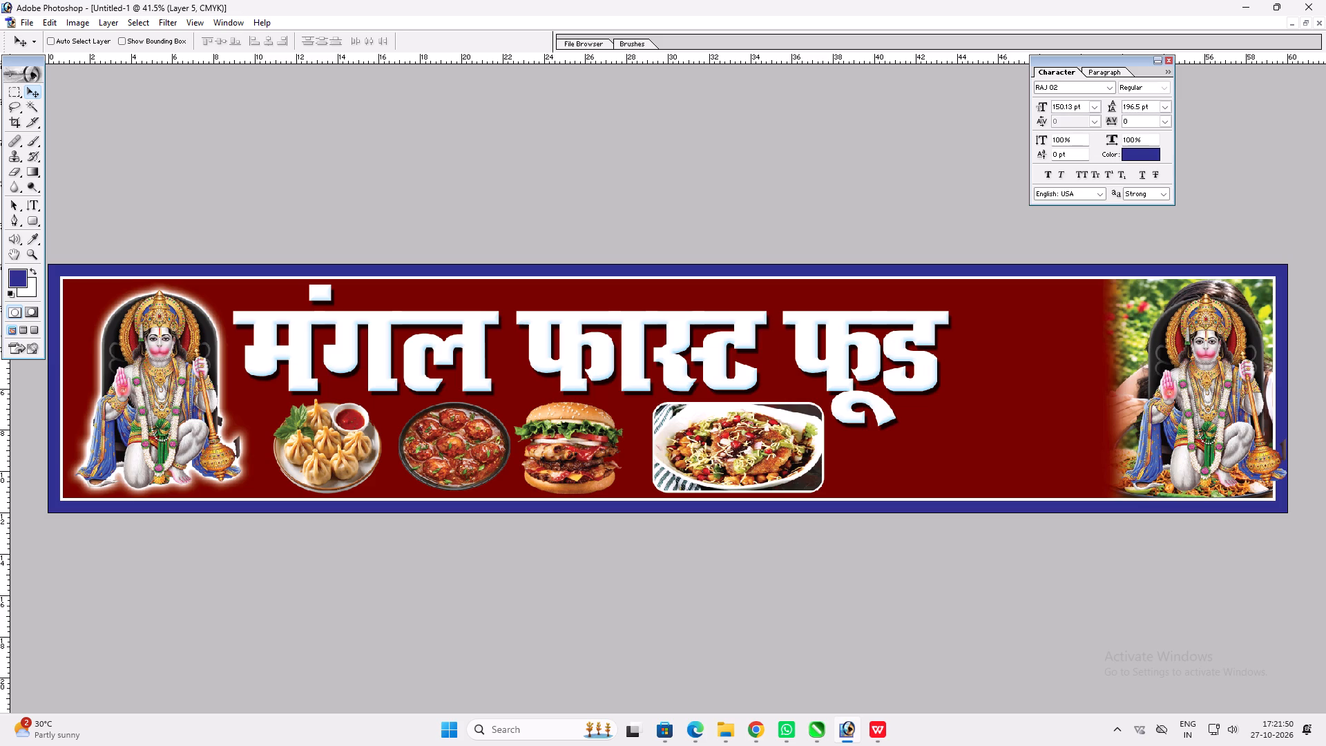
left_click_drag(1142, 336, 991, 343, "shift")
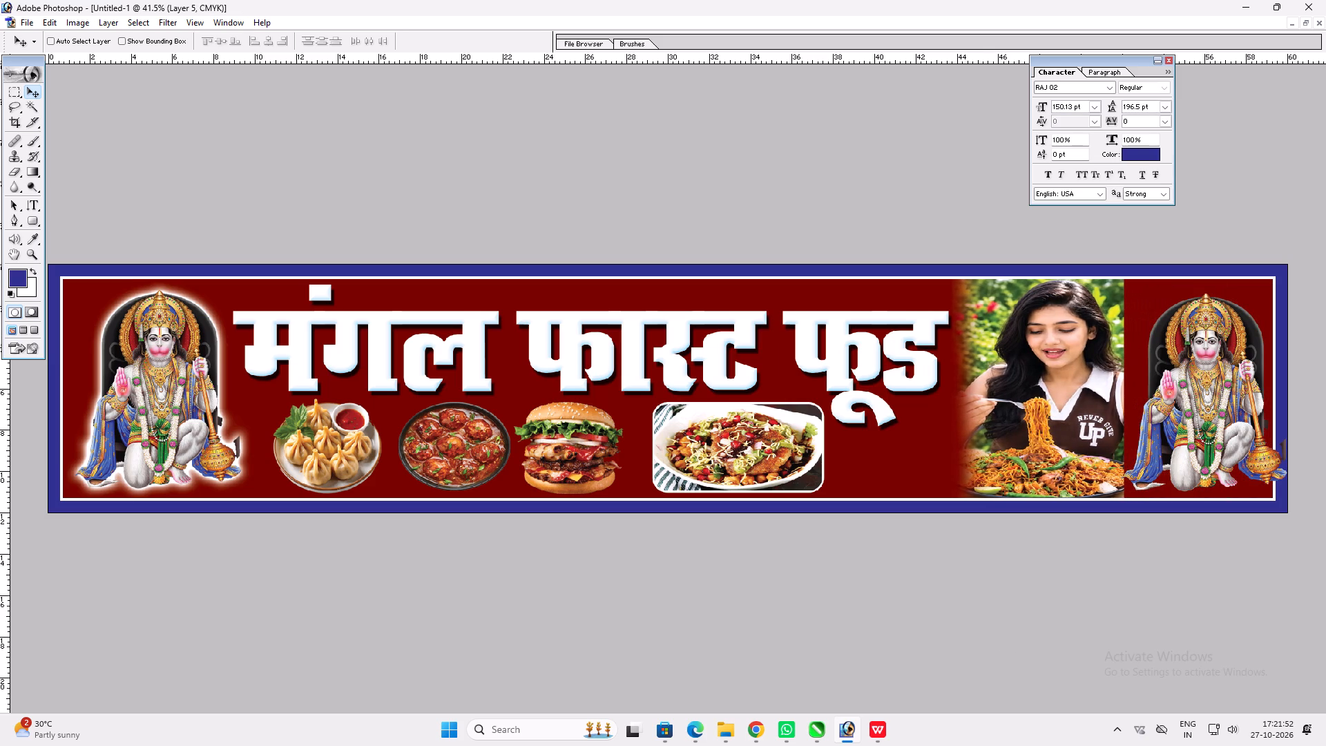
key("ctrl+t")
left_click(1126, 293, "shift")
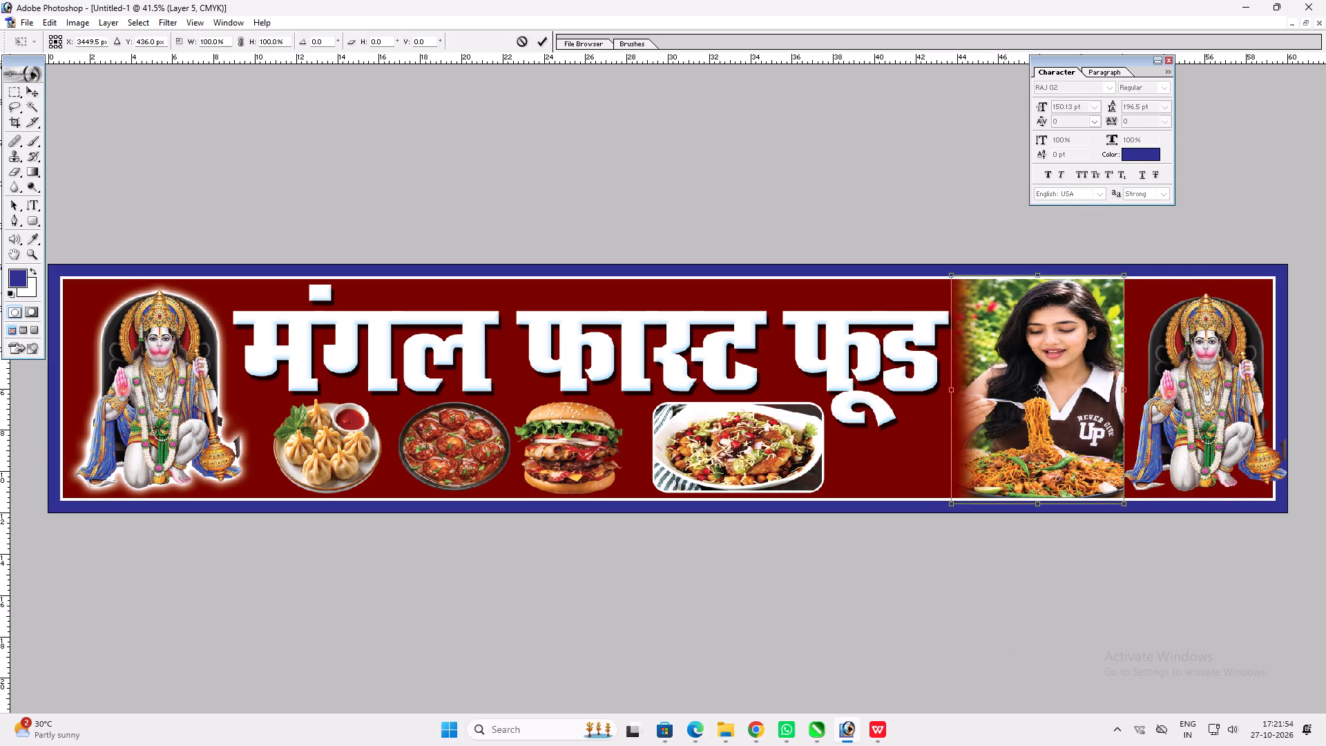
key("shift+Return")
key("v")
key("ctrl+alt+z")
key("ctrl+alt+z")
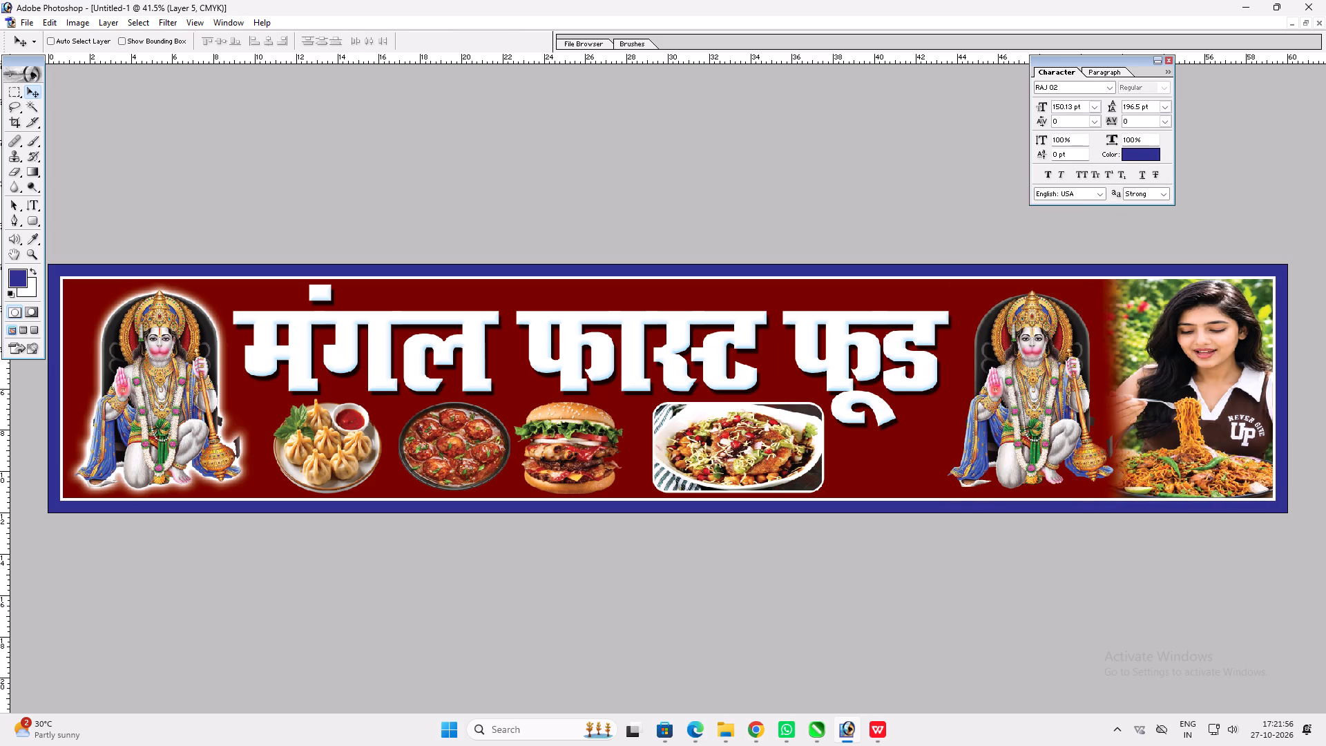
Move the second Hanuman picture over the girl photo to the far end of the banner.
left_click(1050, 349, "ctrl")
left_click_drag(1038, 345, 1029, 342, "shift")
key("v")
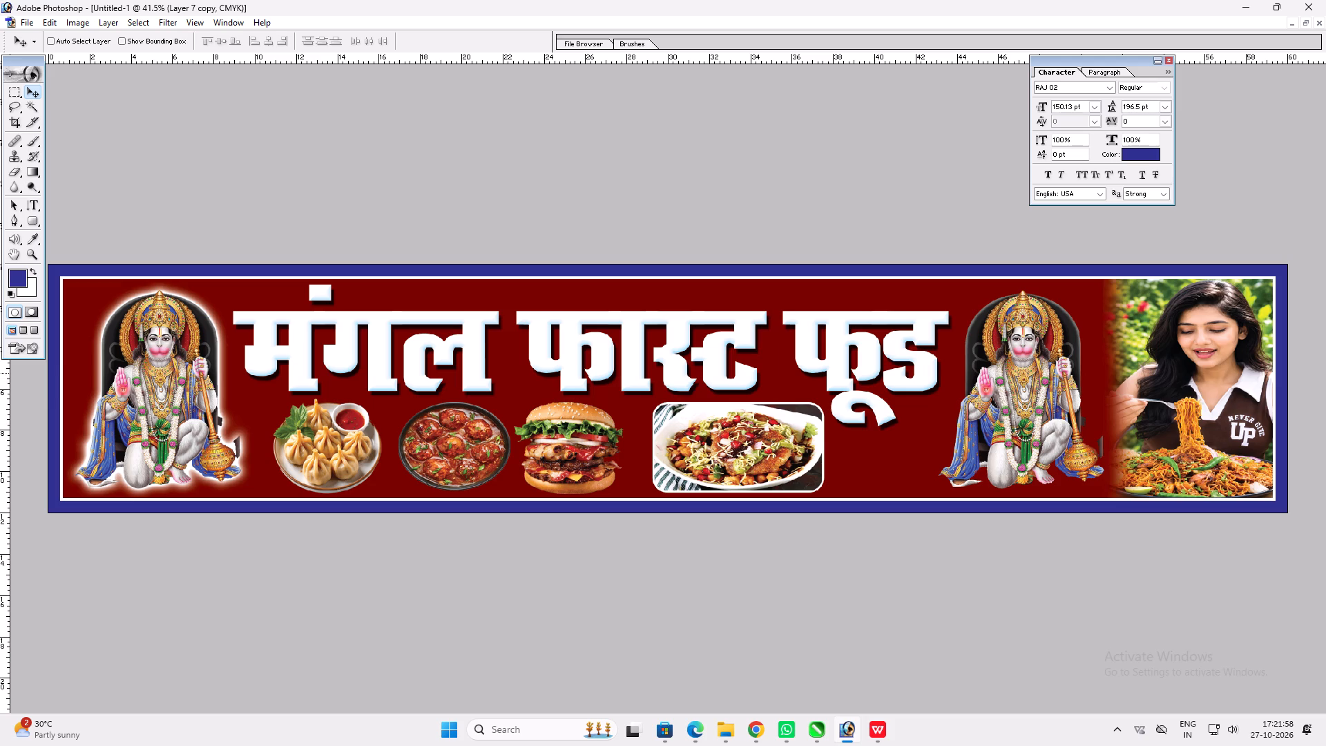
left_click(1024, 374, "ctrl")
left_click_drag(1024, 374, 1136, 374)
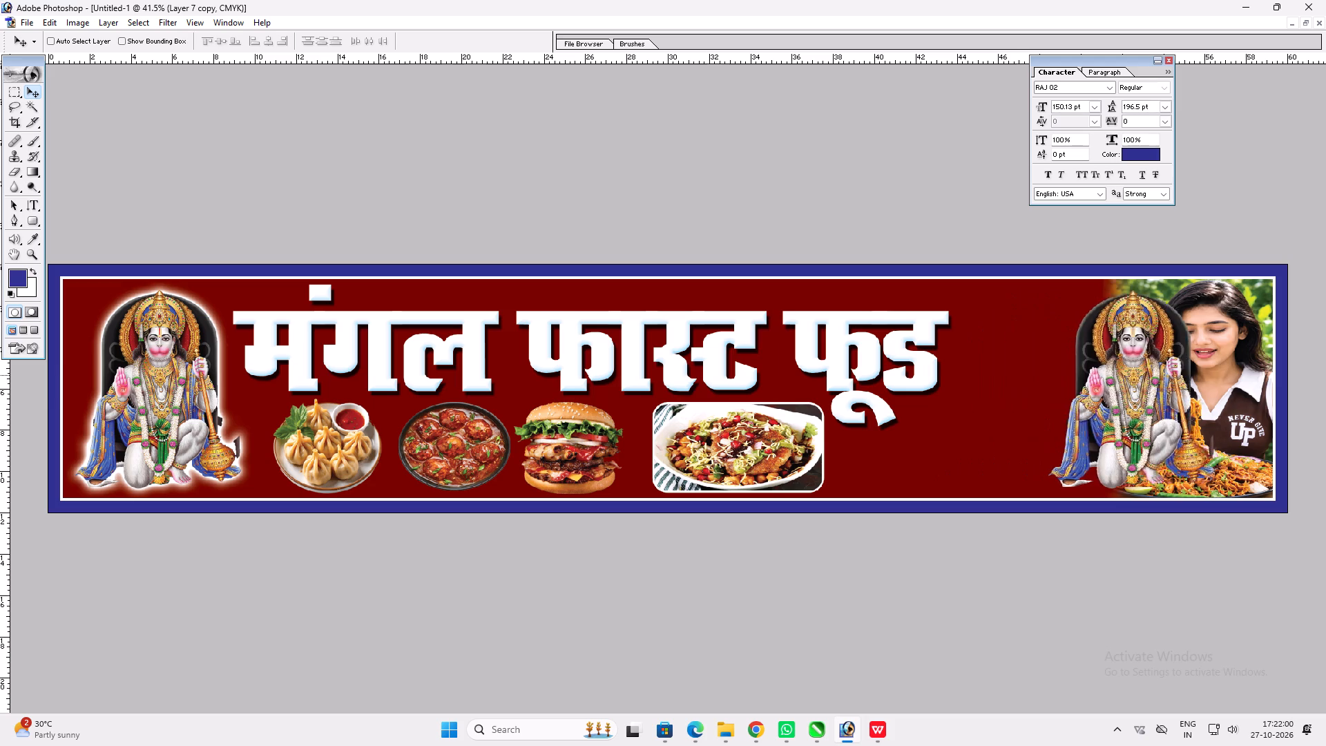
left_click_drag(1136, 374, 1199, 370)
Shift the faded-edge girl photo out from behind the Hanuman picture and delete its layer.
left_click(1267, 312, "ctrl")
left_click_drag(1262, 311, 1086, 340)
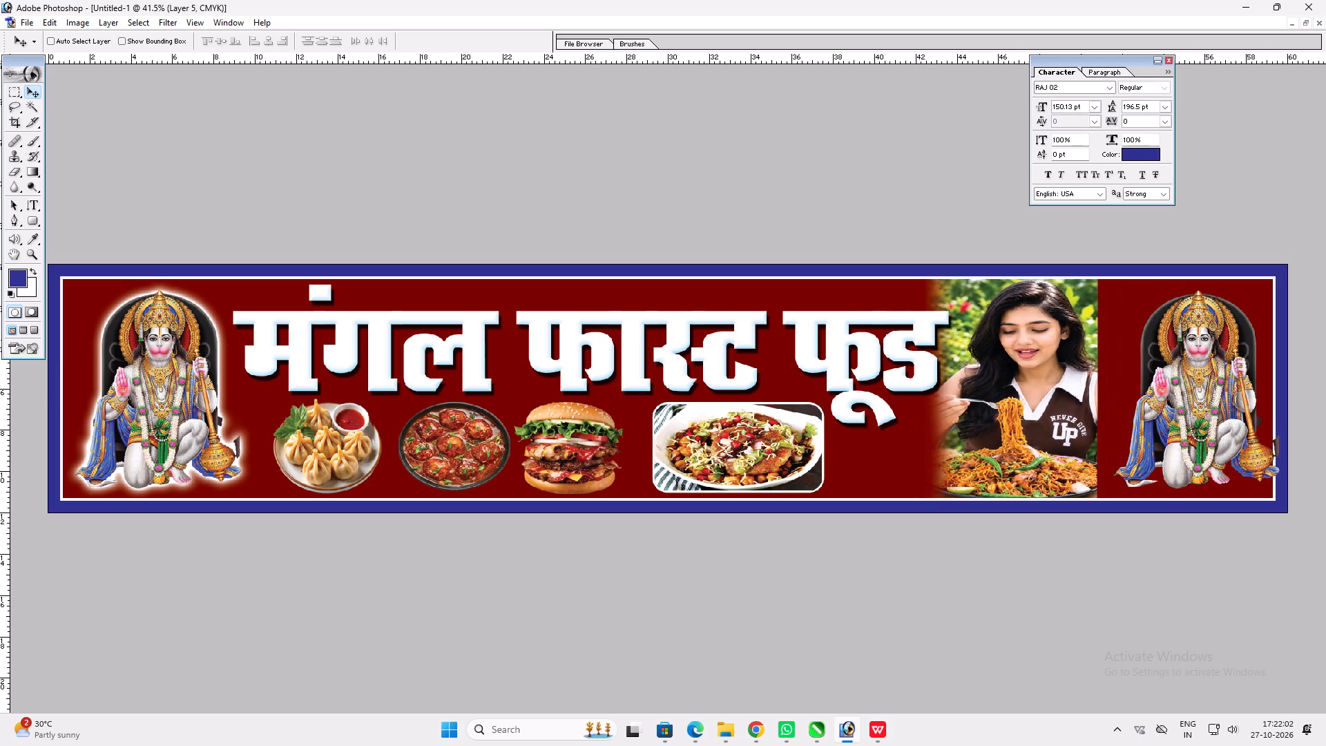
left_click_drag(1086, 340, 1088, 340)
key("alt+l")
key("alt+l")
key("alt+l")
key("v")
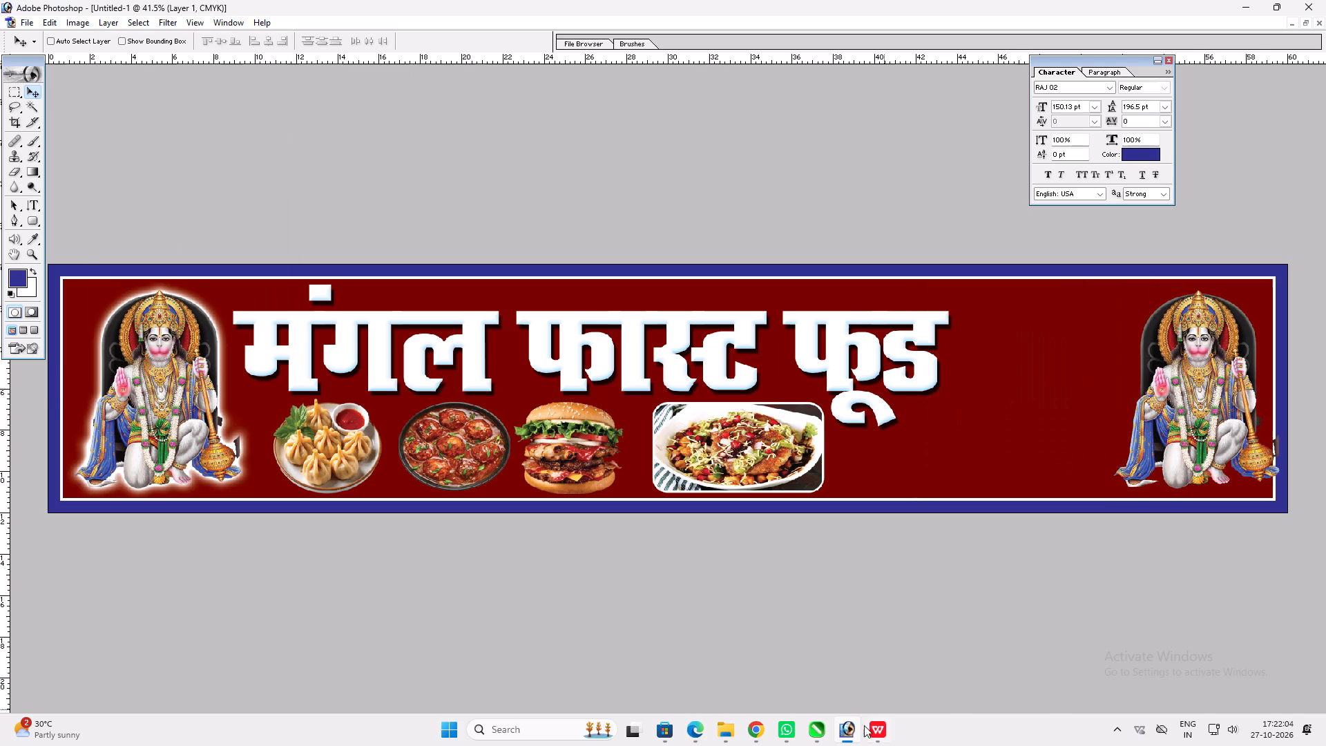
Copy the noodle-eating girl image from the ChatGPT conversation in Edge and paste it into the Photoshop banner over the heading area.
left_click(767, 734)
left_click(702, 736)
scroll(716, 448, "up", 5)
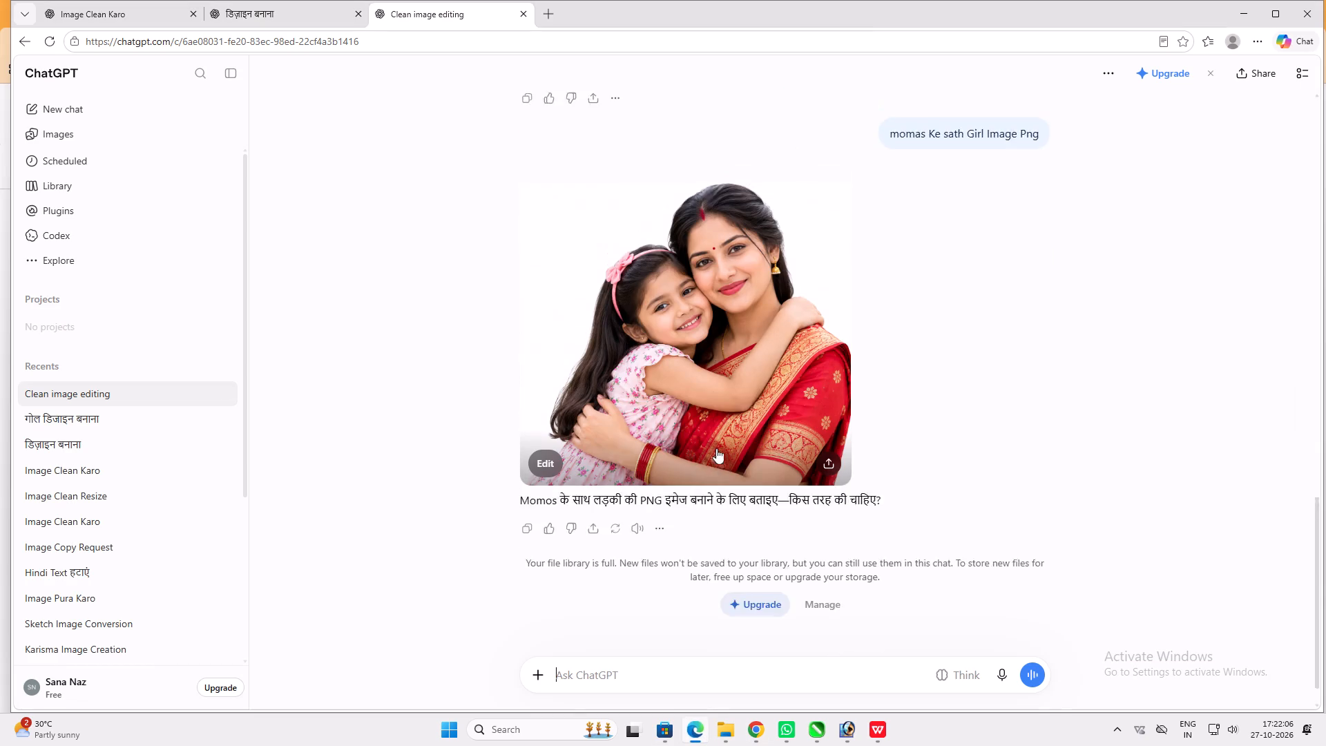
scroll(716, 448, "up", 1)
right_click(698, 304)
left_click(761, 363)
left_click(847, 730)
key("ctrl+v")
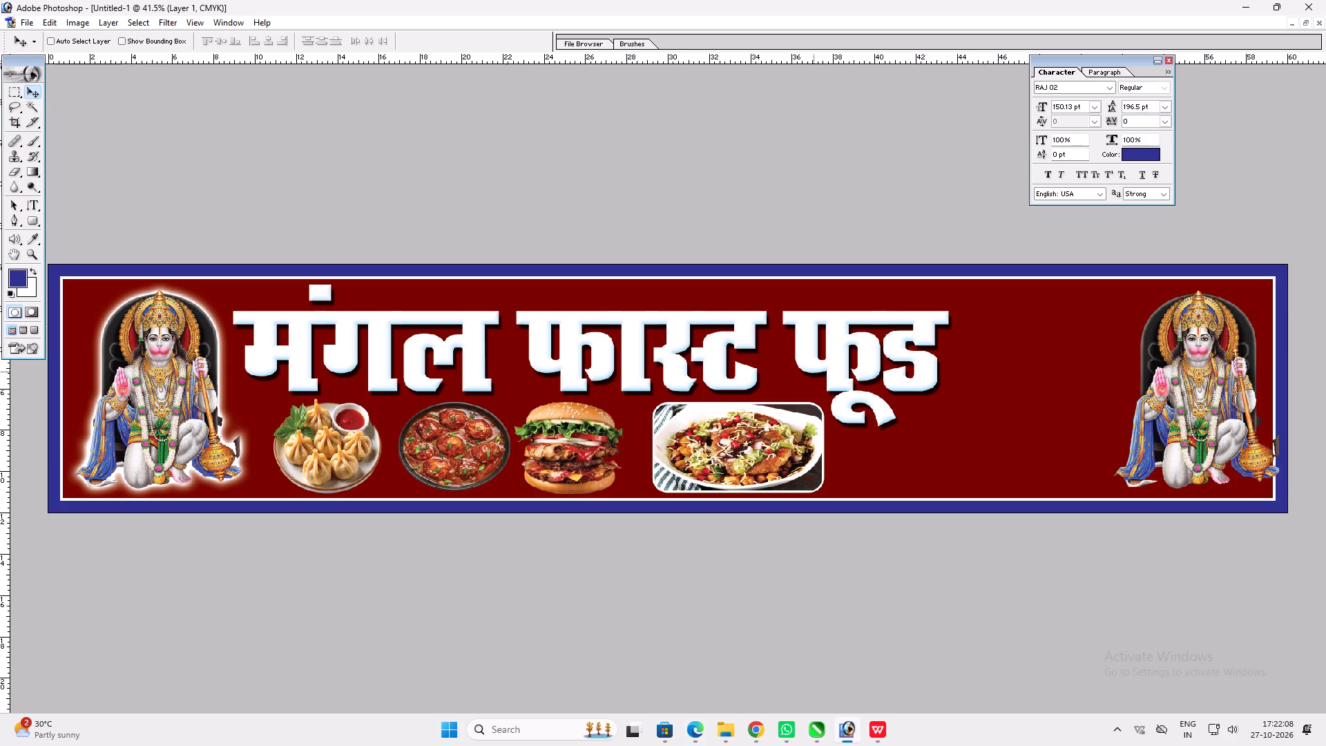
key("v")
left_click_drag(767, 394, 605, 336)
Create a white rounded panel, 0.6 in corner radius, about 7 x 9.5 inches, between the heading and the end Hanuman, on the top layer.
key("u")
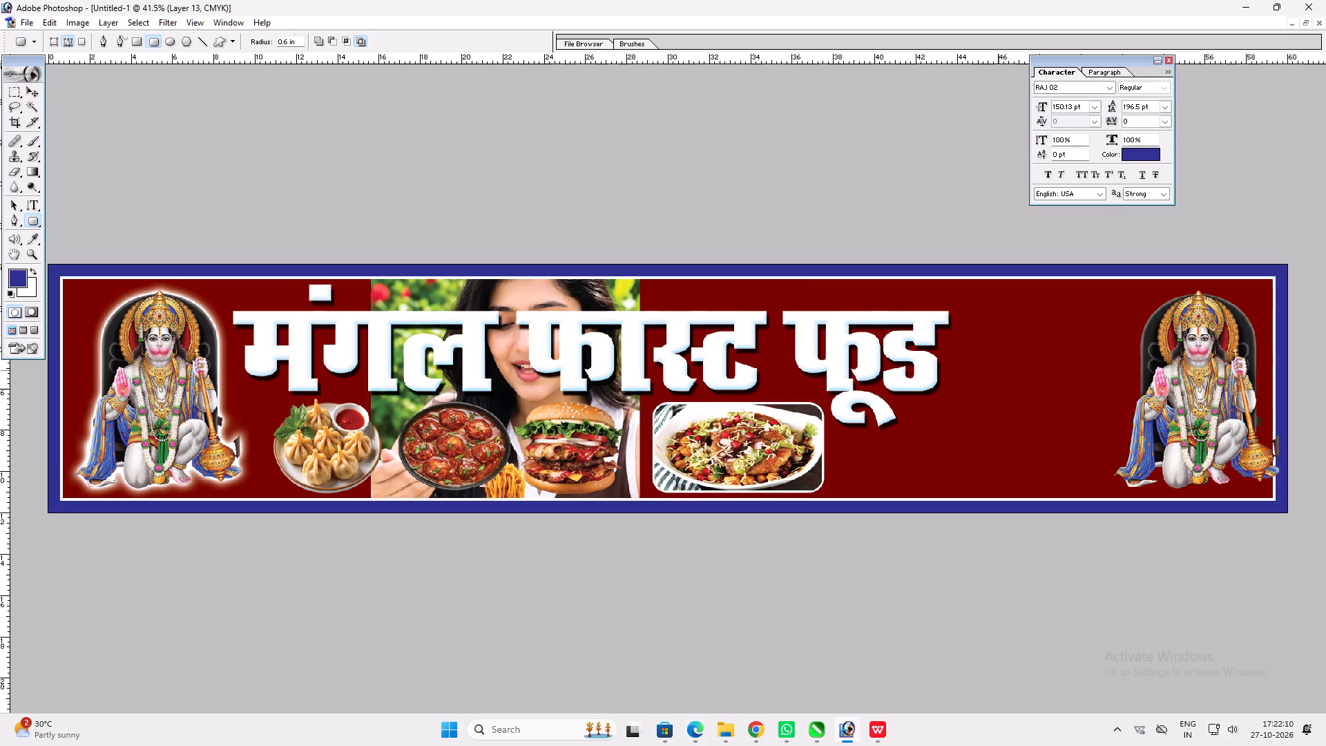
left_click_drag(969, 294, 1115, 489)
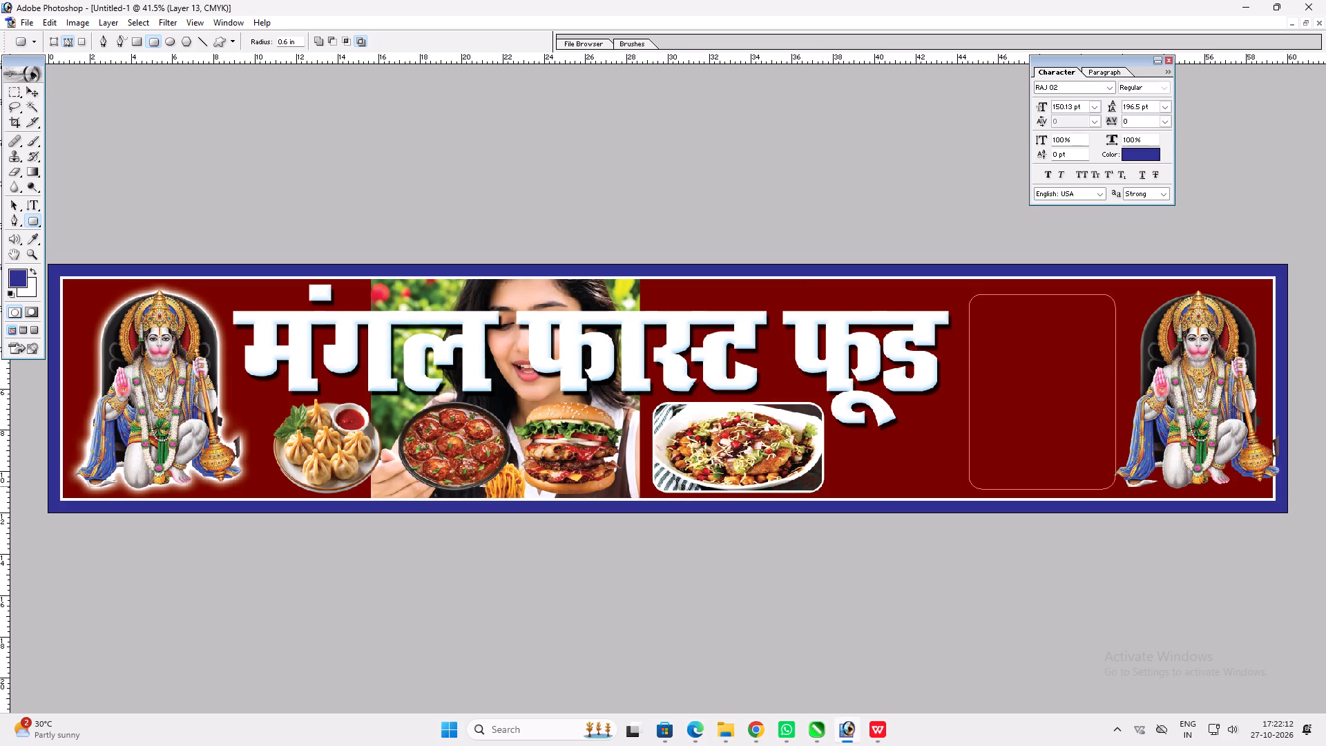
key("ctrl+Return")
key("v")
right_click(928, 457)
left_click(972, 481)
key("ctrl+c")
key("ctrl+v")
key("ctrl+shift+bracketright")
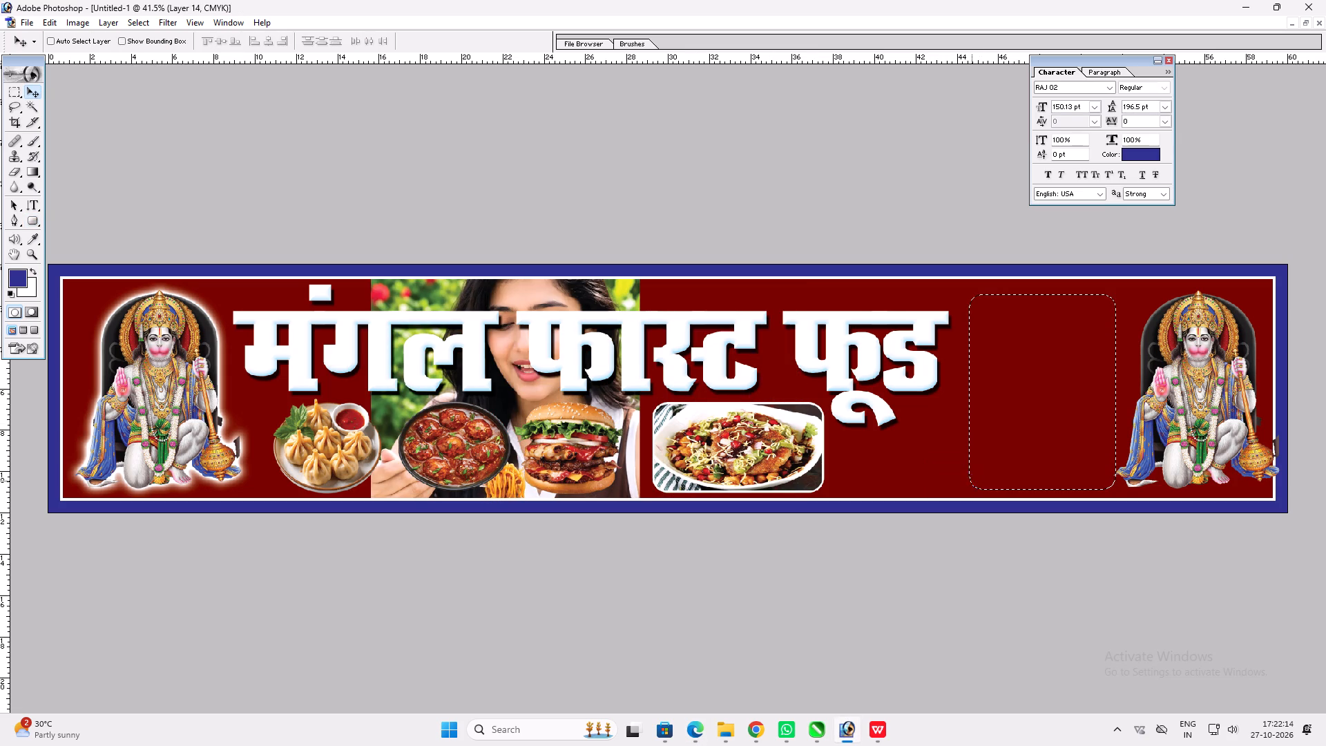
Shift the white rounded panel slightly toward the heading, away from the end Hanuman.
type("vv")
left_click(971, 448)
key("ctrl+t")
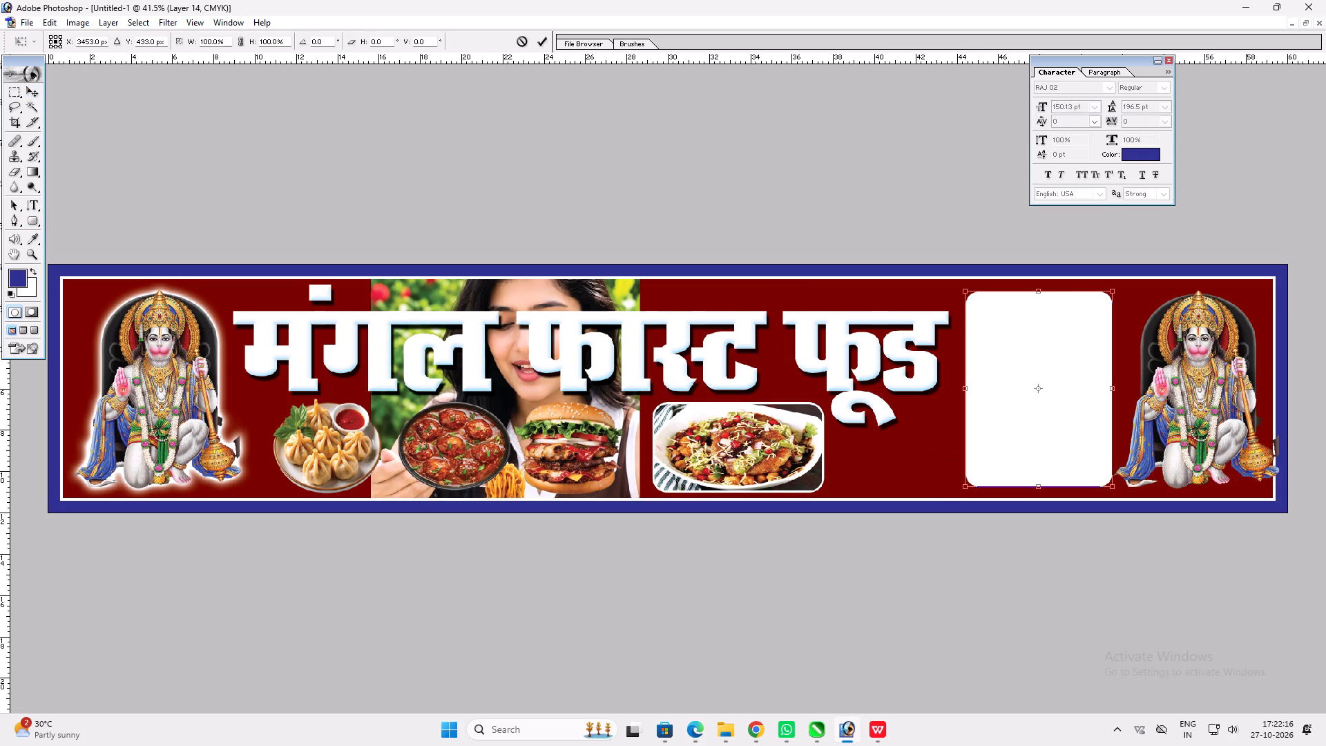
left_click(1106, 288, "shift")
key("Return")
key("v")
left_click_drag(1059, 311, 1052, 313)
key("v")
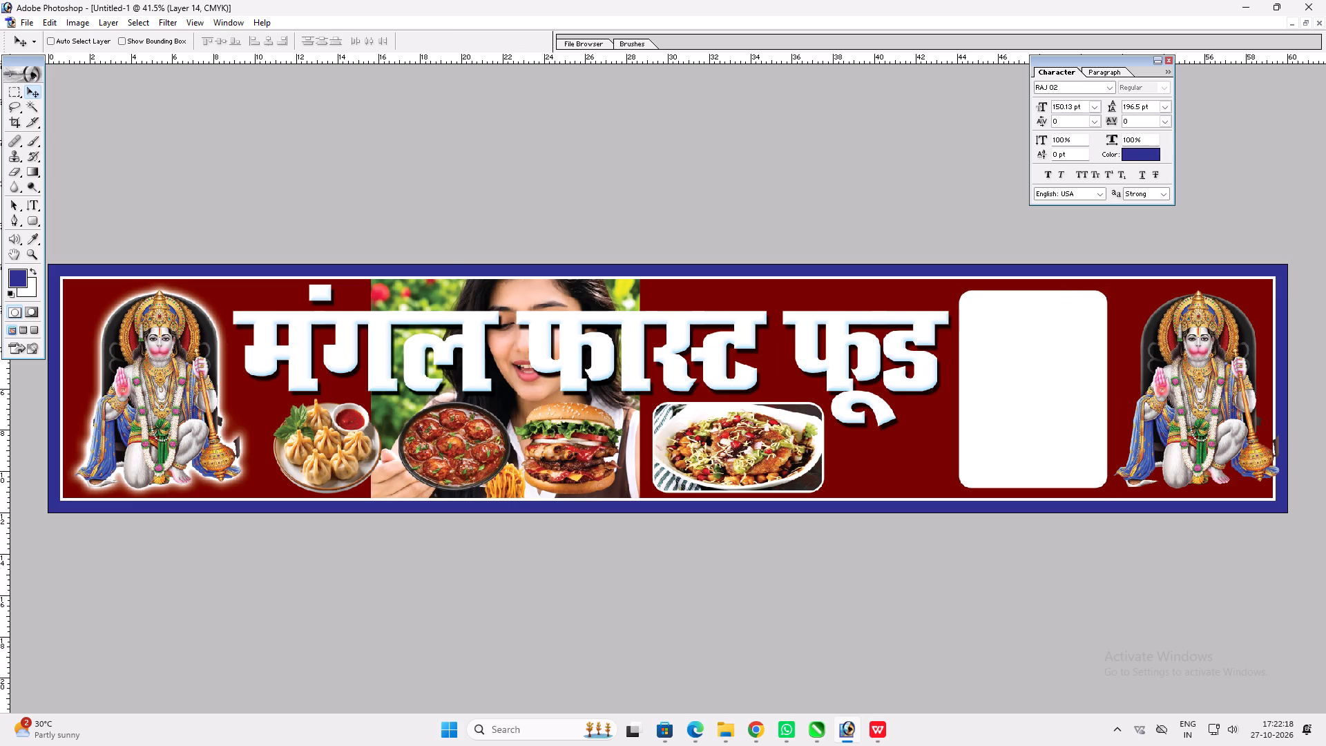
Apply a white outside Stroke to the rounded panel.
key("alt+l")
key("alt+y")
key("k")
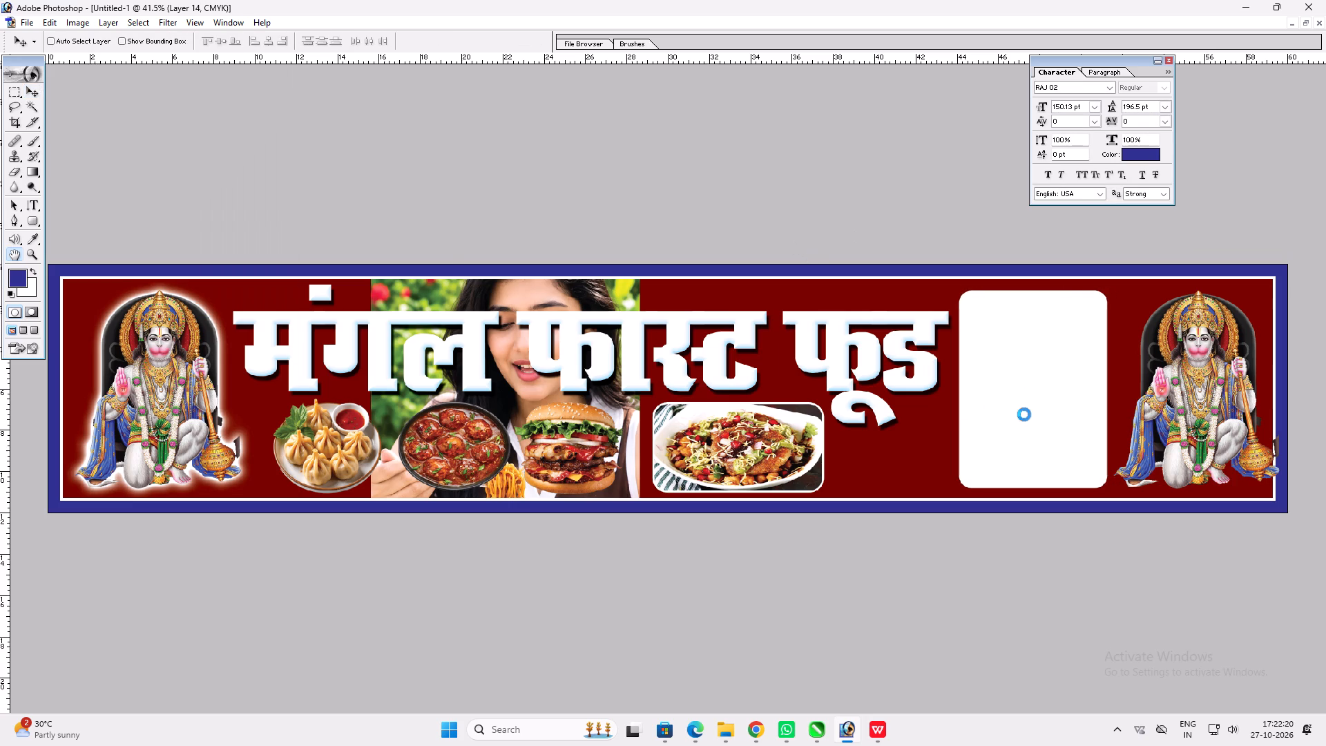
scroll(932, 393, "up", 3)
left_click(846, 268)
left_click_drag(561, 379, 433, 198)
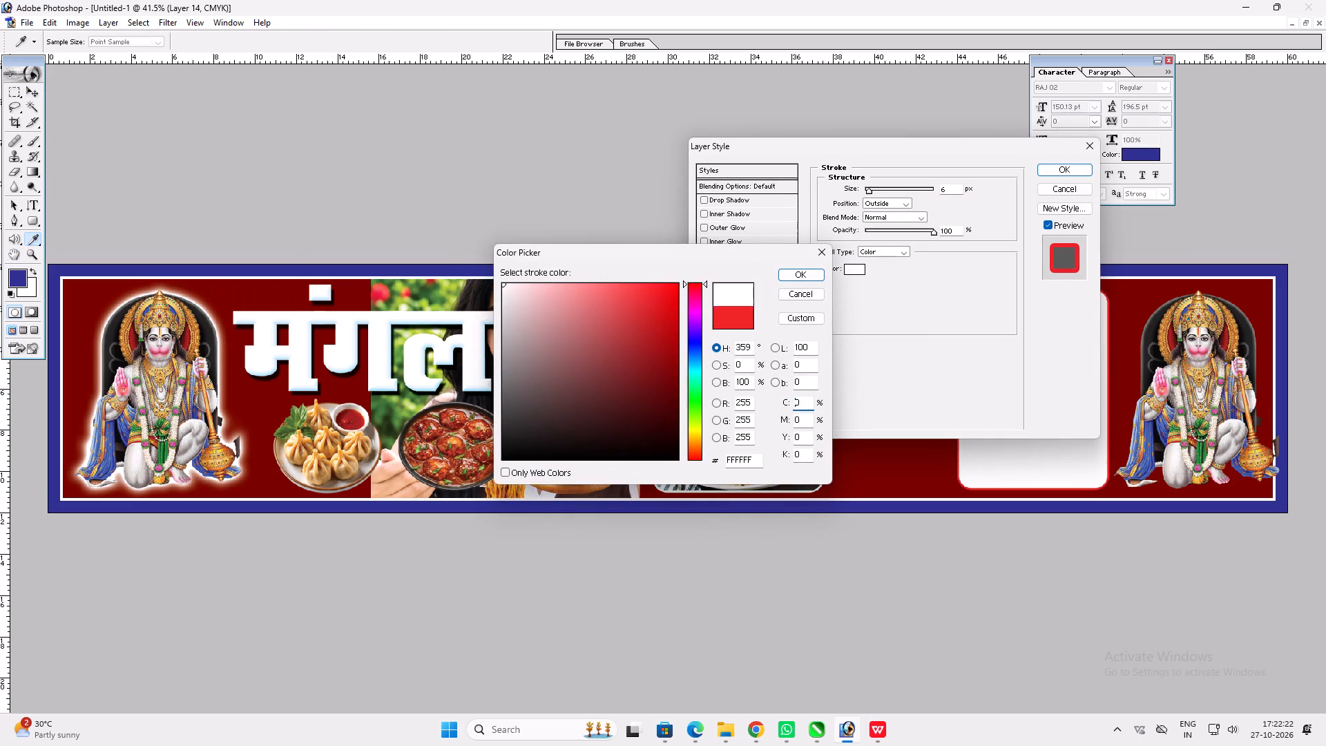
key("Return")
scroll(834, 336, "up", 3)
key("Return")
Bring the pasted girl photo to the front, scale it down and place it over the white rounded panel.
key("v")
left_click(502, 388, "ctrl")
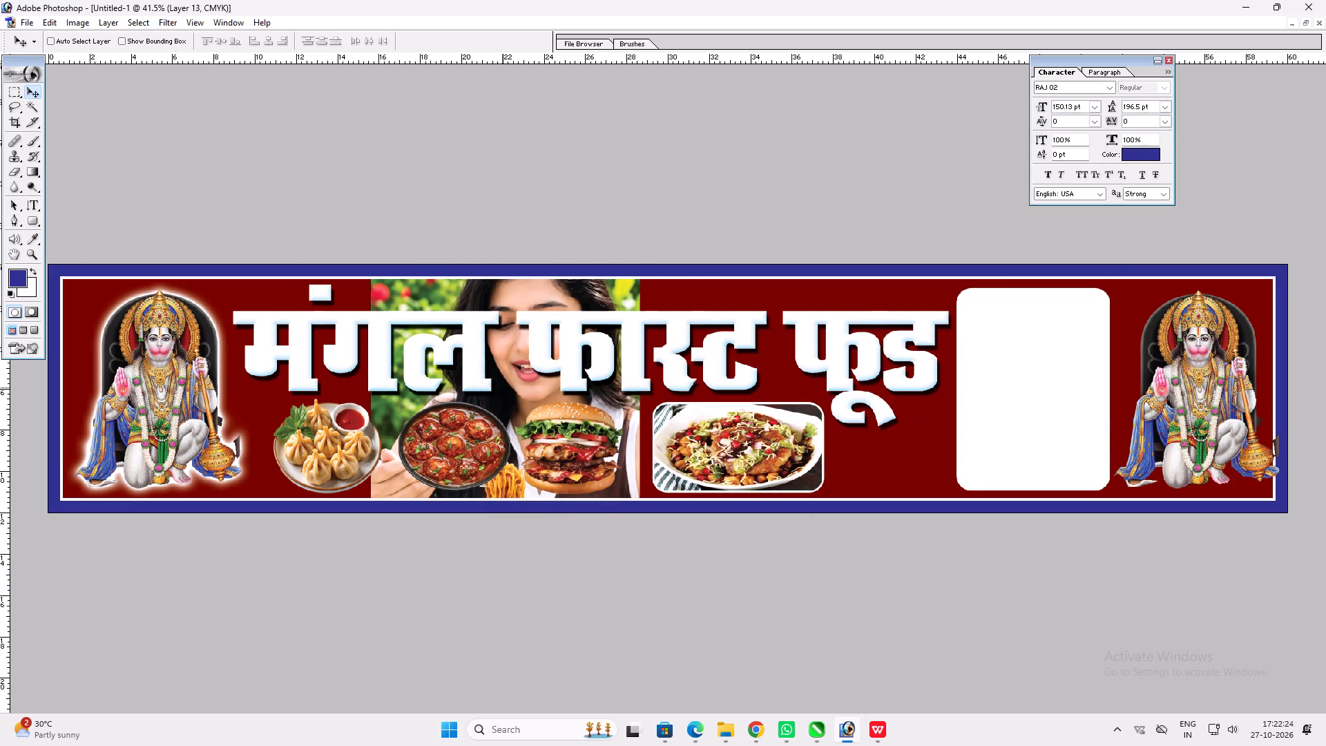
key("ctrl+shift+bracketright")
key("ctrl+t")
left_click_drag(636, 205, 612, 278, "alt+shift")
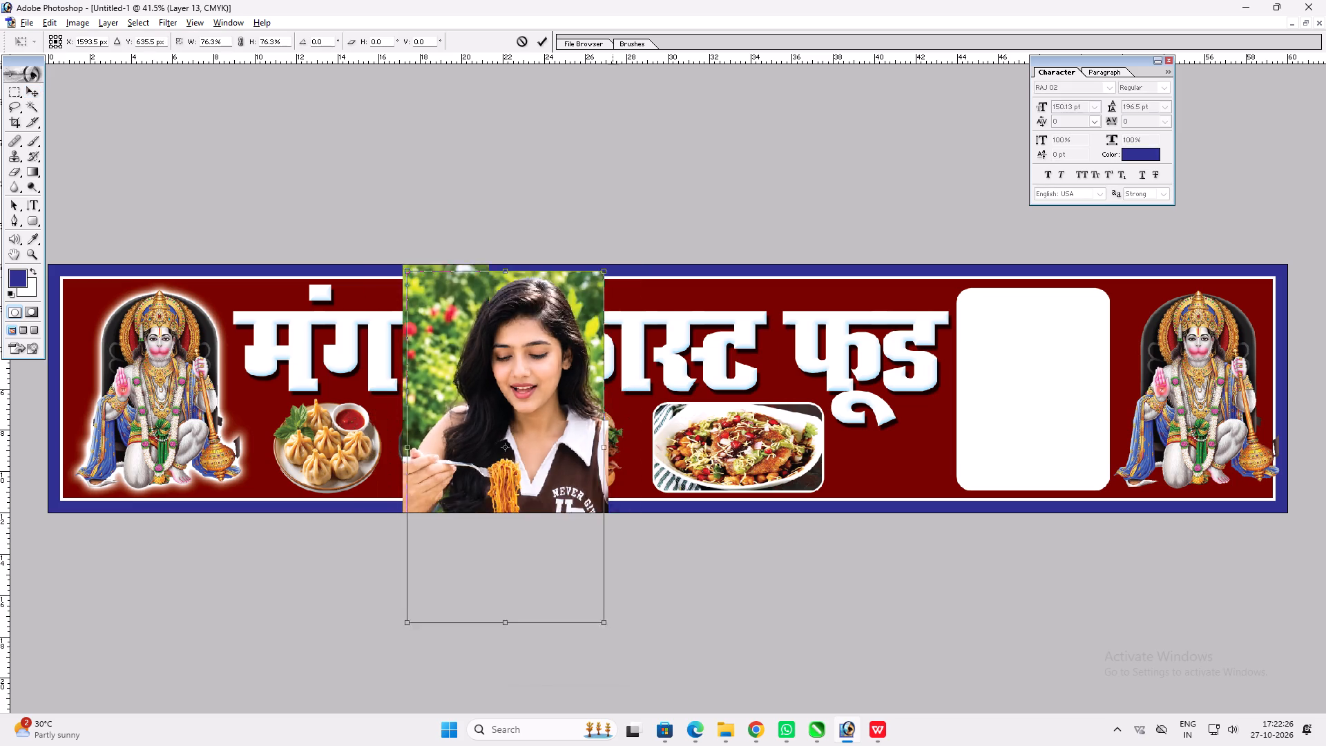
left_click_drag(612, 278, 584, 349, "alt+shift")
key("shift+Return")
key("v")
left_click_drag(555, 387, 1064, 323)
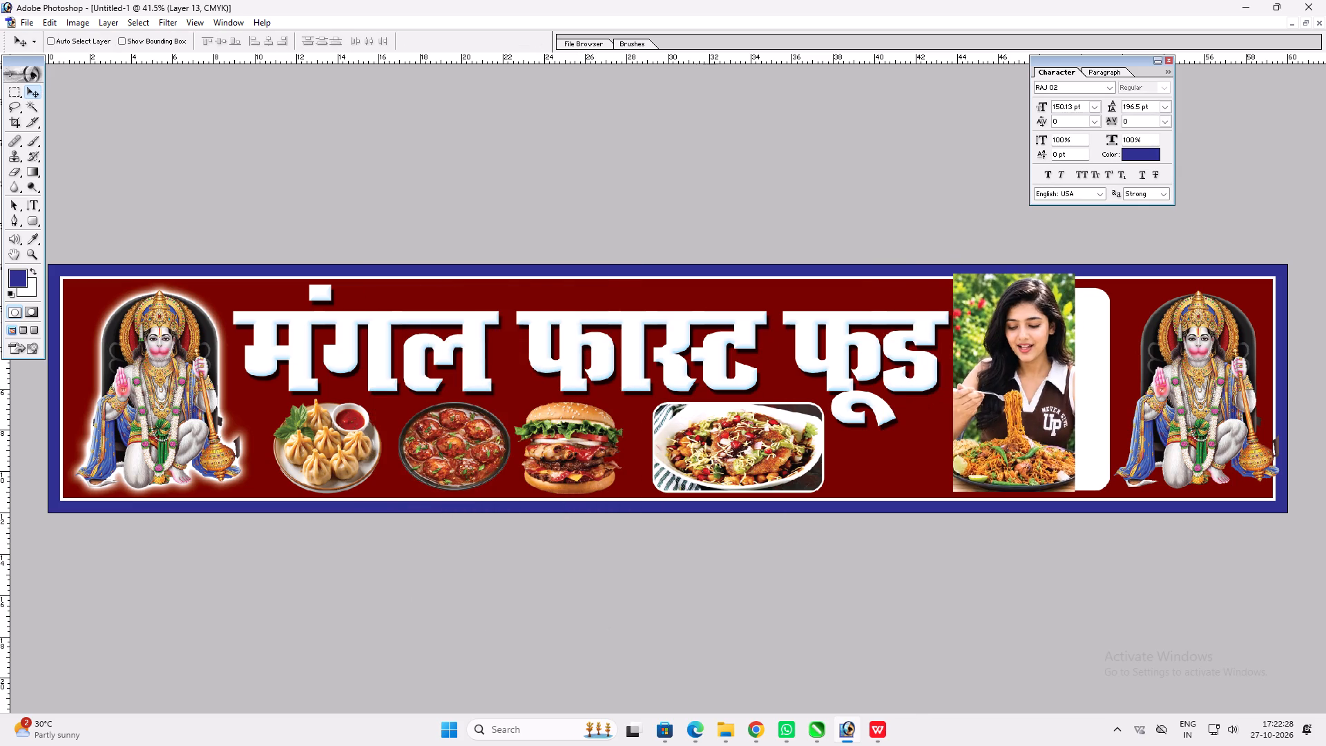
Set the girl photo's opacity to 50% and stretch it to cover the whole rounded panel.
type("5v")
key("ctrl+t")
left_click(1081, 497, "shift")
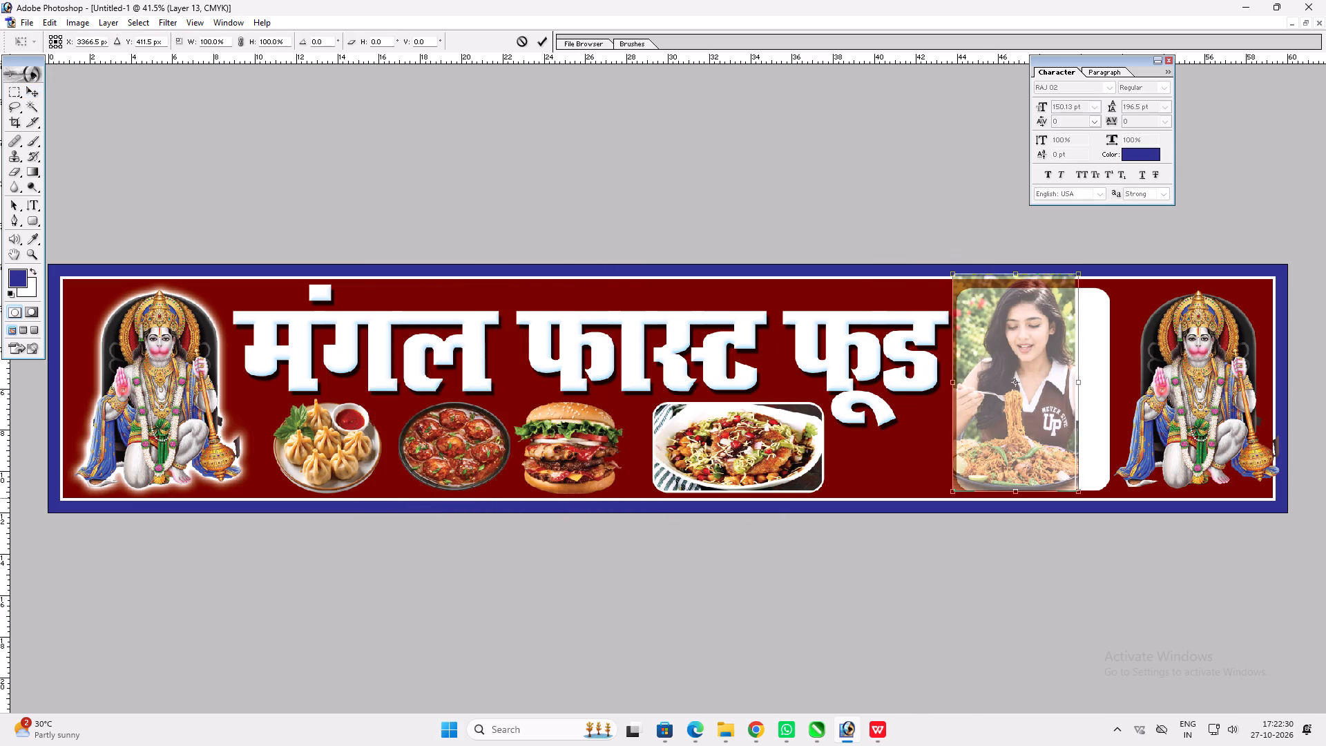
key("shift+Return")
key("v")
key("ctrl+t")
left_click_drag(1048, 273, 1046, 289, "shift")
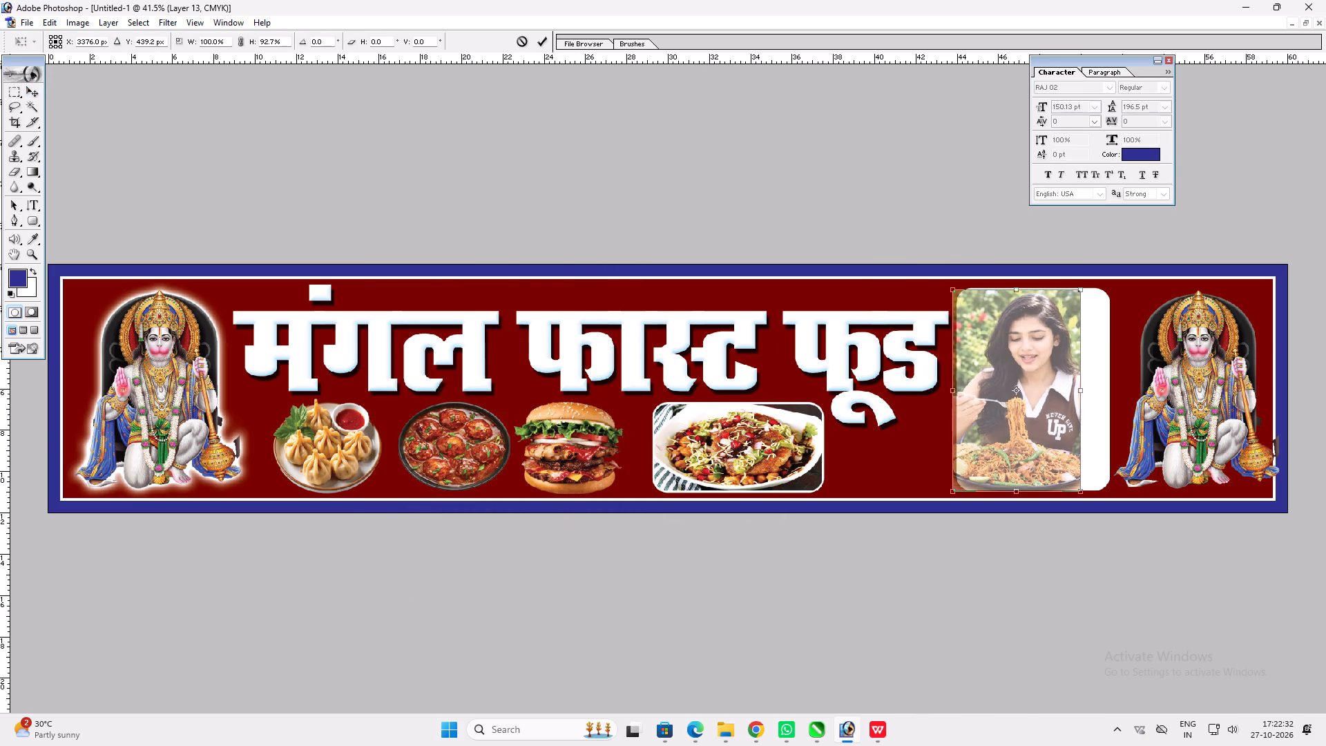
left_click_drag(1084, 314, 1115, 314, "shift")
key("Return")
key("ctrl+t")
left_click_drag(1065, 297, 1075, 292, "shift")
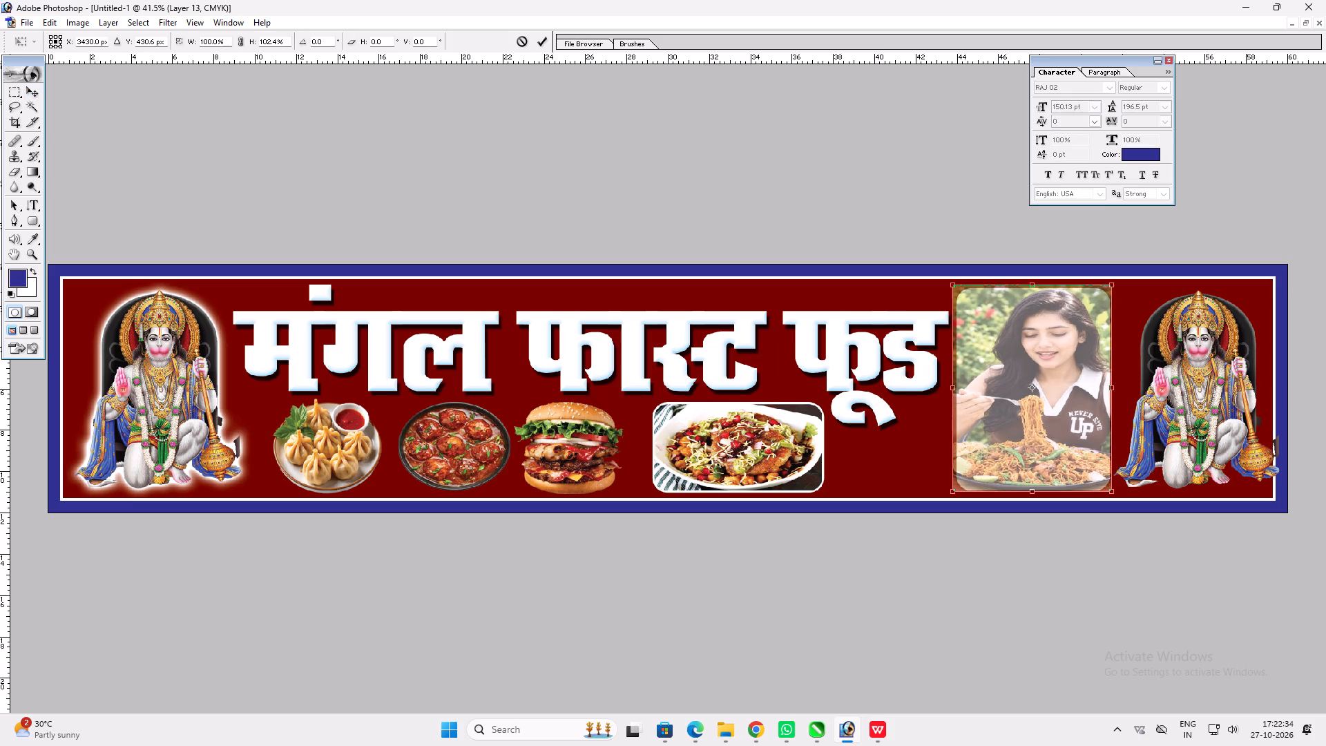
left_click_drag(1075, 292, 1071, 292, "shift")
key("Return")
Trim the girl photo to the rounded panel's shape, deselect, and restore the photo's opacity to 100%.
key("v")
right_click(1039, 318)
left_click(1095, 343)
key("w")
left_click(1171, 363)
key("v")
right_click(1089, 347)
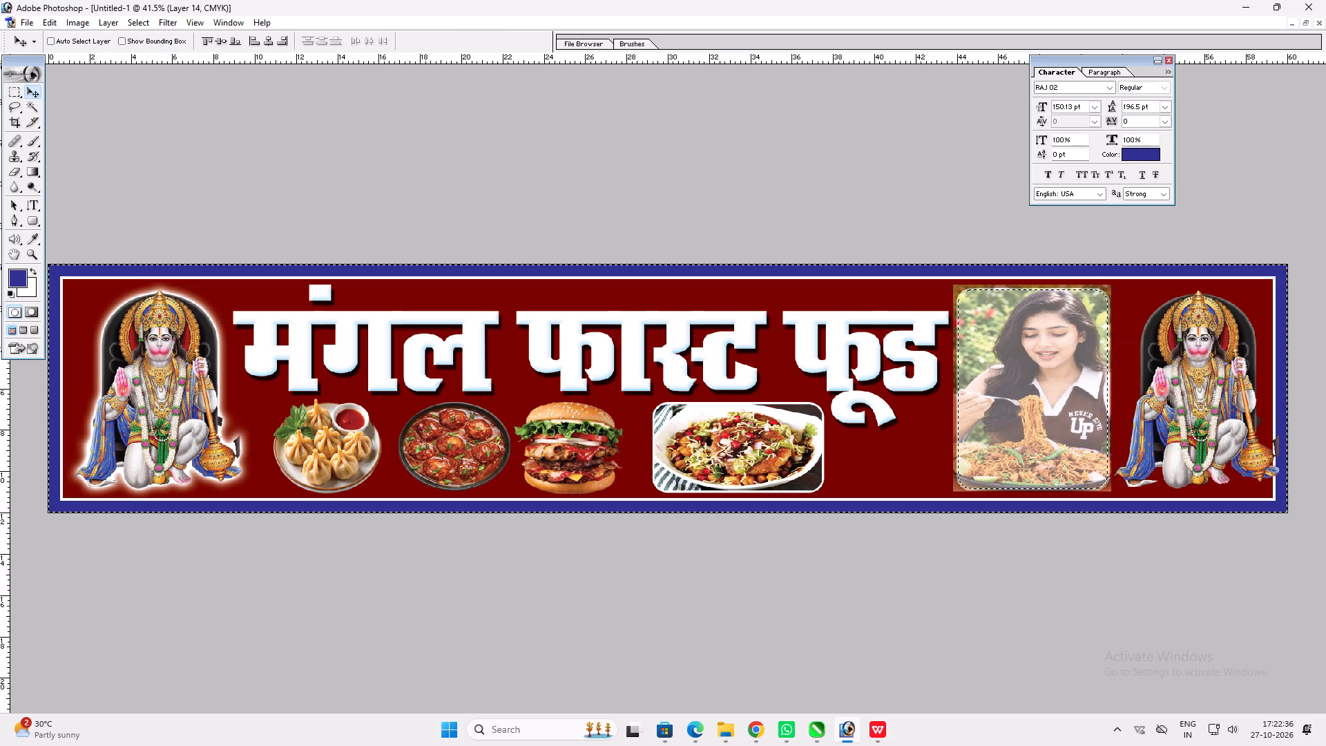
left_click(1115, 358)
key("Delete")
key("ctrl+d")
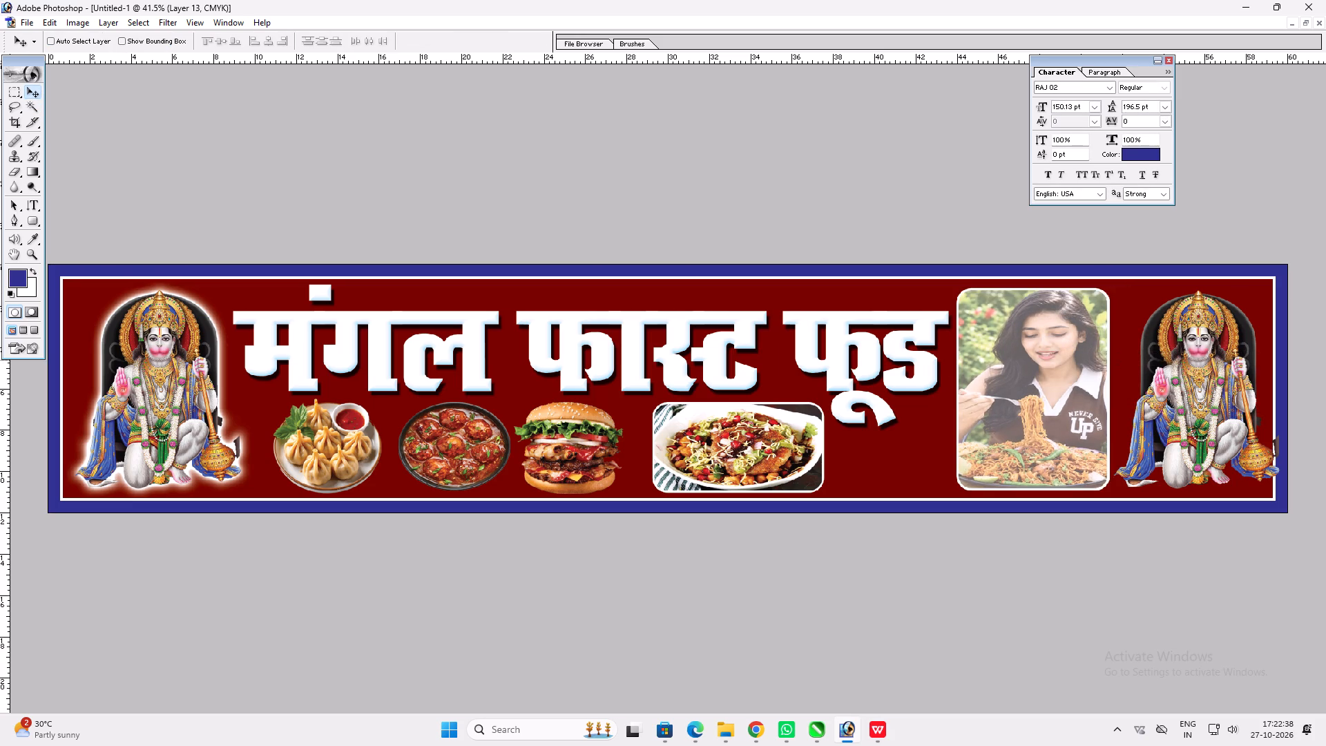
type("0vvv")
Switch to Google Chrome.
left_click(756, 731)
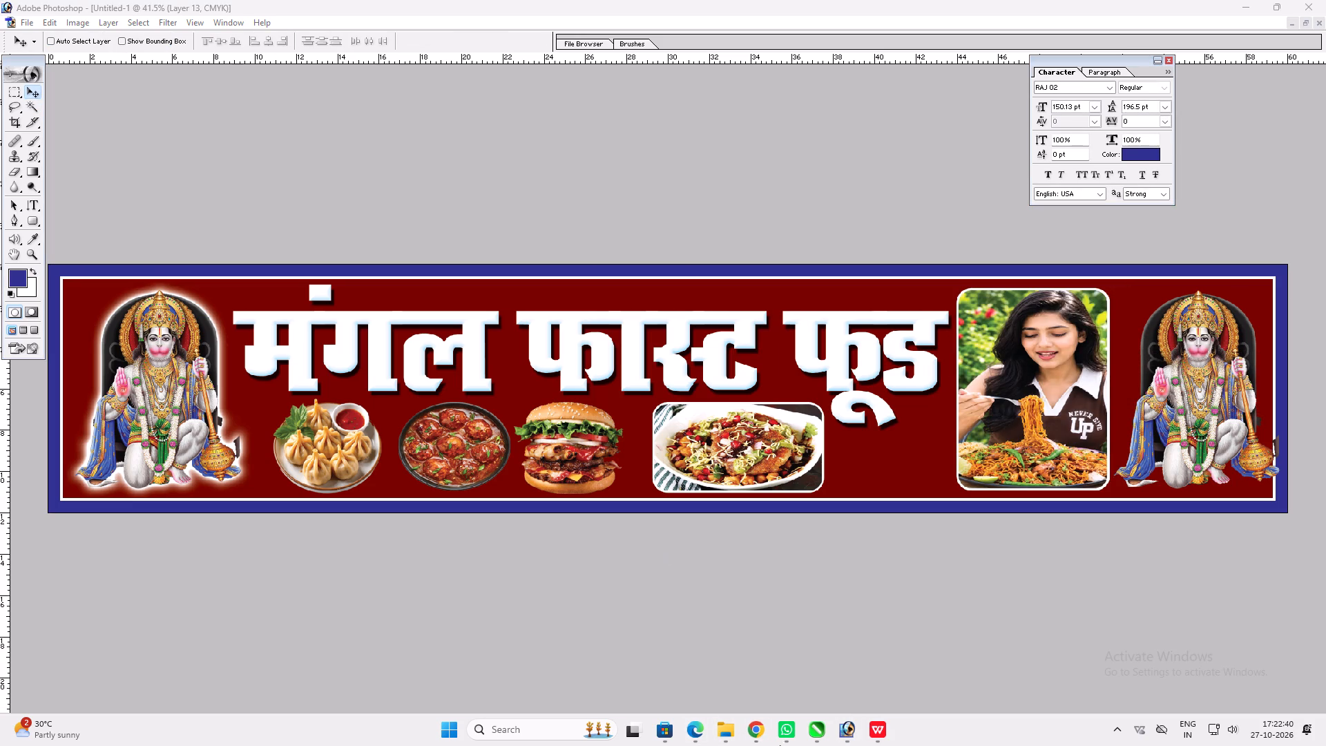
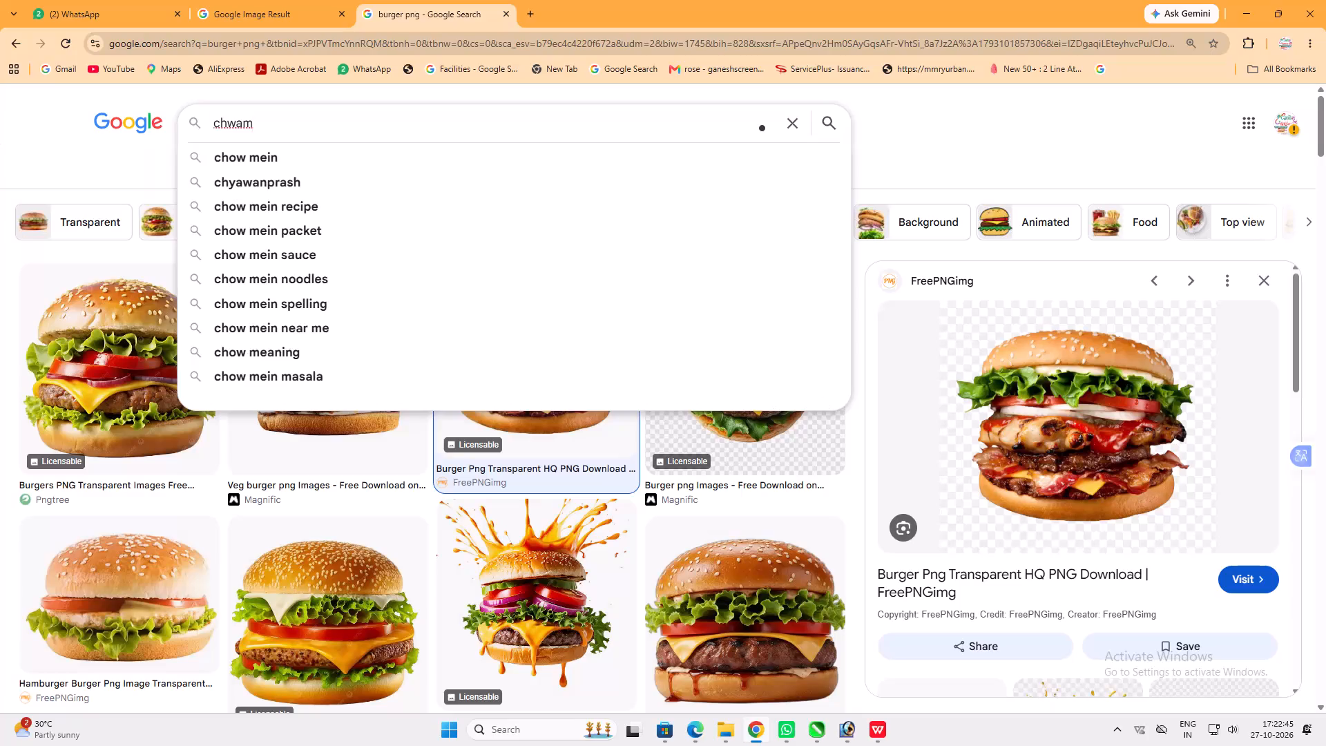
Search Google Images for "chwamin png" and follow the suggested spelling "chow mein png".
type("in")
key("space")
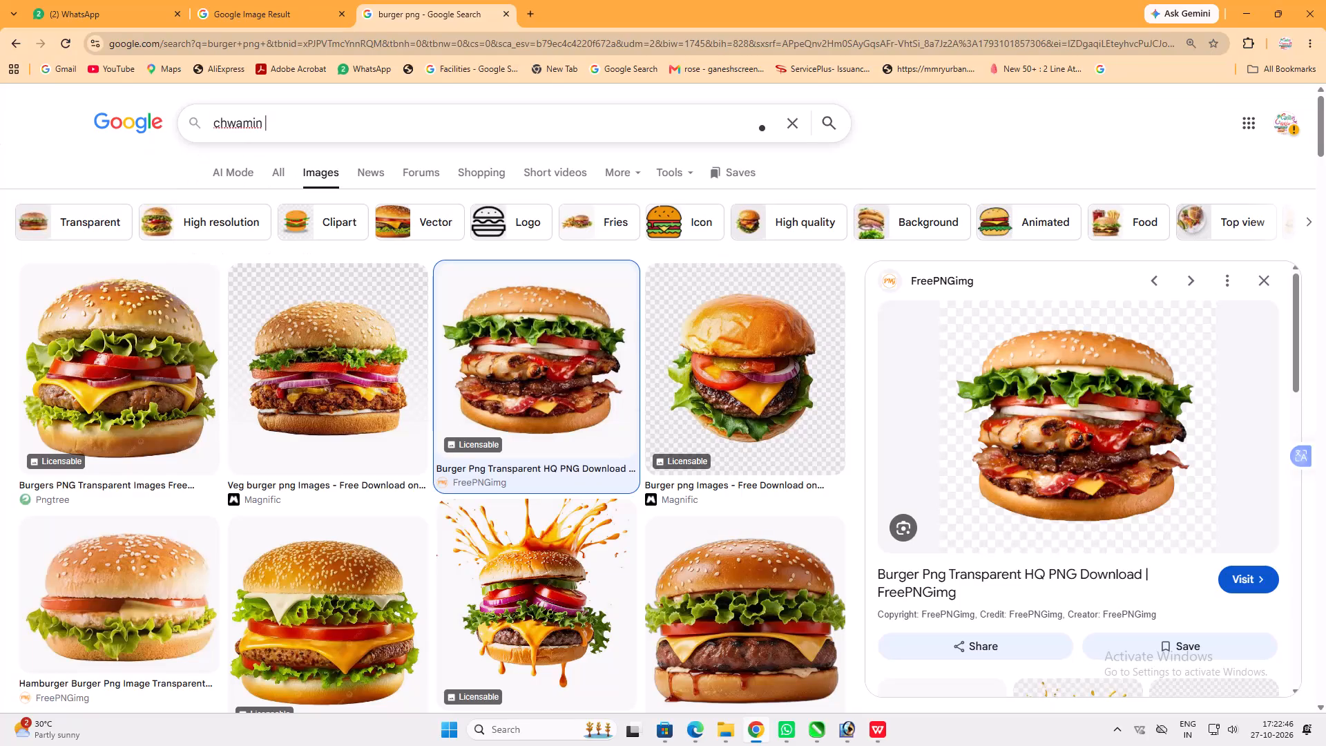
type("png")
key("space")
key("Return")
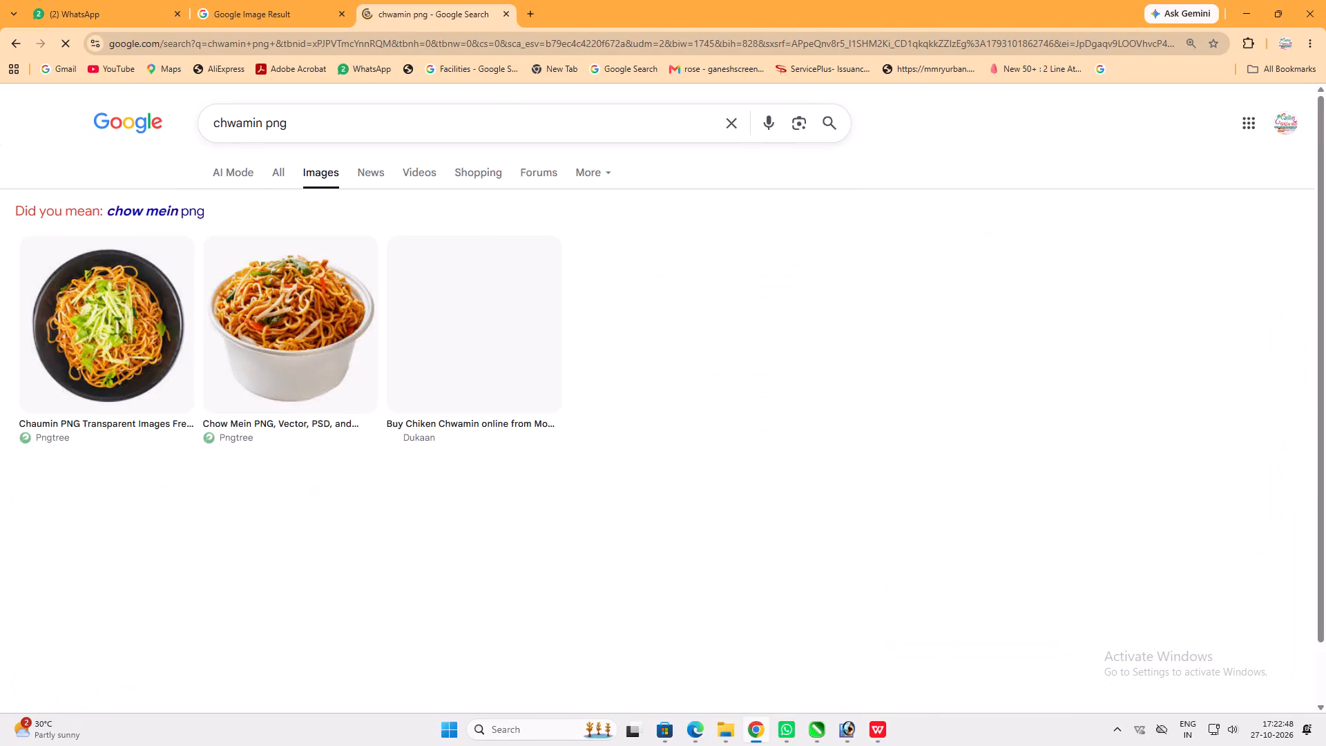
left_click(181, 204)
left_click(179, 206)
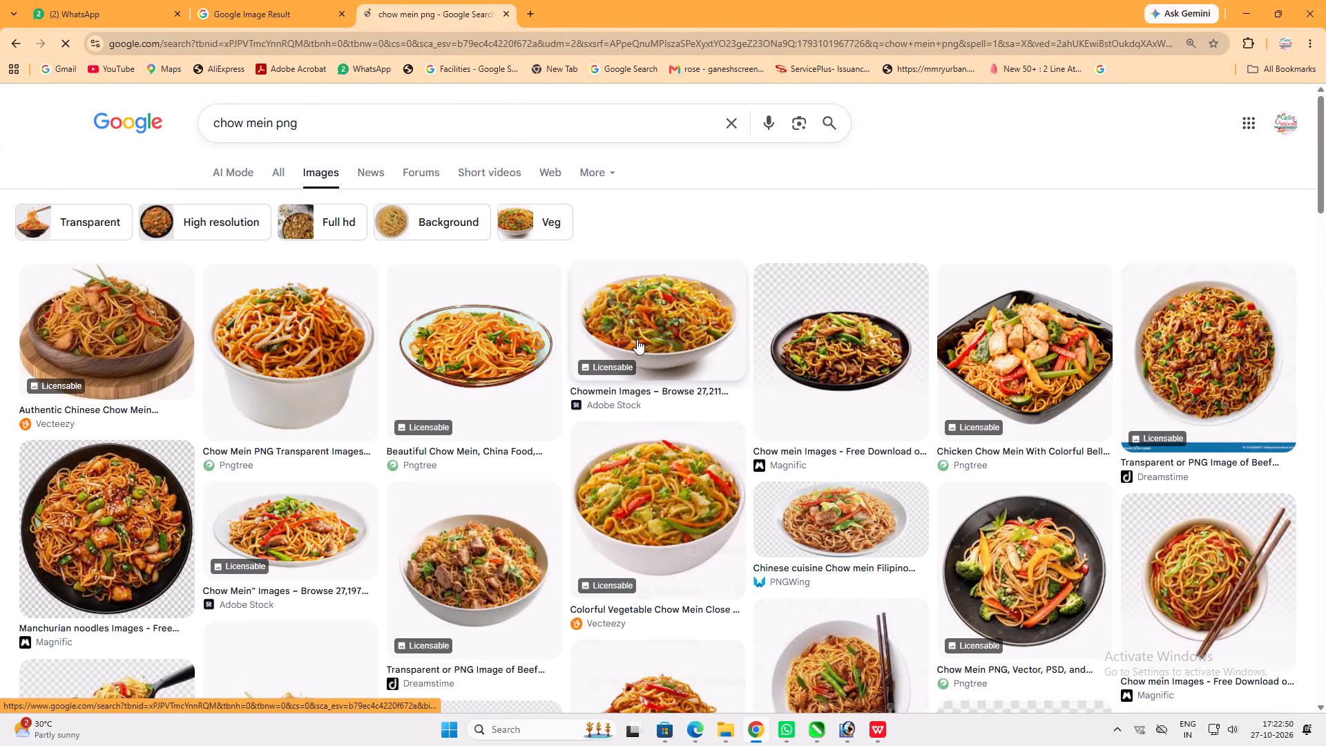
Find the Flatskitchen noodles image in a black bowl among the related chow mein pictures and copy it.
scroll(622, 294, "down", 1)
scroll(678, 285, "up", 1)
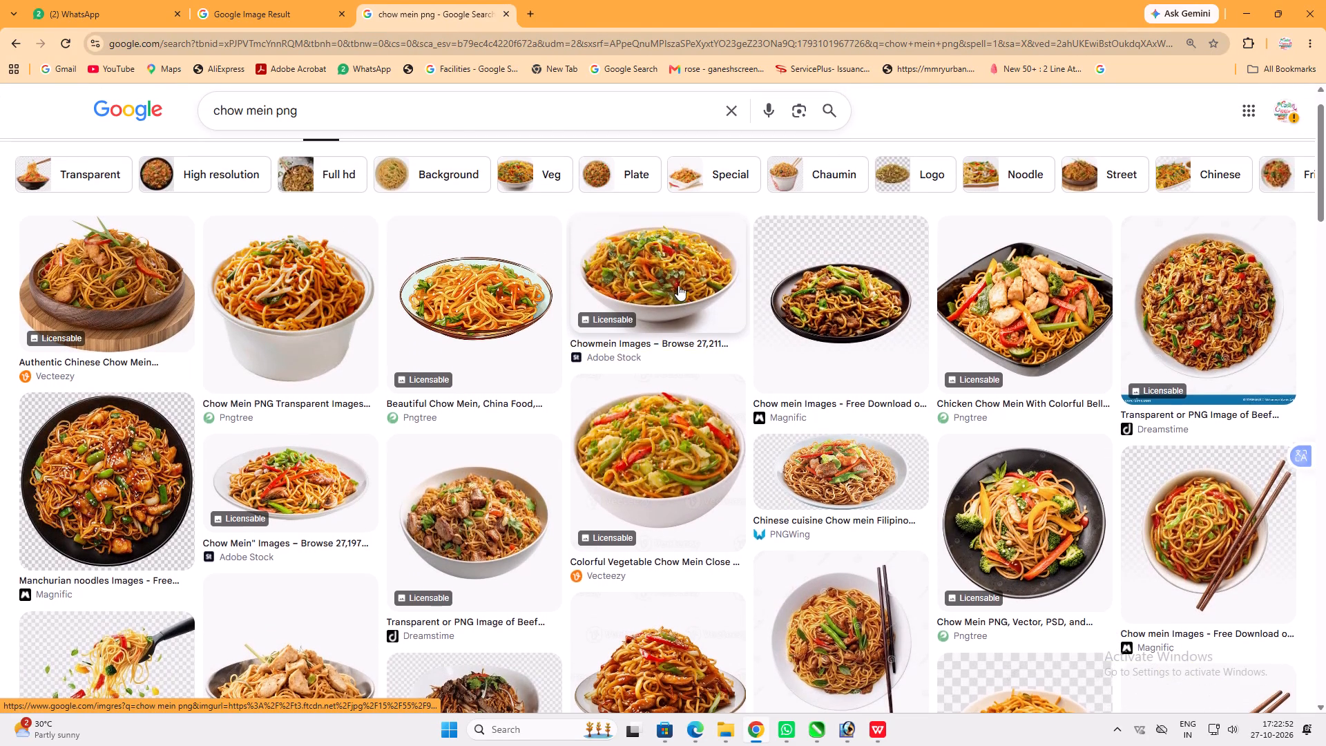
left_click(673, 280)
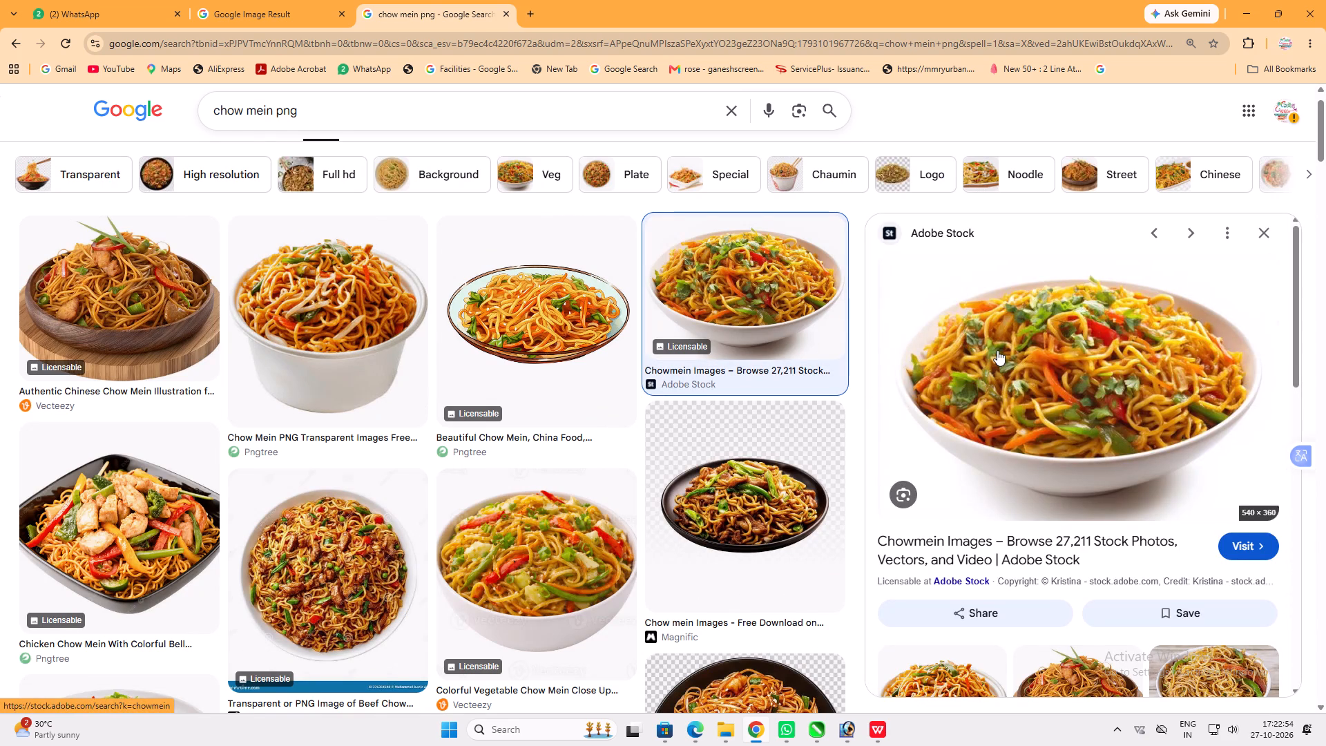
scroll(997, 350, "down", 2)
scroll(1113, 515, "down", 3)
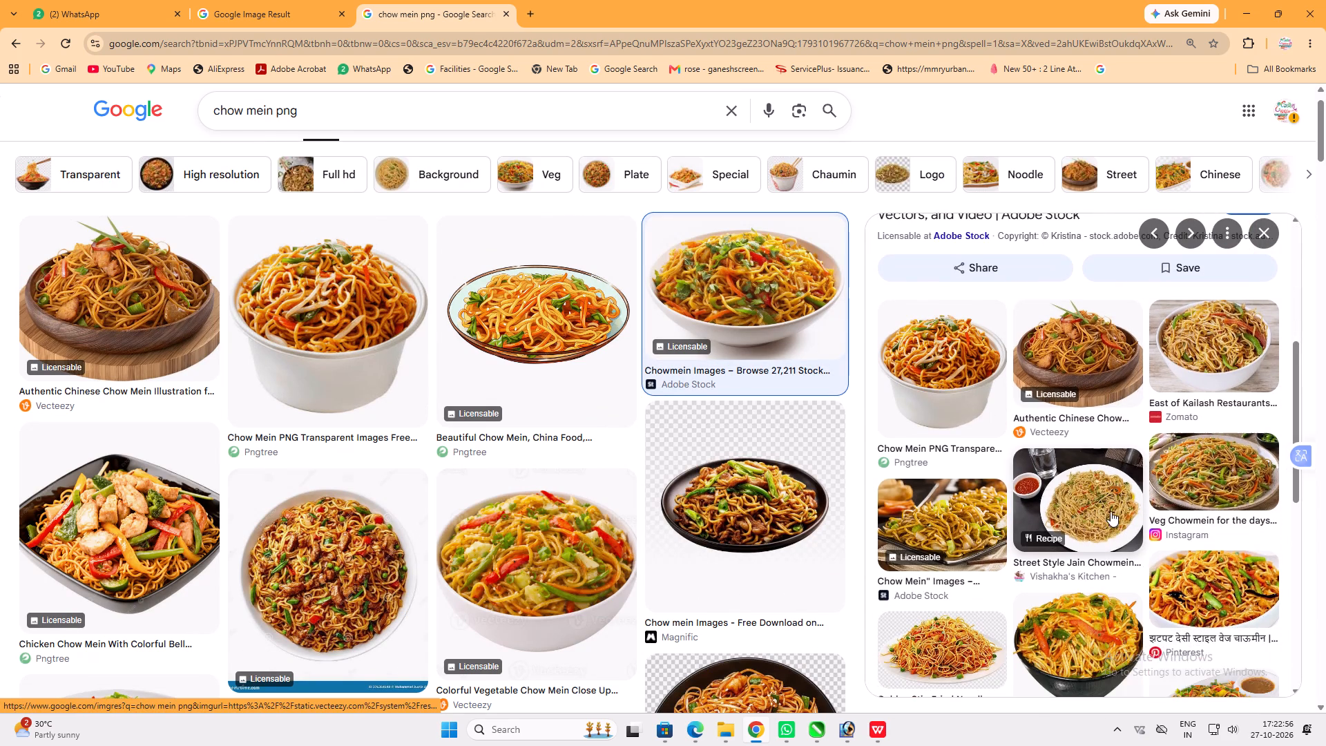
scroll(582, 372, "down", 2)
scroll(998, 566, "down", 1)
left_click(1073, 526)
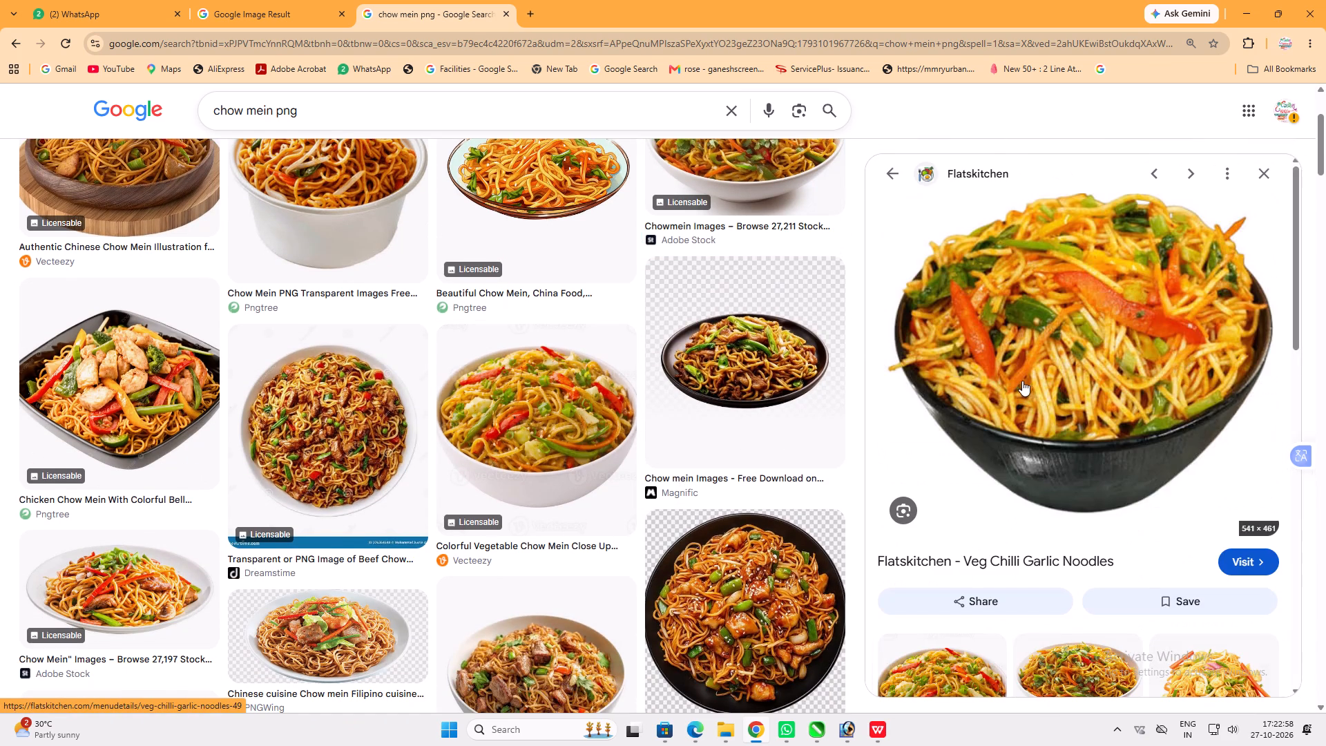
right_click(1017, 305)
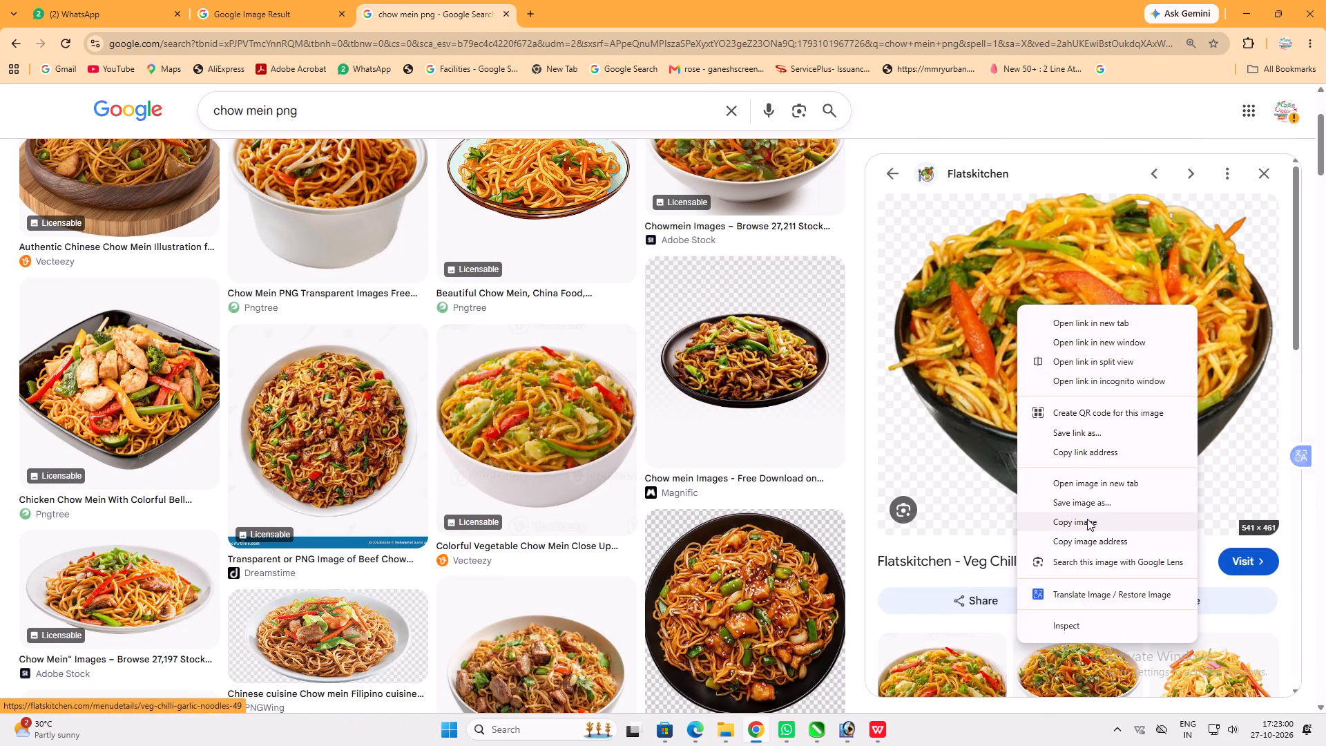
left_click(1087, 519)
Switch to Adobe Photoshop, paste the noodle bowl into the banner, delete its black background and deselect.
left_click(845, 731)
key("ctrl+v")
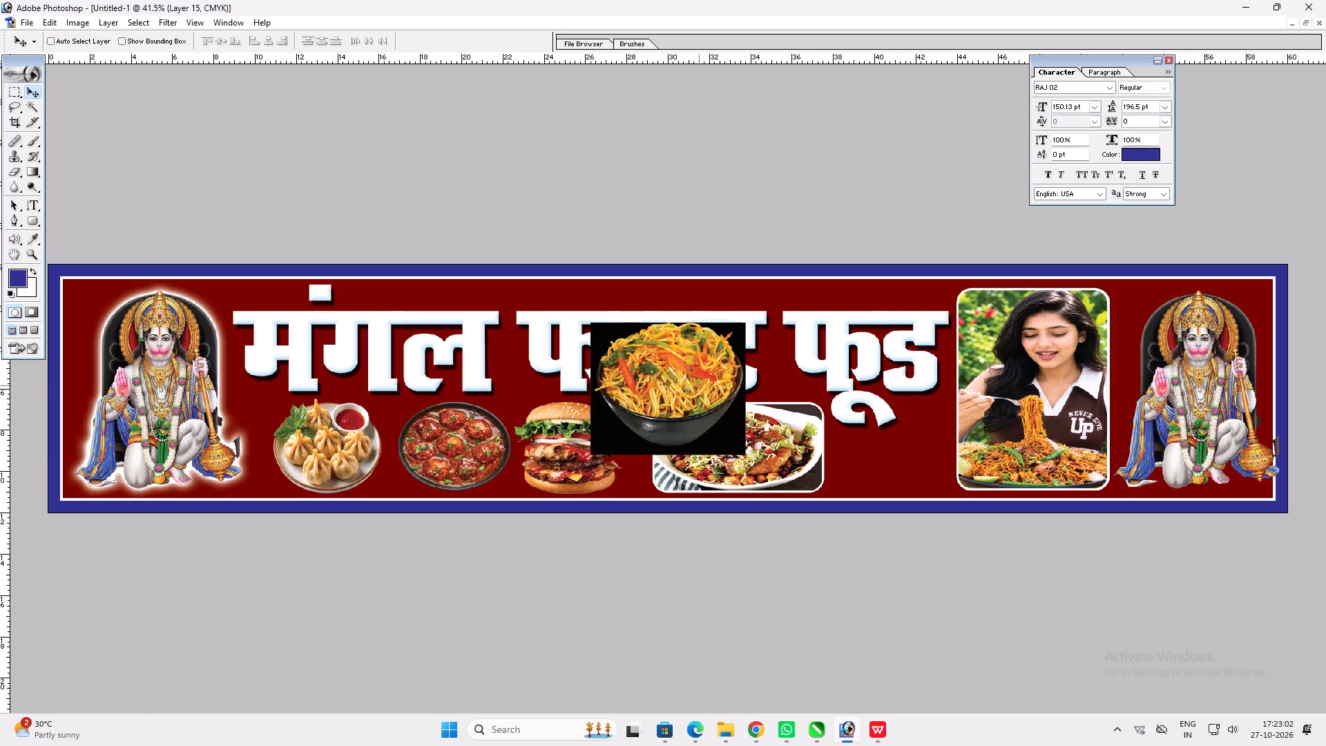
left_click_drag(678, 383, 764, 403)
key("w")
left_click(823, 454)
key("Delete")
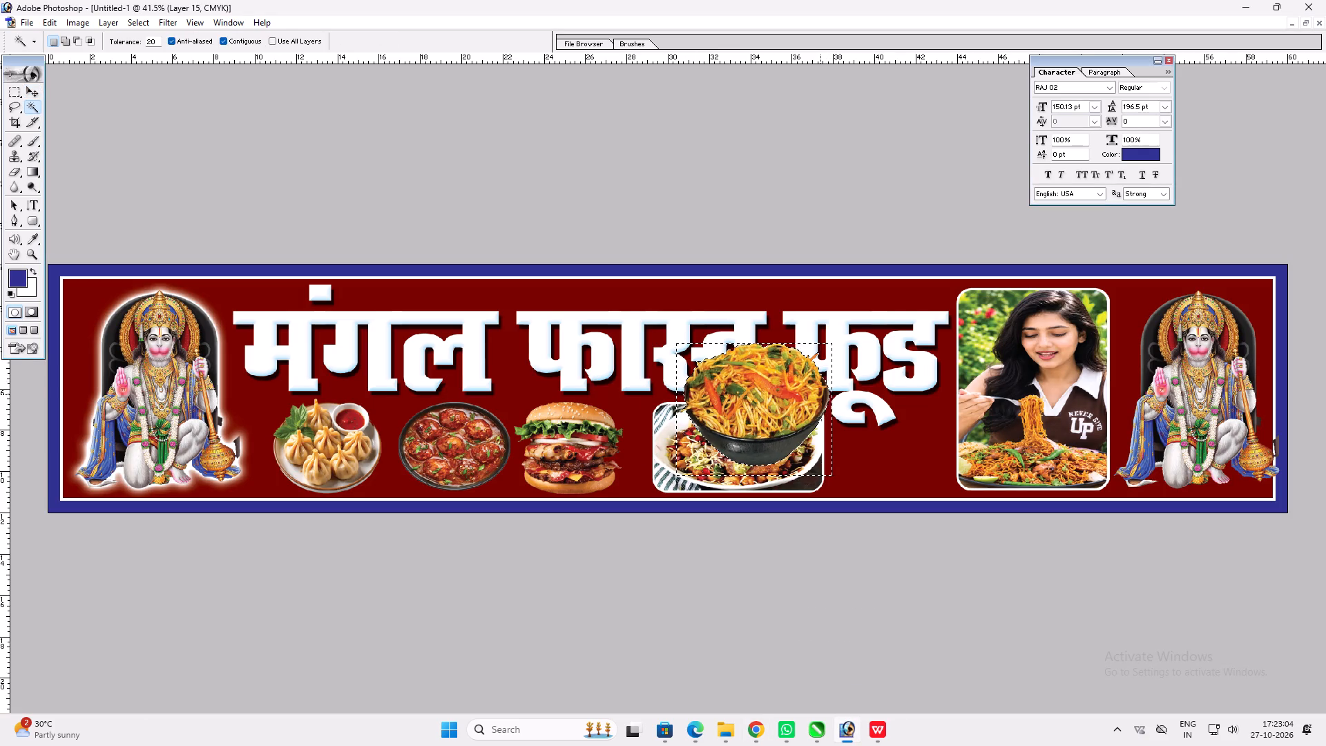
key("ctrl+d")
Scale down the noodle bowl and place it below फूड, between the framed dish and the girl photo.
key("v")
key("v")
left_click_drag(778, 393, 890, 425)
key("ctrl+t")
left_click_drag(796, 371, 836, 390, "alt+shift")
key("Return")
key("v")
left_click_drag(840, 405, 850, 430)
key("ctrl+t")
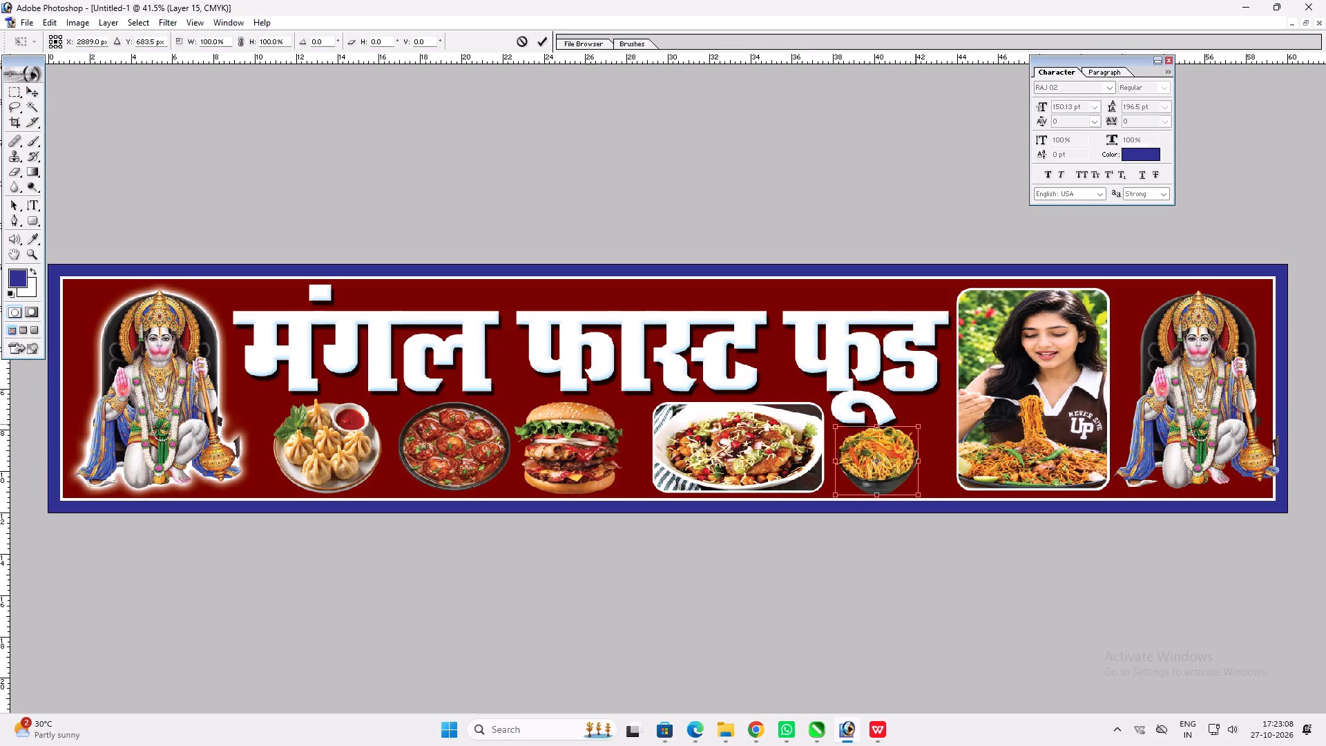
left_click_drag(909, 427, 901, 430, "shift")
key("shift+Return")
key("v")
key("v")
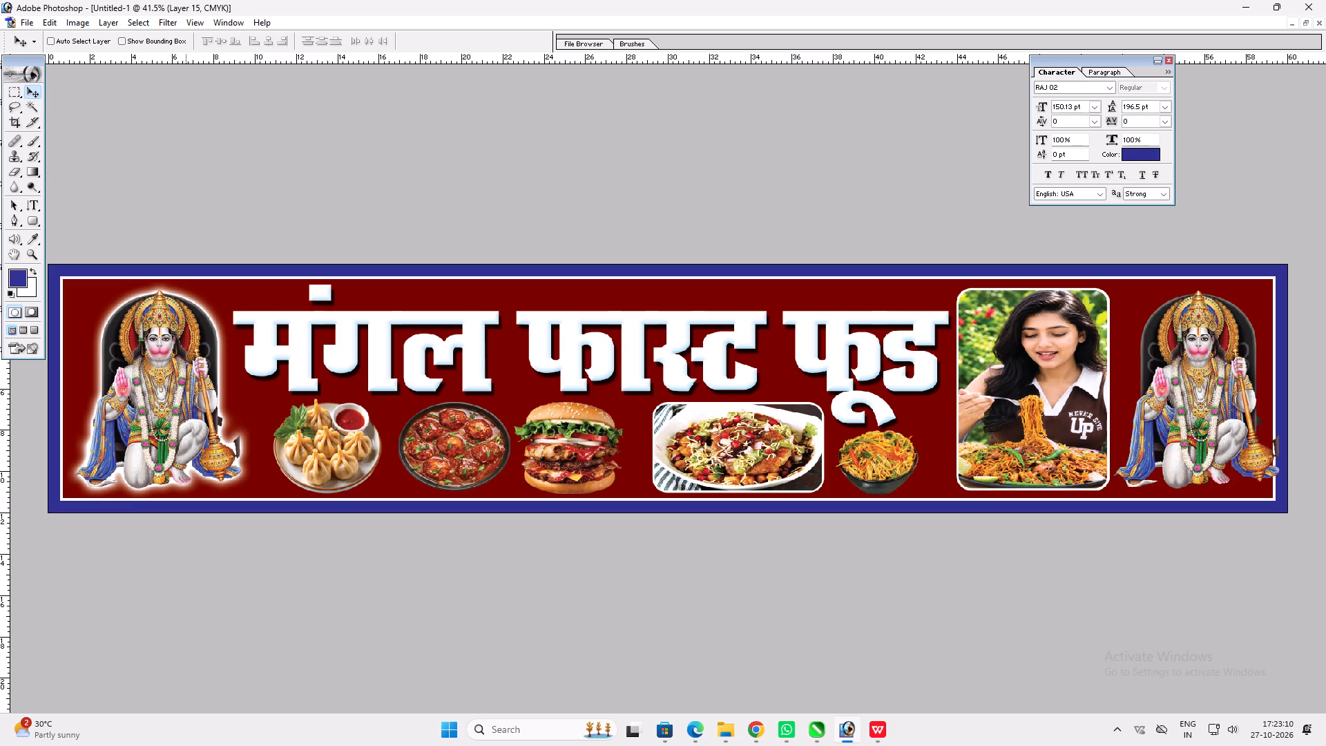
Copy the glow layer style from the left Hanuman picture and paste it onto the right Hanuman picture.
left_click(183, 350, "ctrl")
key("alt+l")
key("alt+y")
key("c")
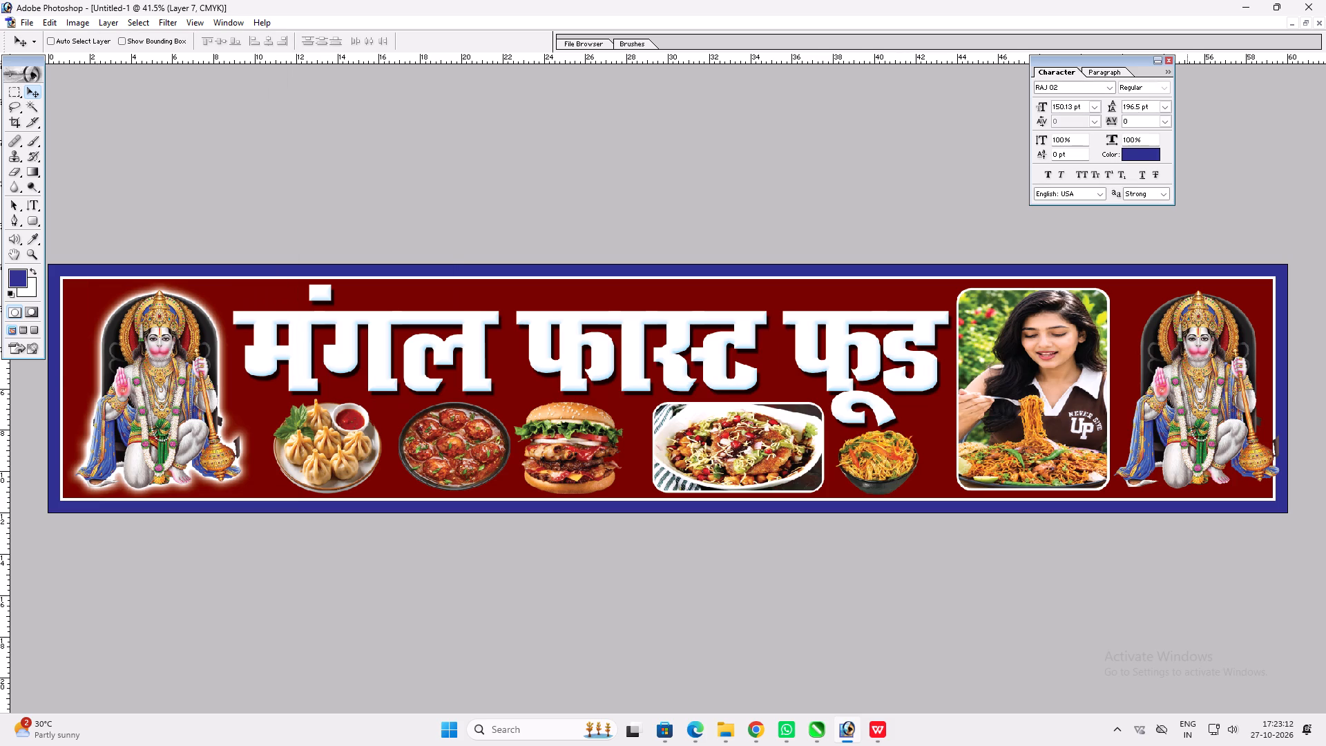
left_click(1187, 437, "ctrl")
key("alt+l")
key("alt+y")
type("pvv")
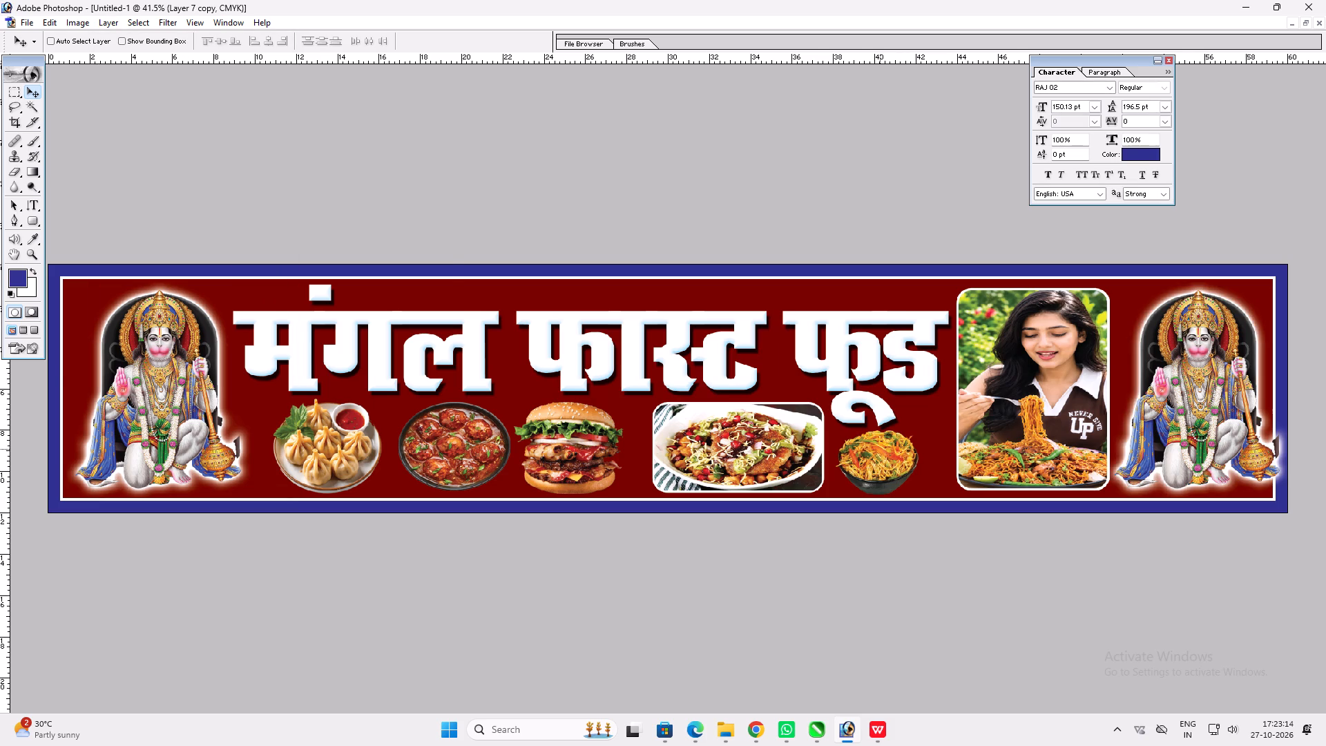
key("ctrl+t")
key("Return")
Bring the banner's blue border to the front, above the right Hanuman picture.
left_click(1193, 269, "ctrl")
key("ctrl+shift+bracketright")
type("vv")
Paste the glow style onto the noodle bowl, scale the bowl down slightly and nudge it to the right.
left_click(903, 462, "ctrl")
key("alt+l")
key("alt+y")
type("pv")
key("ctrl+t")
left_click_drag(920, 498, 910, 495, "alt+shift")
key("shift+Return")
key("v")
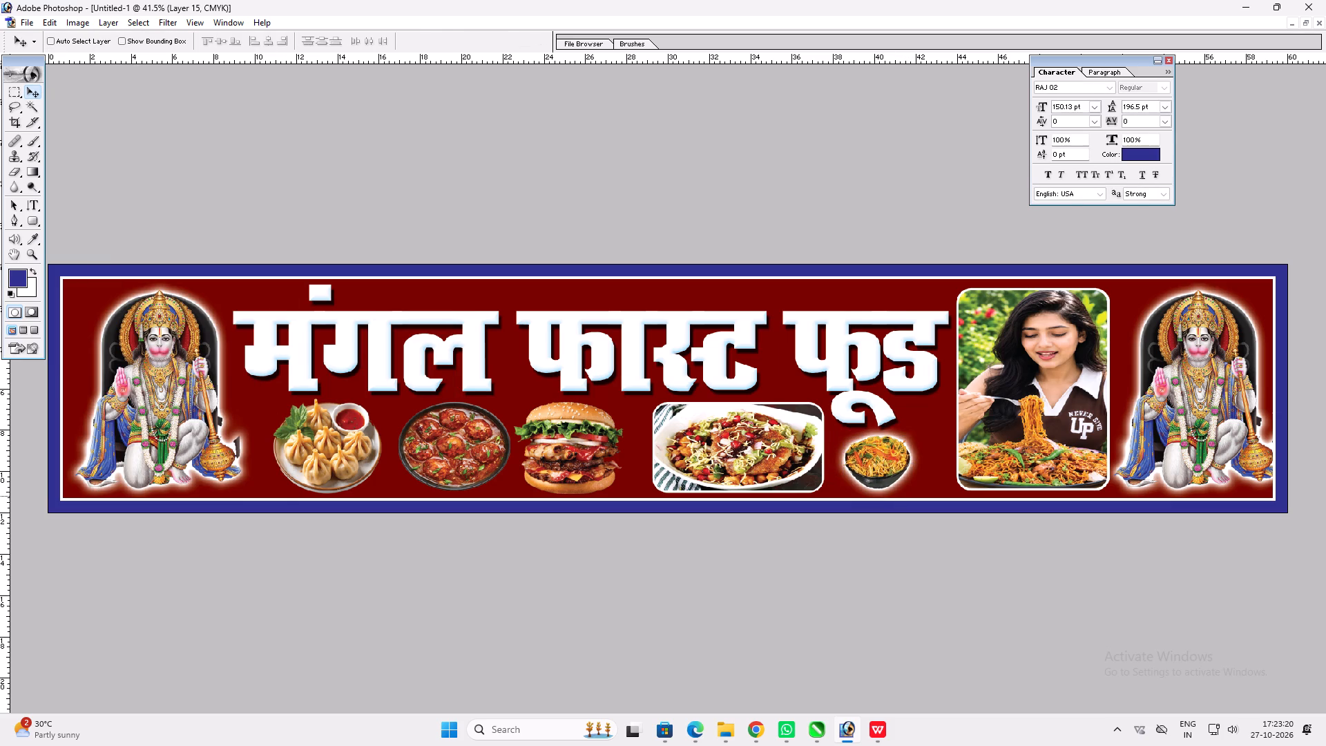
left_click_drag(894, 490, 901, 490, "shift")
key("v")
Paste the glow style onto the burger, the red-sauce dish and the momo plate.
left_click(758, 454)
left_click(581, 429, "ctrl")
key("alt+l")
key("alt+y")
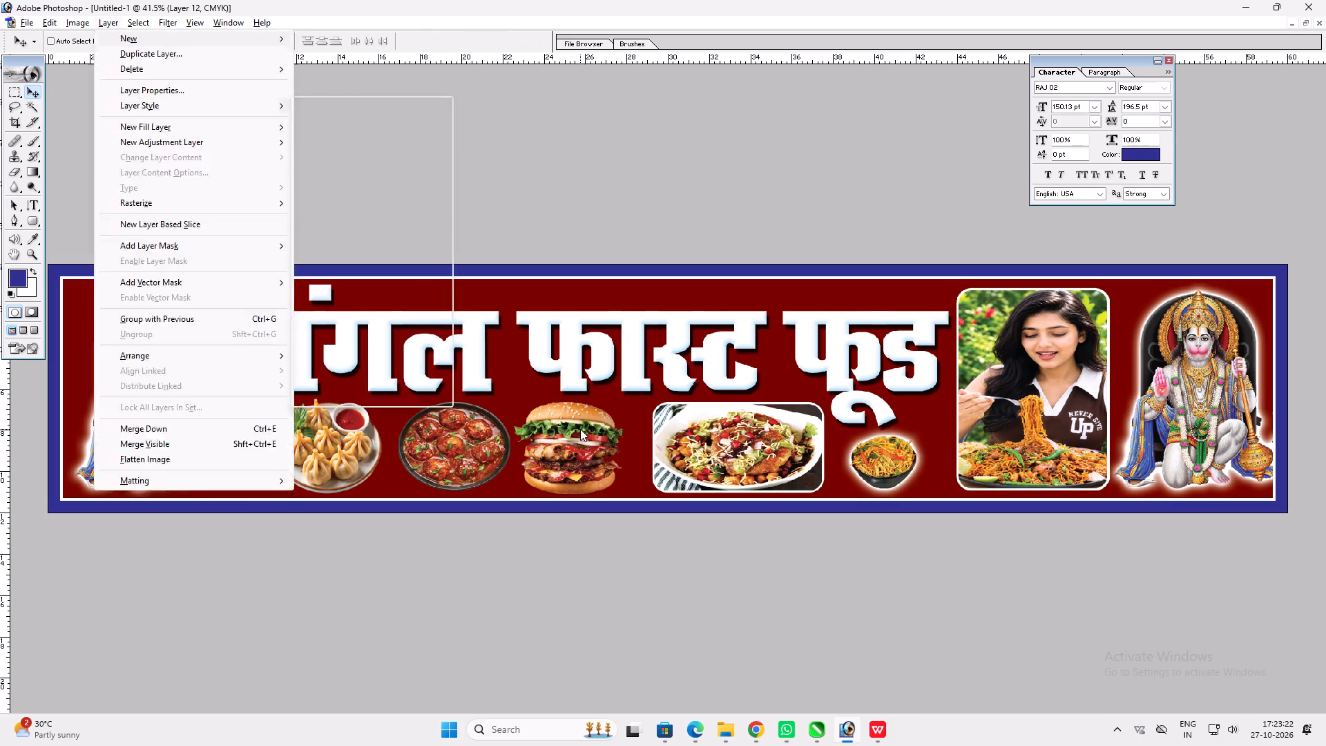
type("pv")
left_click(474, 434, "ctrl")
key("alt+l")
key("alt+y")
key("p")
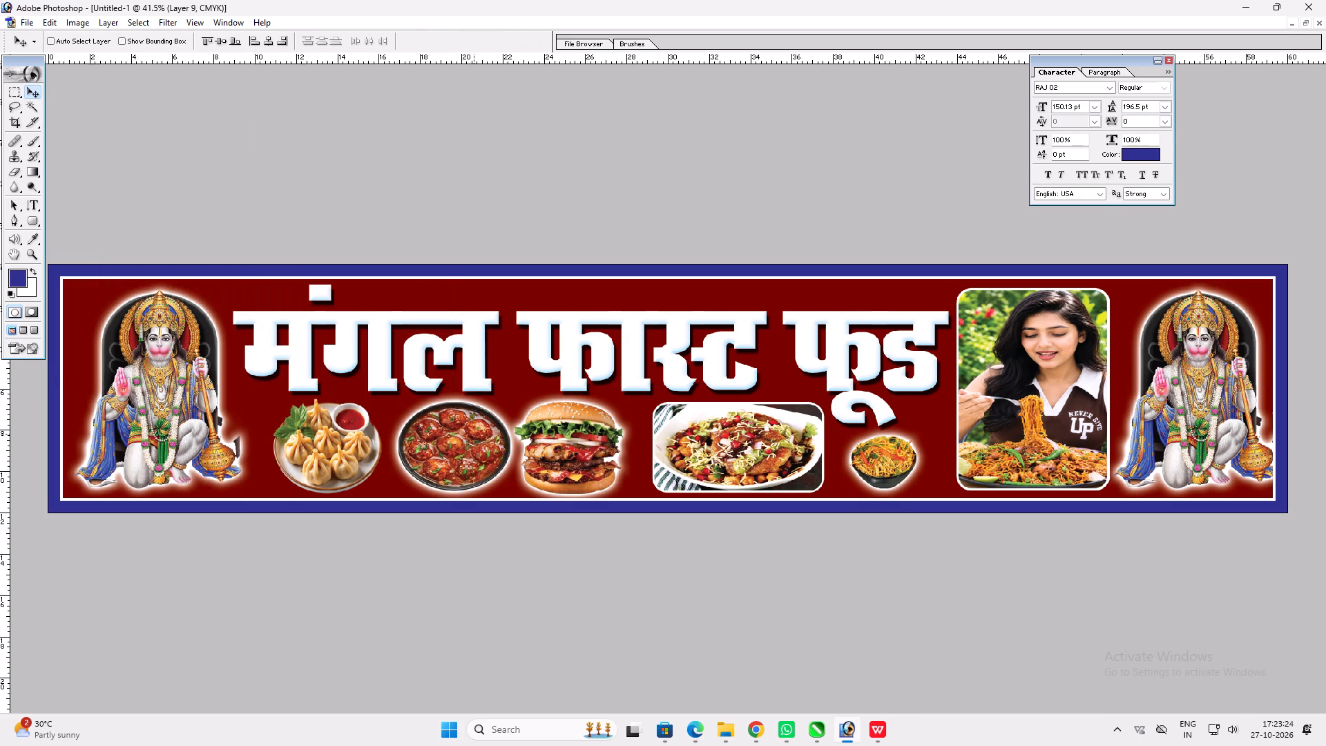
left_click(325, 429, "ctrl")
key("alt+l")
key("alt+y")
type("pv")
Slightly enlarge the linked momo, red-sauce dish and burger images together.
key("ctrl+t")
key("shift+Return")
key("v")
right_click(546, 472, "ctrl+shift")
left_click(573, 479, "ctrl+shift")
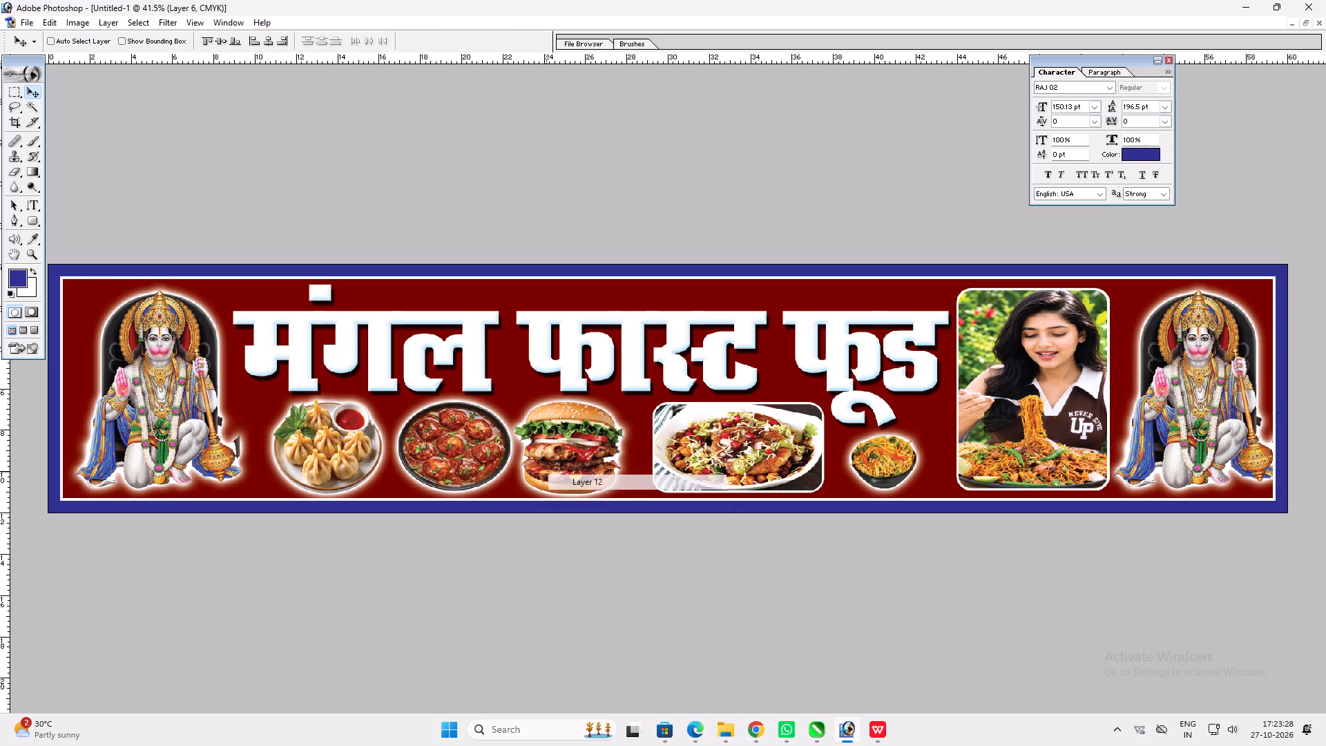
key("ctrl+t")
left_click(595, 495, "shift")
left_click(622, 468, "shift")
key("shift+Return")
key("v")
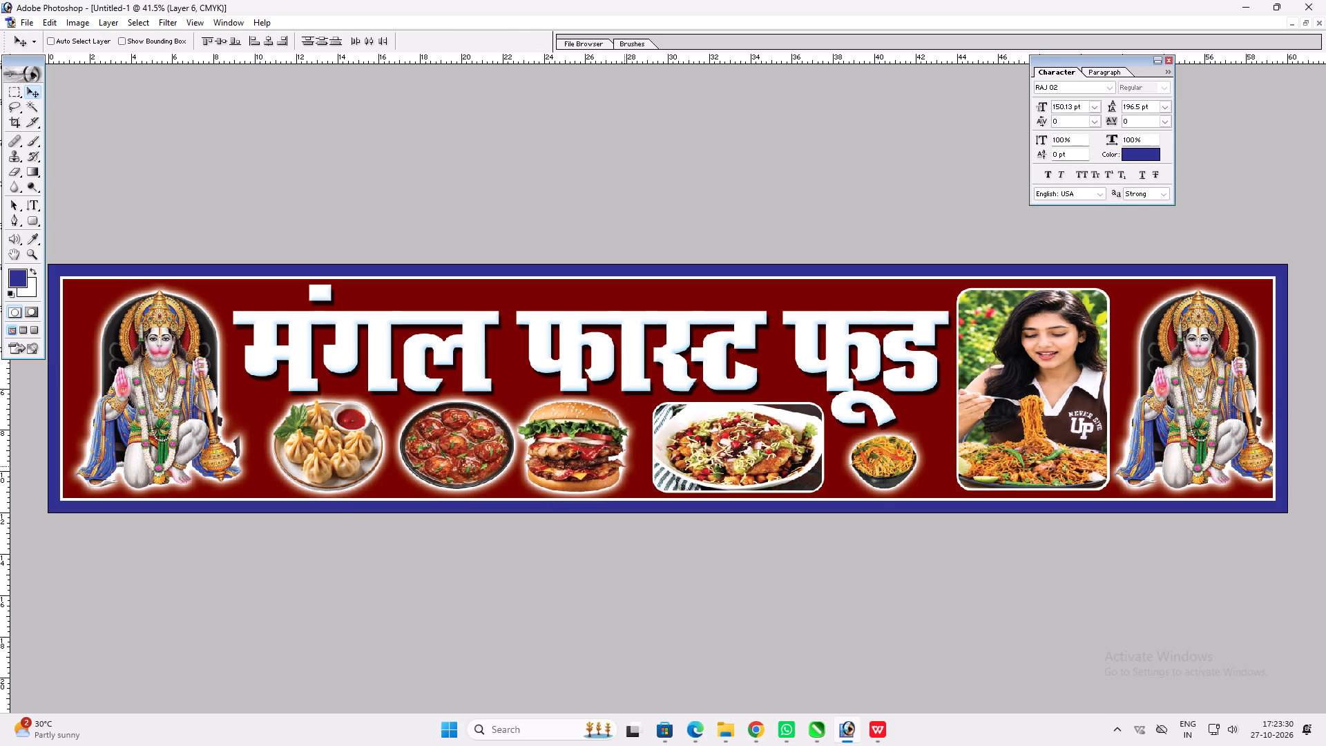
Reduce the height of the मंगल फास्ट फूड heading to about 96%, keeping its width at 100%.
left_click(640, 361, "ctrl")
key("ctrl+t")
left_click_drag(682, 394, 699, 390, "shift")
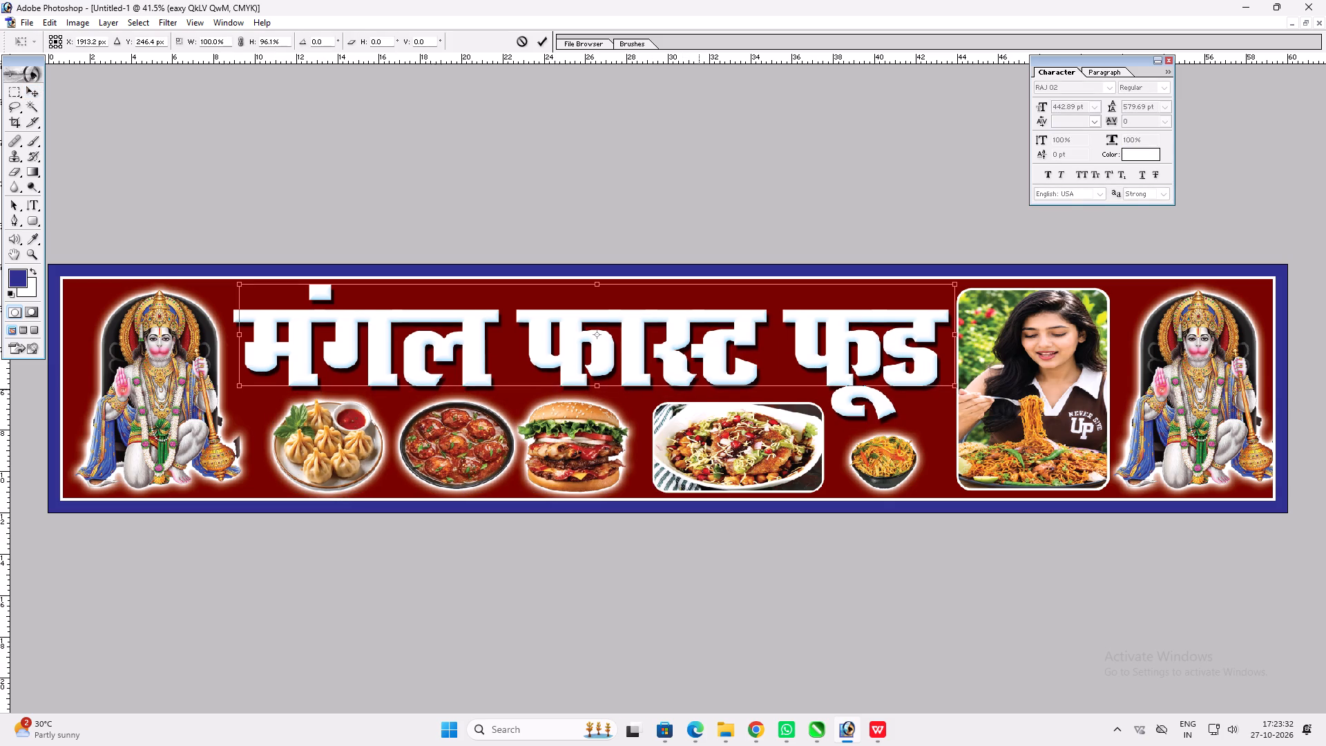
key("shift+Return")
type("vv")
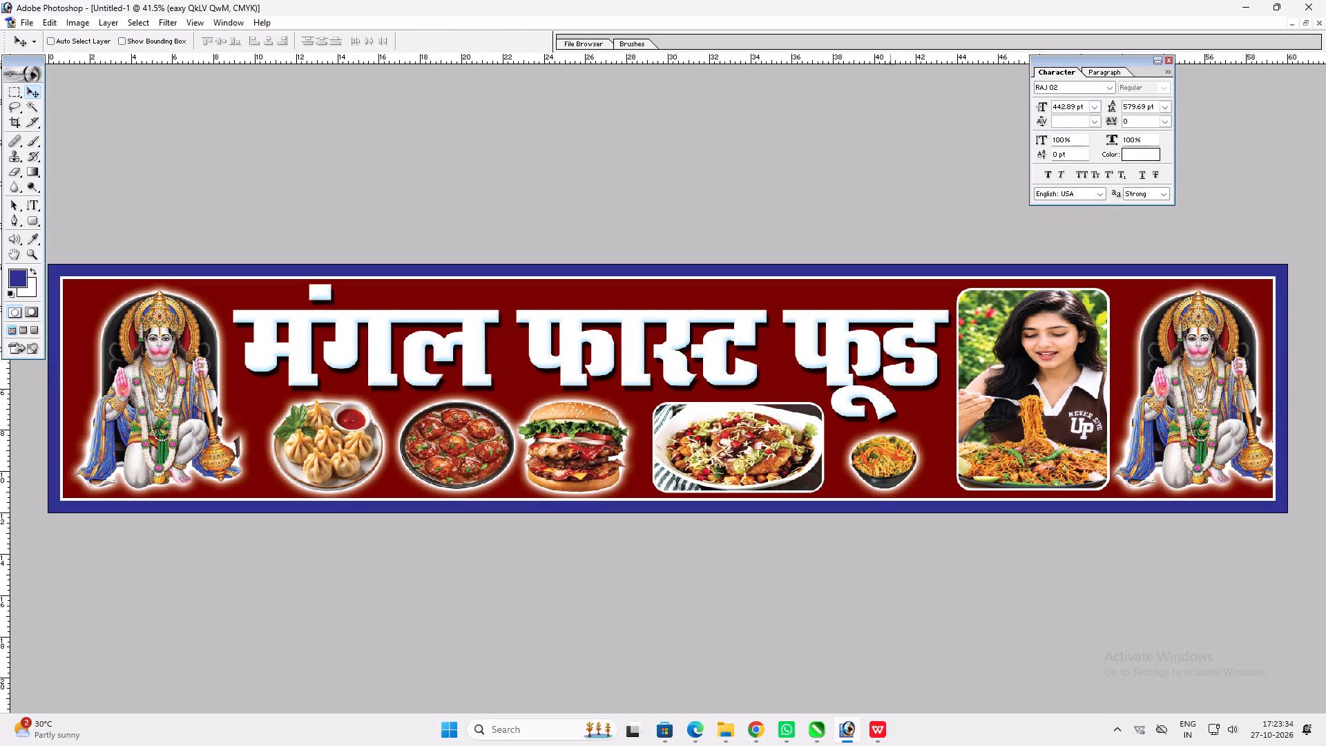
Save the banner as a layered TIFF named "mangal Fast Food 5x1 = 1 pc DStr" in the 27.10.2026 folder.
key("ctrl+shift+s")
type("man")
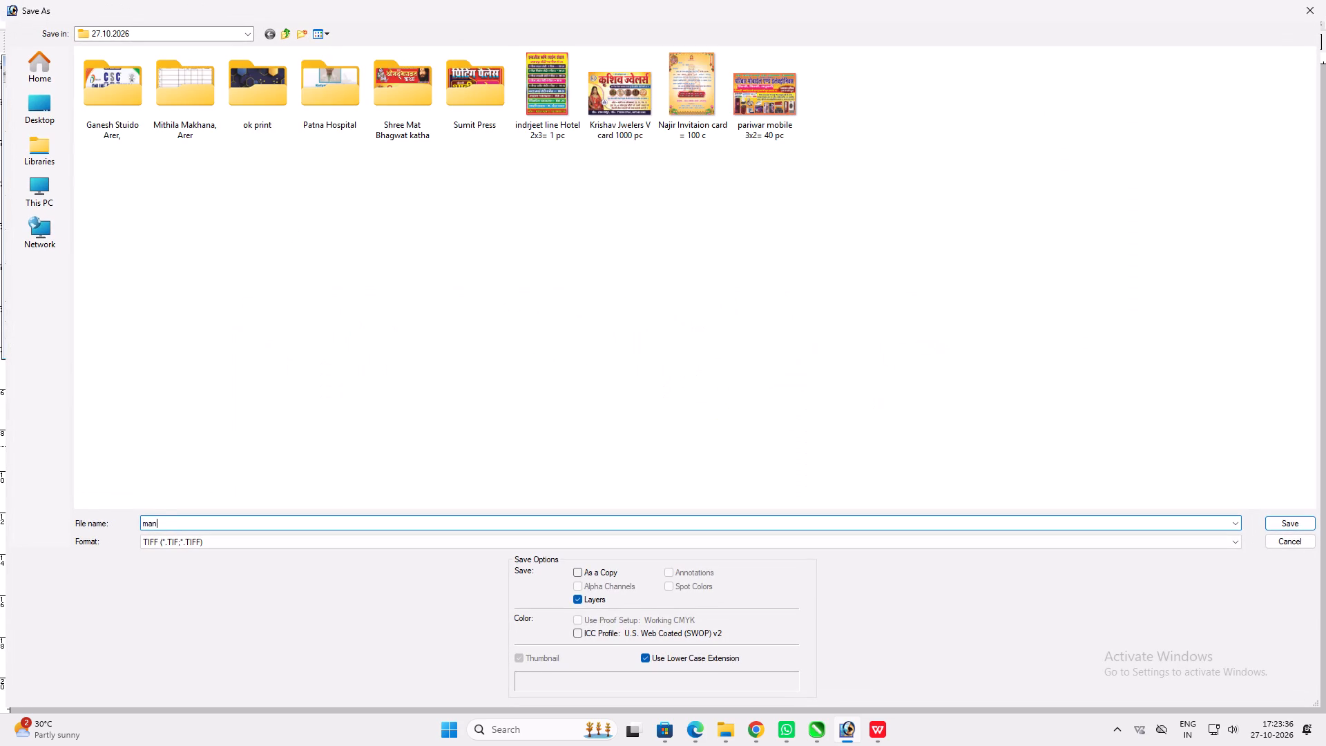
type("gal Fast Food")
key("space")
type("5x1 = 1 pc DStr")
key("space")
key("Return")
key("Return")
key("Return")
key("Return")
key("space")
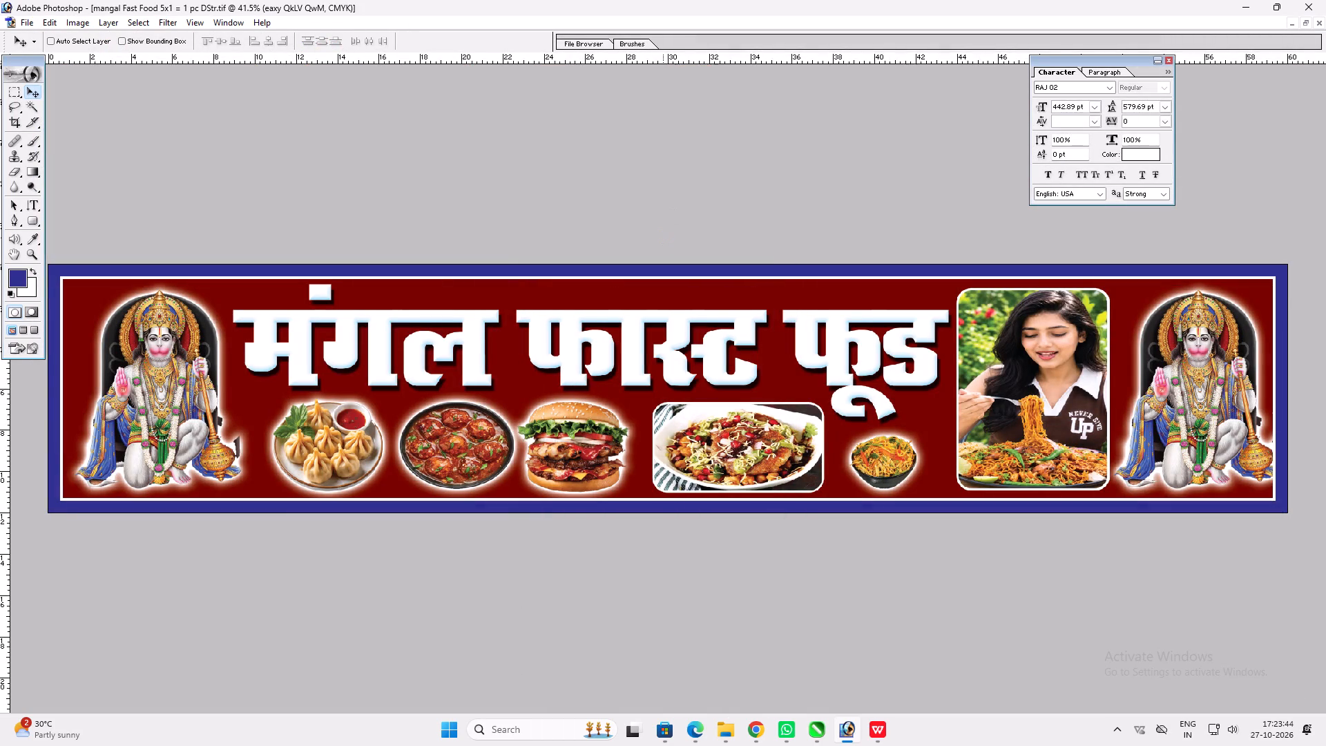
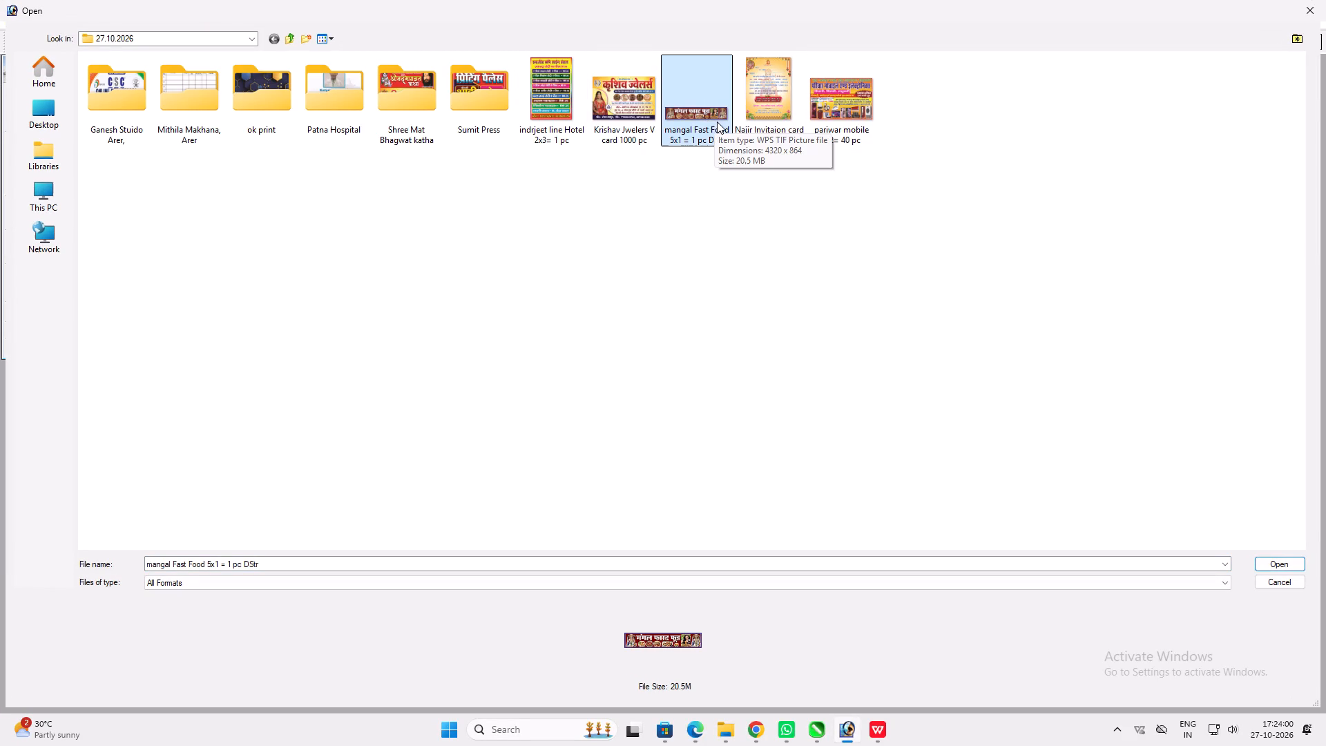
Copy the "mangal Fast Food 5x1 = 1 pc DStr" TIFF file from the 27.10.2026 folder into october's FINAL PRINT folder.
left_click(756, 214)
left_click(680, 117)
key("ctrl+c")
key("ctrl+c")
key("ctrl+c")
key("ctrl+c")
key("ctrl+c")
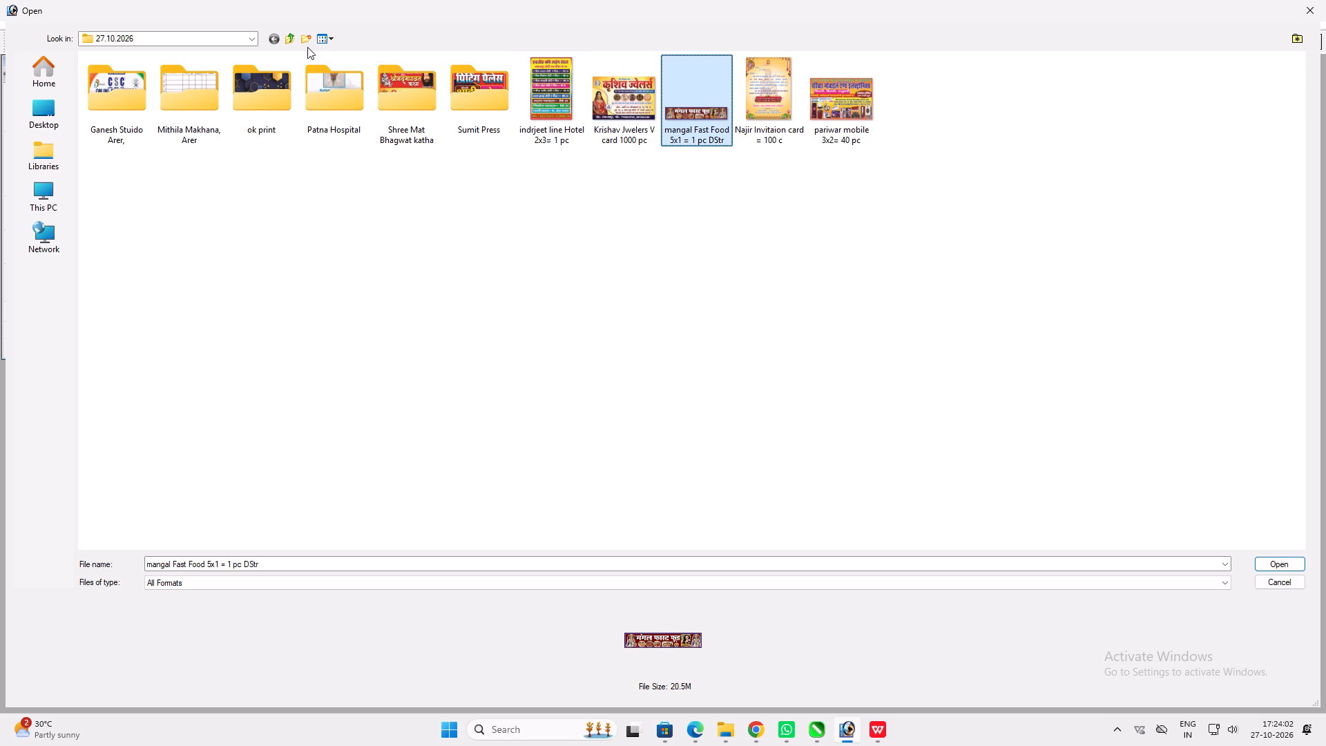
left_click(291, 30)
left_click(294, 37)
left_click(733, 308)
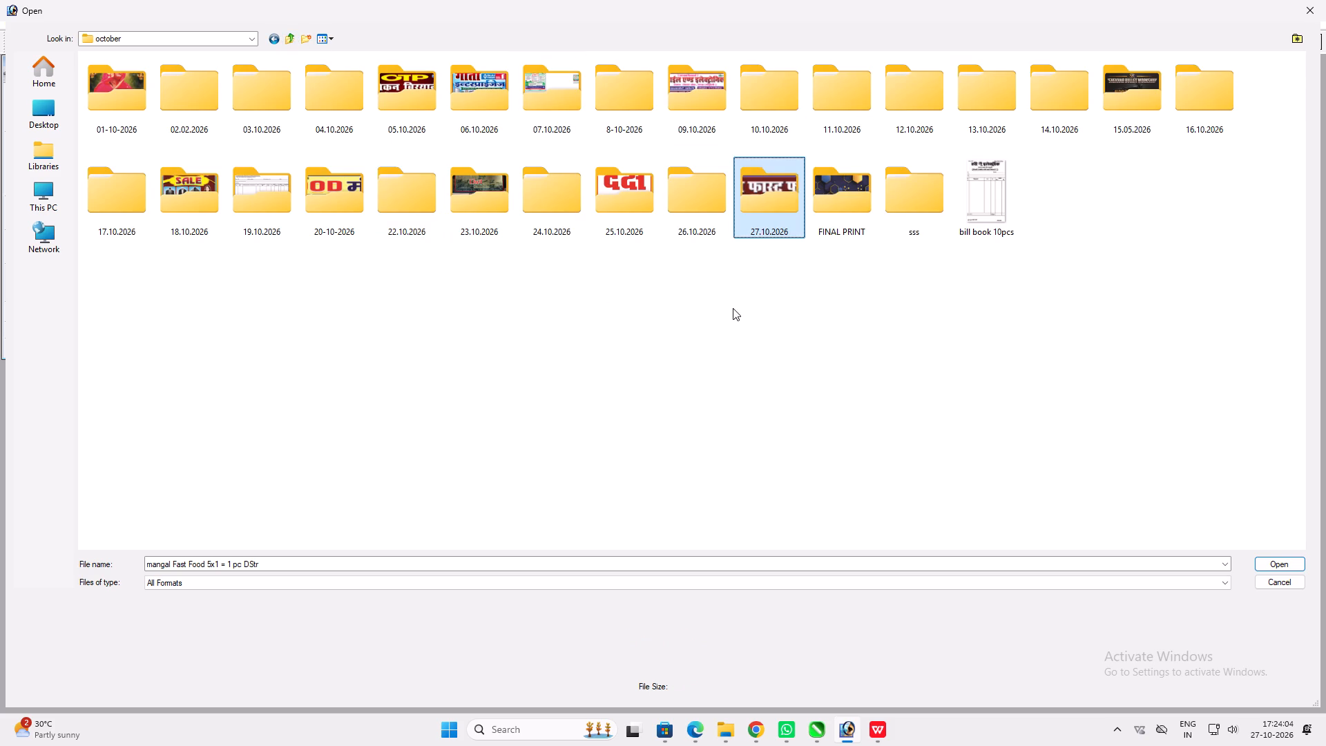
triple_click(817, 229)
key("ctrl+v")
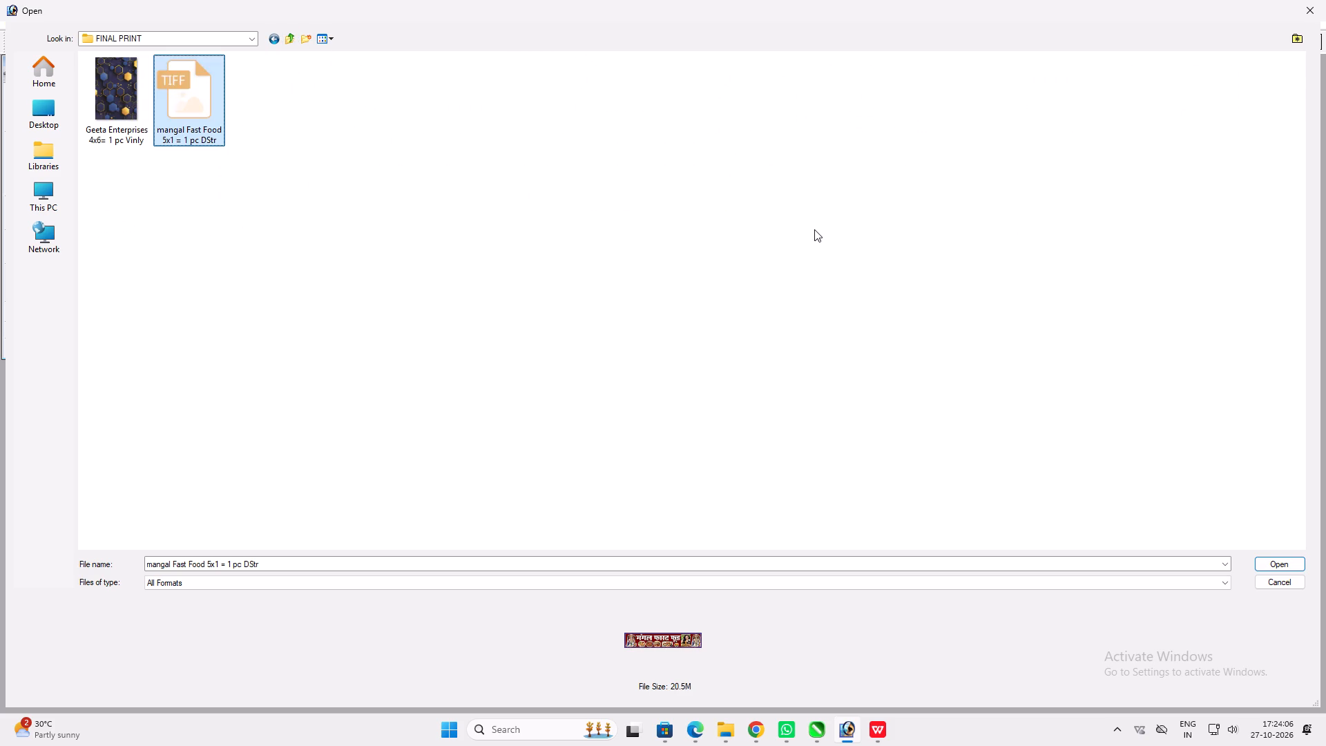
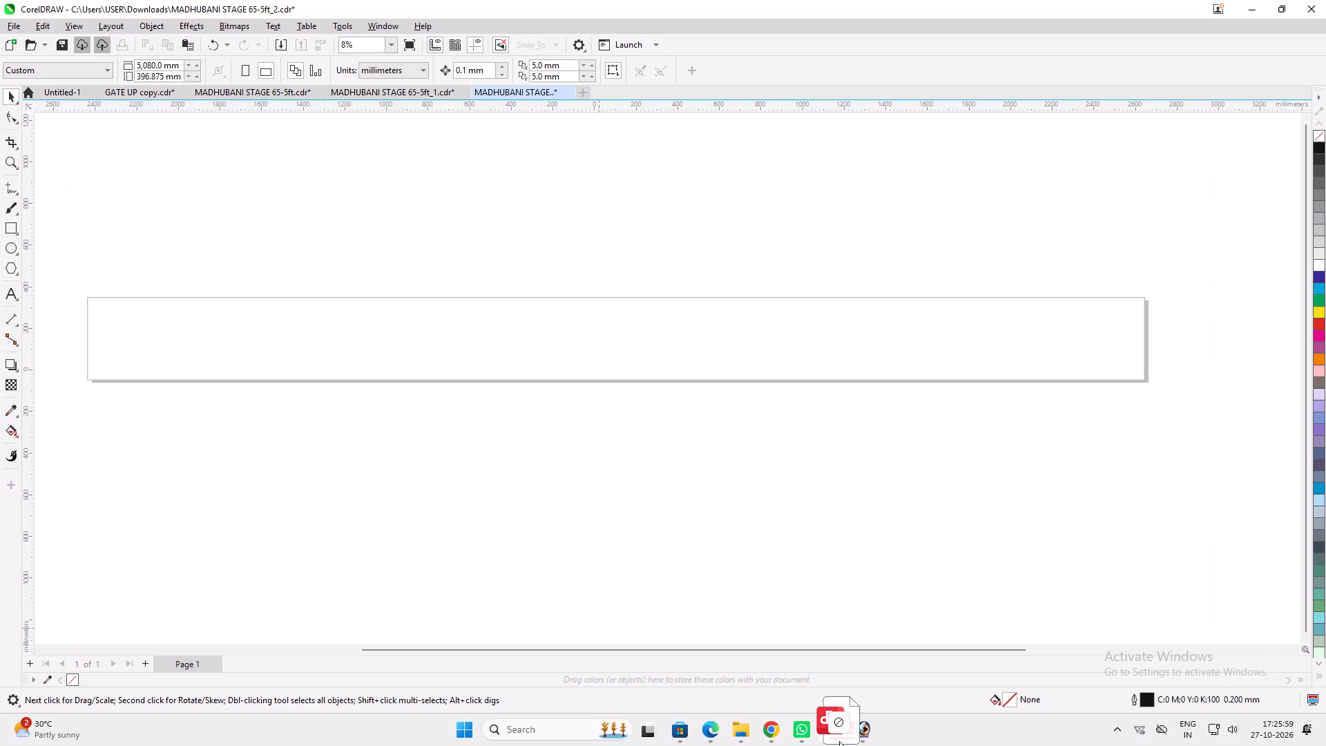
Switch to CorelDRAW and import the purple DJJS Manthan SVK poster PDF with text as curves, placing it overlapping the blank banner page.
left_click_drag(839, 741, 805, 519)
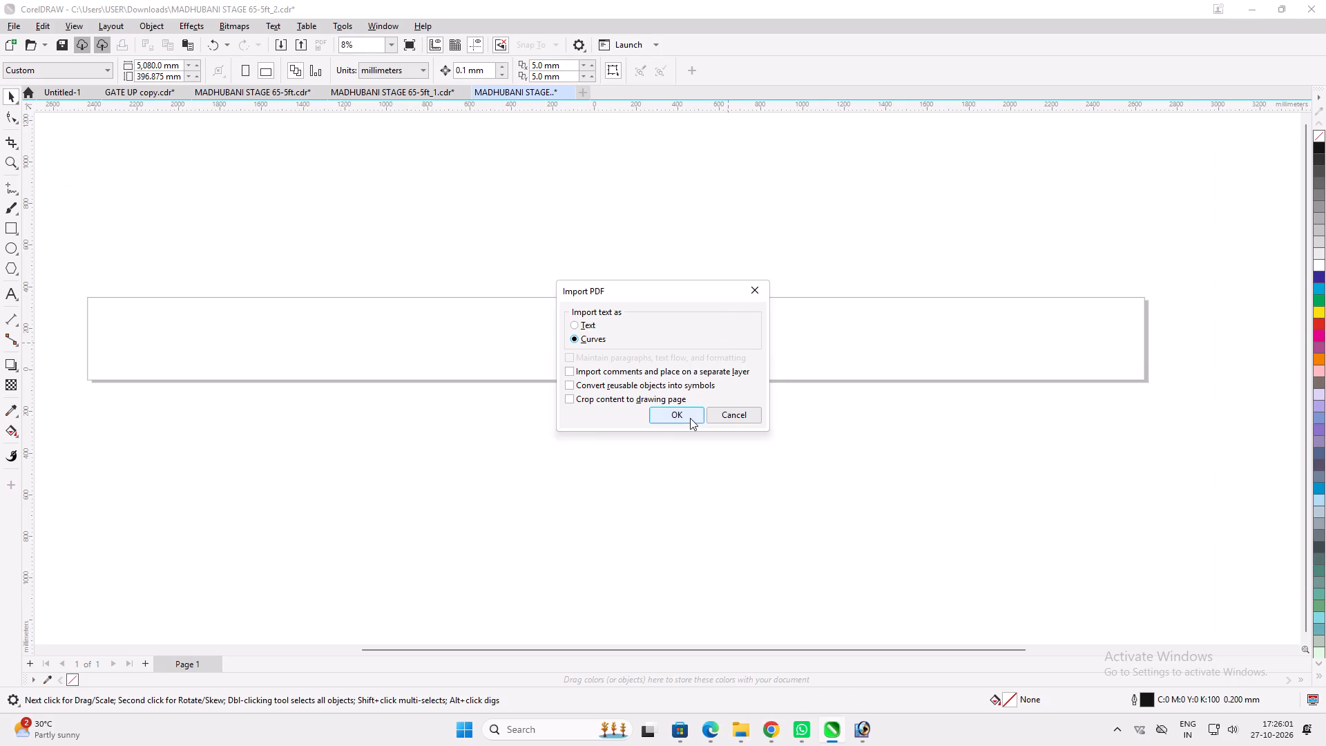
left_click(690, 418)
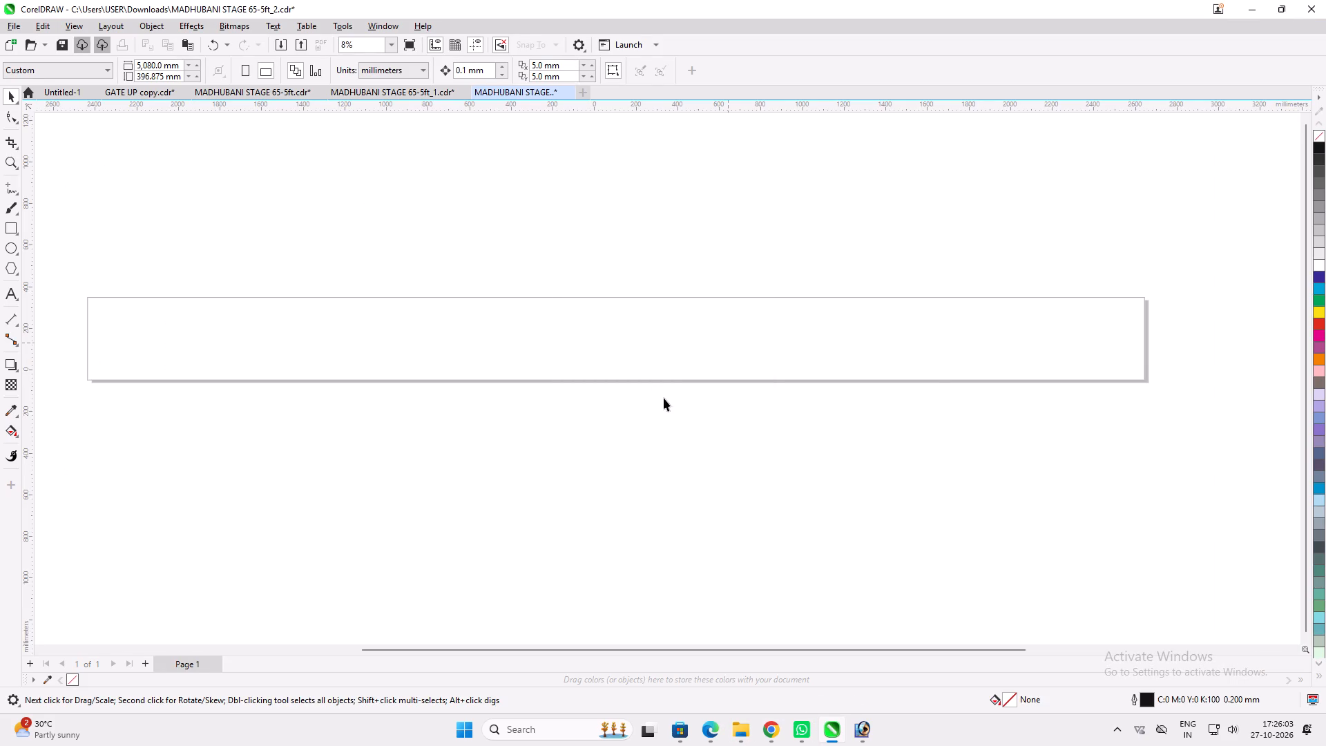
scroll(697, 399, "down", 3)
left_click(920, 525)
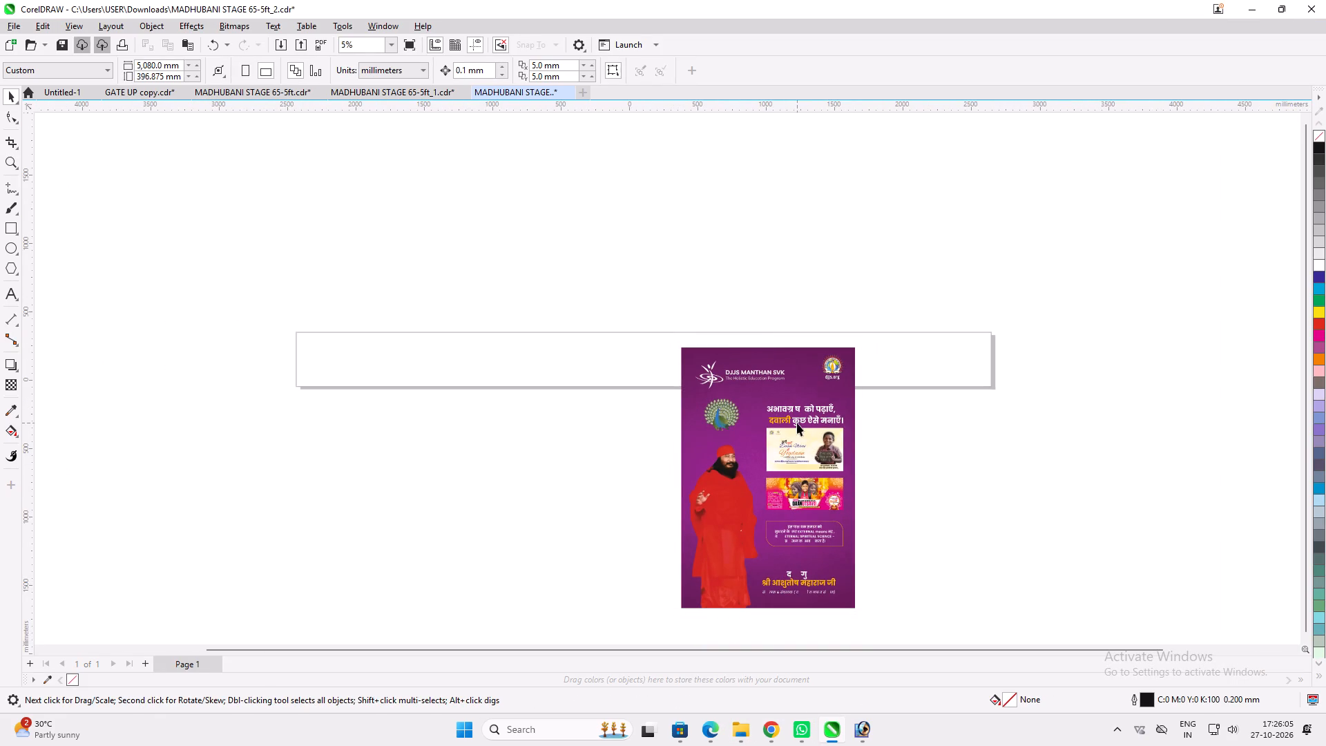
key("z")
left_click_drag(662, 329, 879, 651)
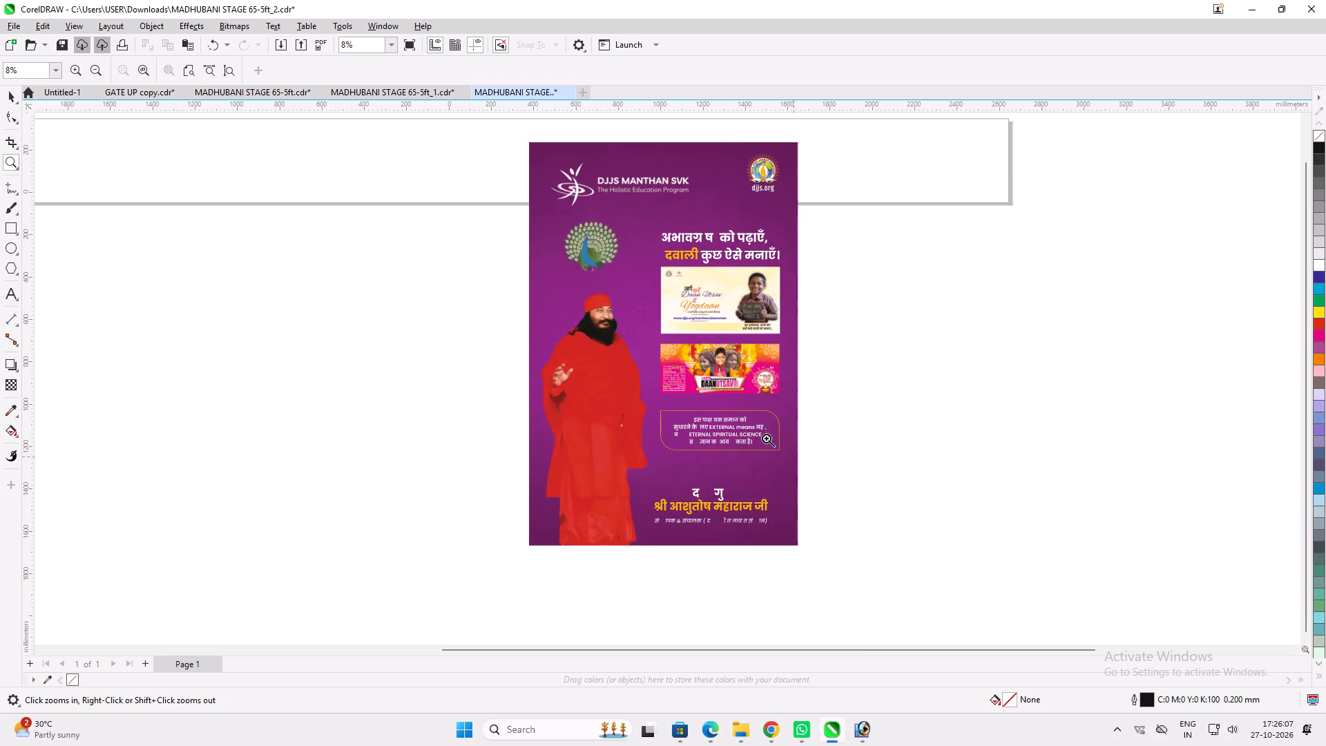
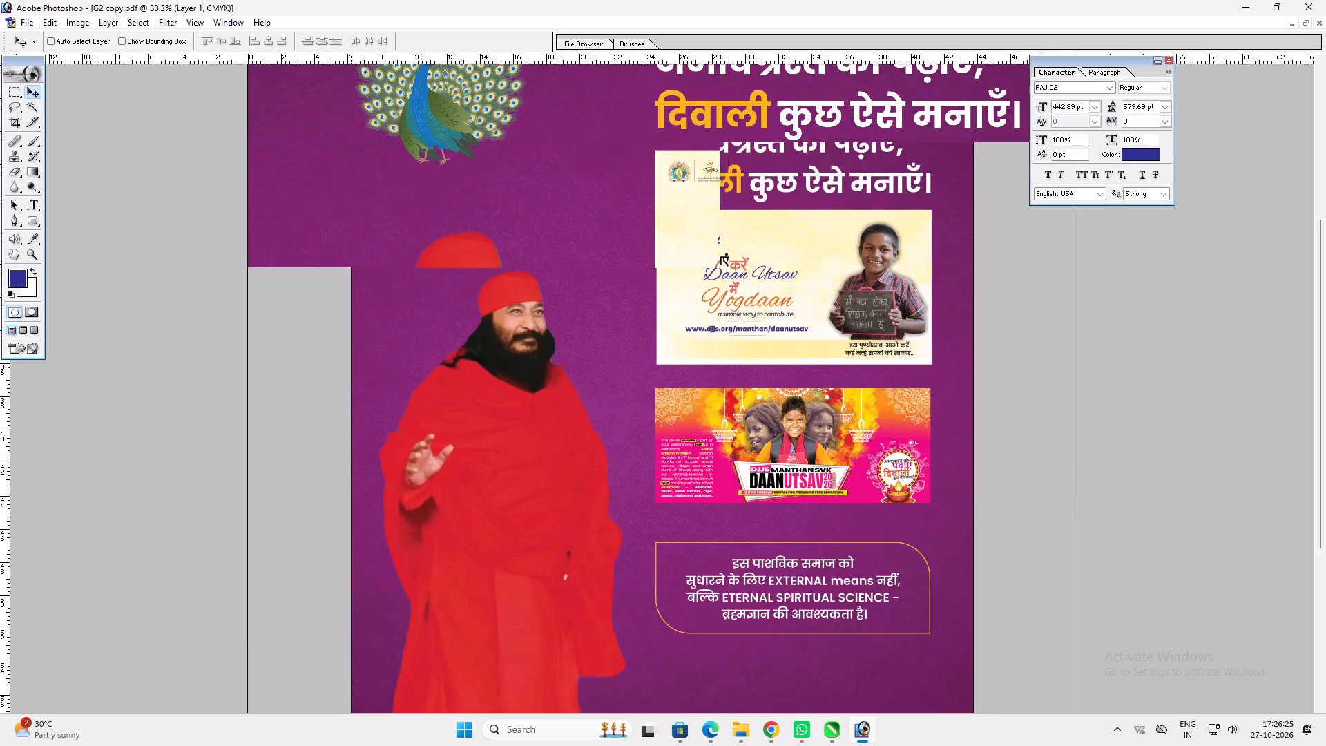
Examine the rasterized DJJS Manthan SVK poster in Photoshop, checking its logos, Hindi headline and inset banners up close and the full layout.
key("space")
key("space")
key("space")
key("space")
key("space")
key("space")
key("space")
key("space")
key("space")
key("space")
key("space")
key("space")
key("space")
key("space")
key("space")
key("space")
key("space")
key("space")
key("space")
key("space")
left_click_drag(677, 296, 693, 434)
left_click_drag(689, 201, 698, 448)
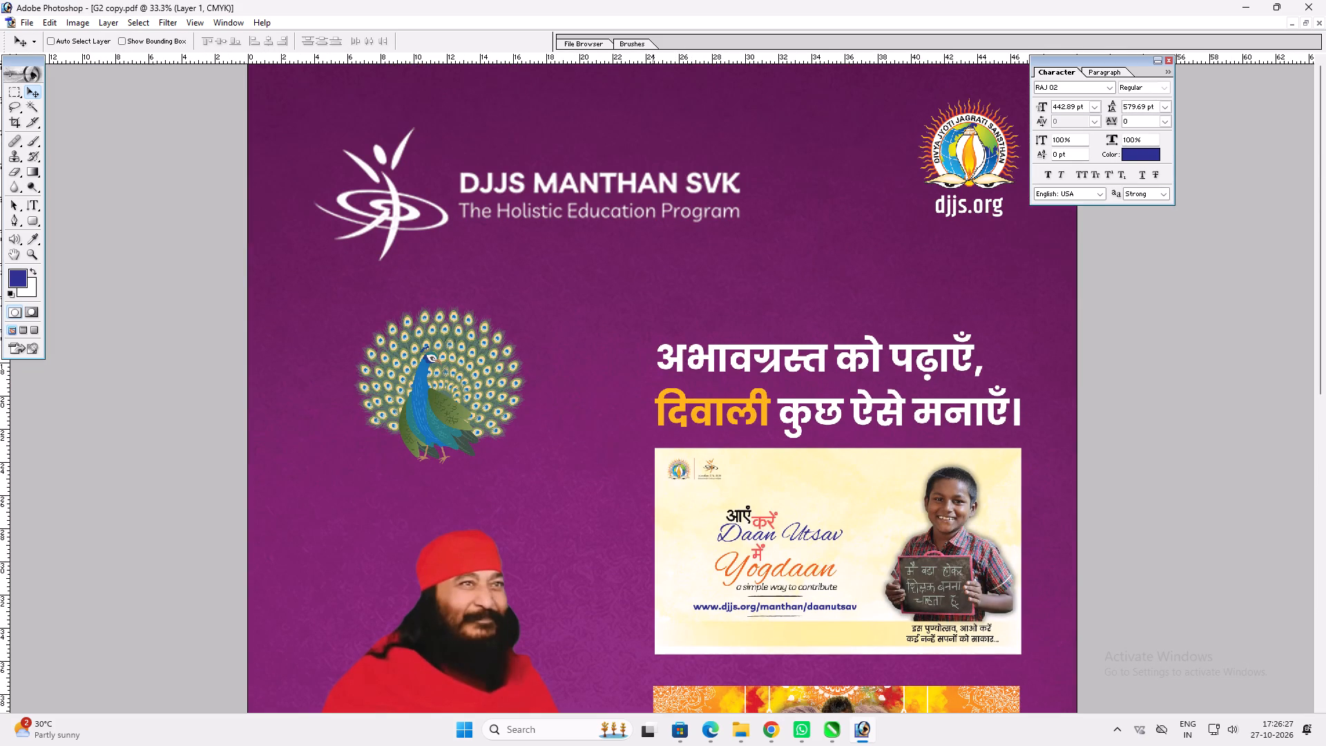
key("space")
key("space")
key("space")
key("space")
key("space")
key("space")
key("space")
key("space")
key("space")
key("space")
key("space")
key("space")
key("space")
key("space")
right_click(619, 309)
left_click(648, 321)
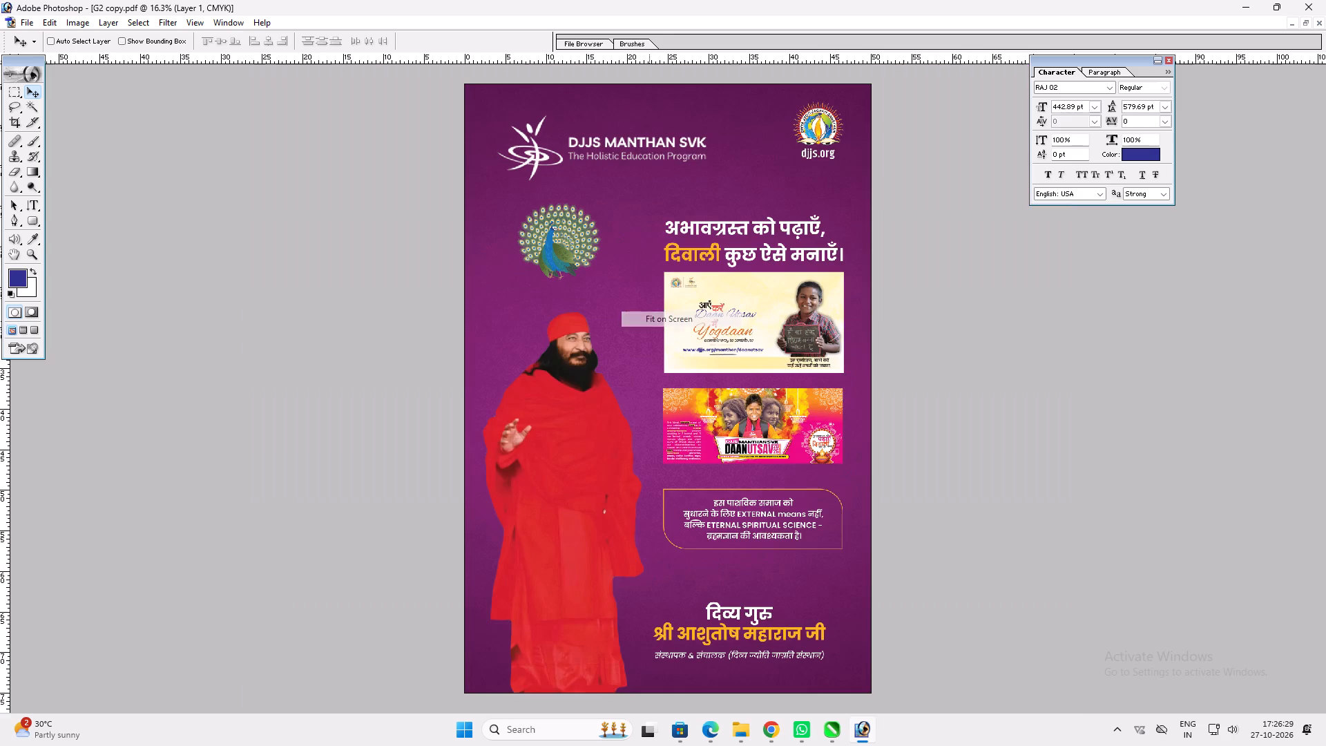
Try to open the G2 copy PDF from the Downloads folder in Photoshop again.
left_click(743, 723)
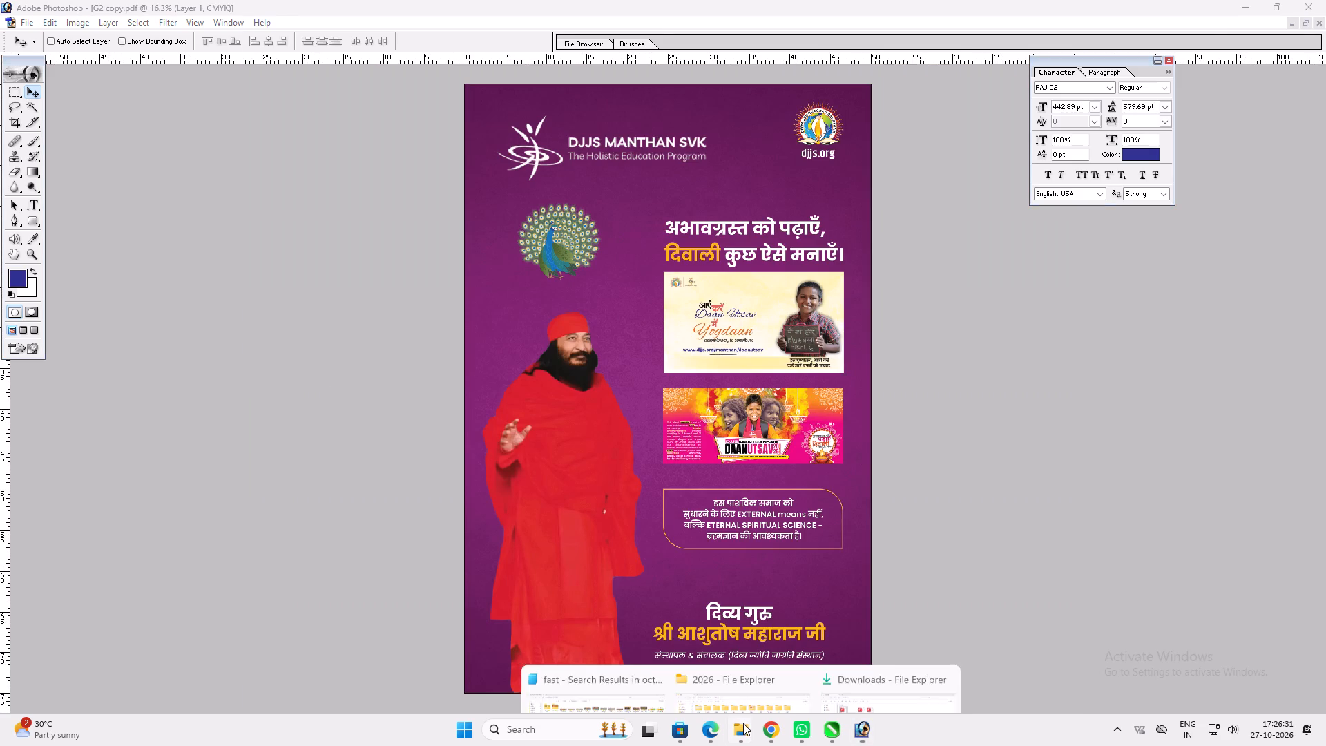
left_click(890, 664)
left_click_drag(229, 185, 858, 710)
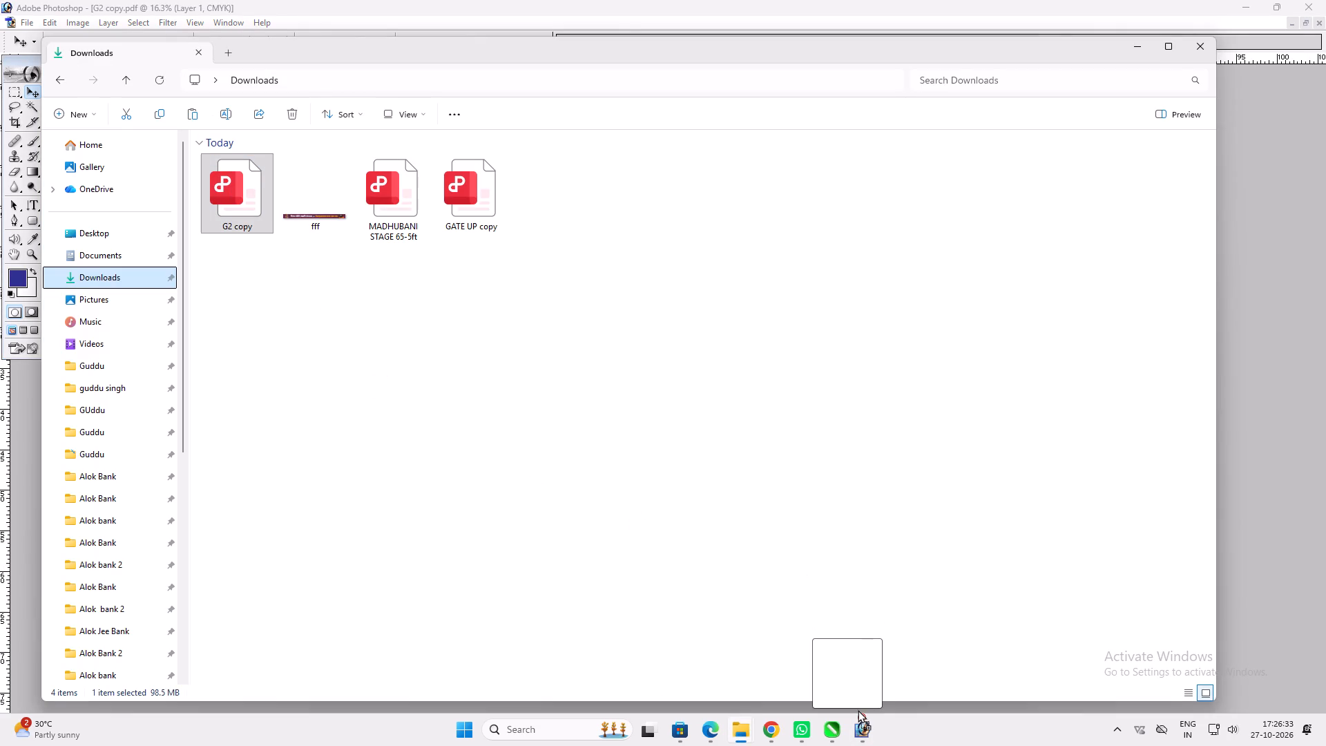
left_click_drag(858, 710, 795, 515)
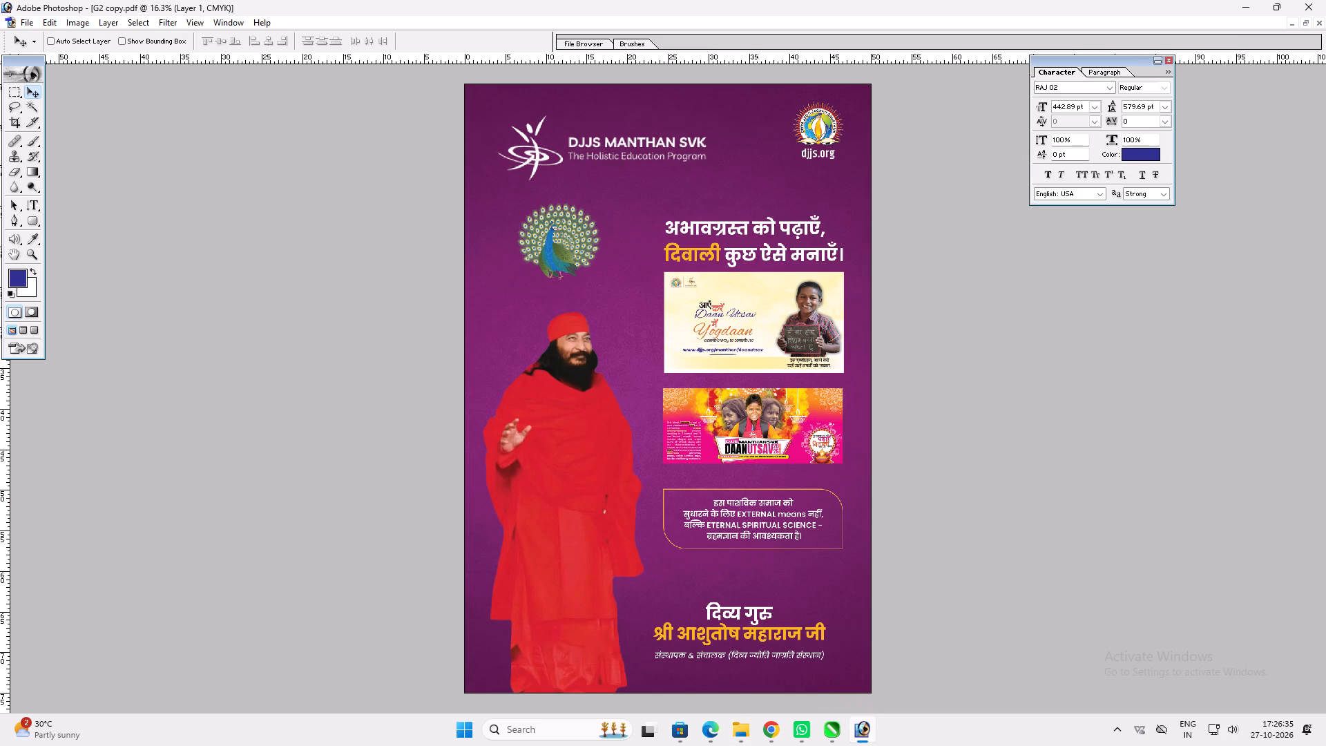
Close the open G2 copy poster document without saving its changes.
key("ctrl+w")
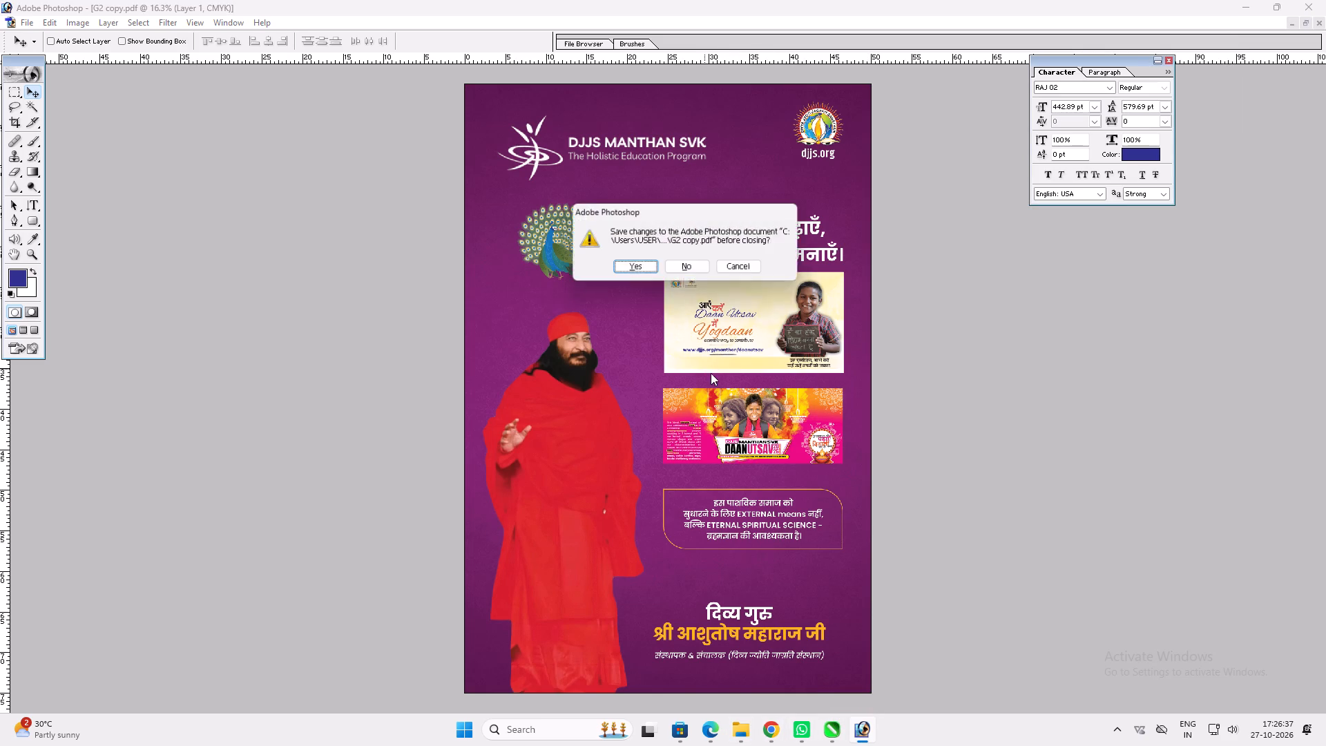
left_click(702, 272)
Reopen the G2 copy PDF from Downloads in Photoshop and set its rasterizing resolution to 300 pixels/inch.
left_click(750, 715)
left_click(858, 671)
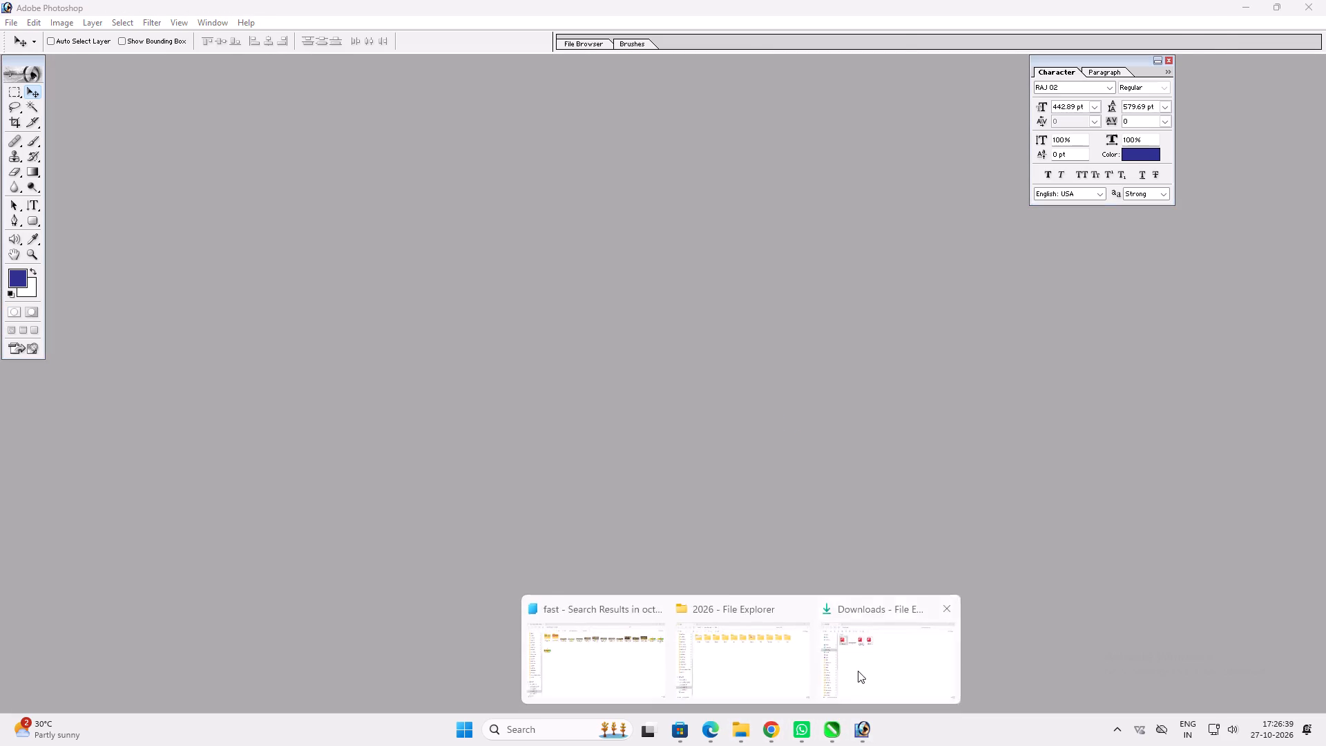
left_click_drag(227, 198, 778, 448)
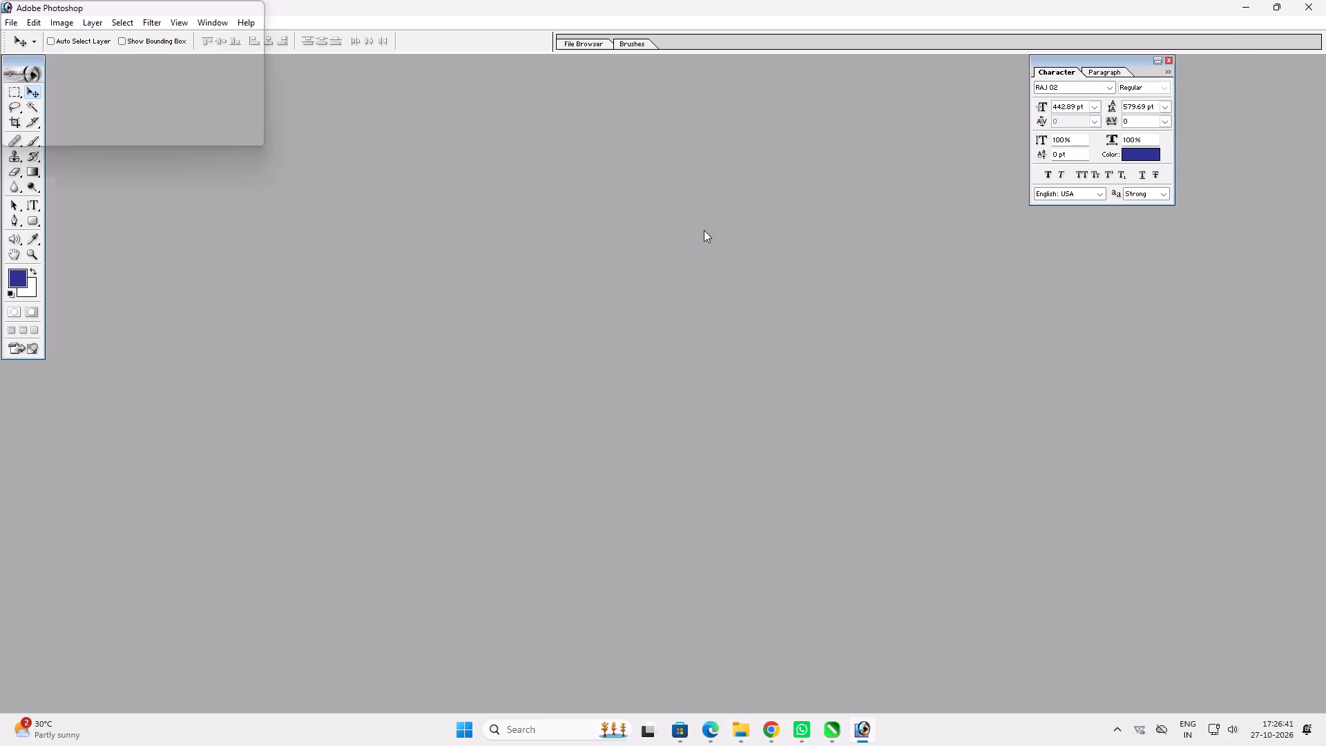
left_click_drag(627, 375, 260, 432)
type("300")
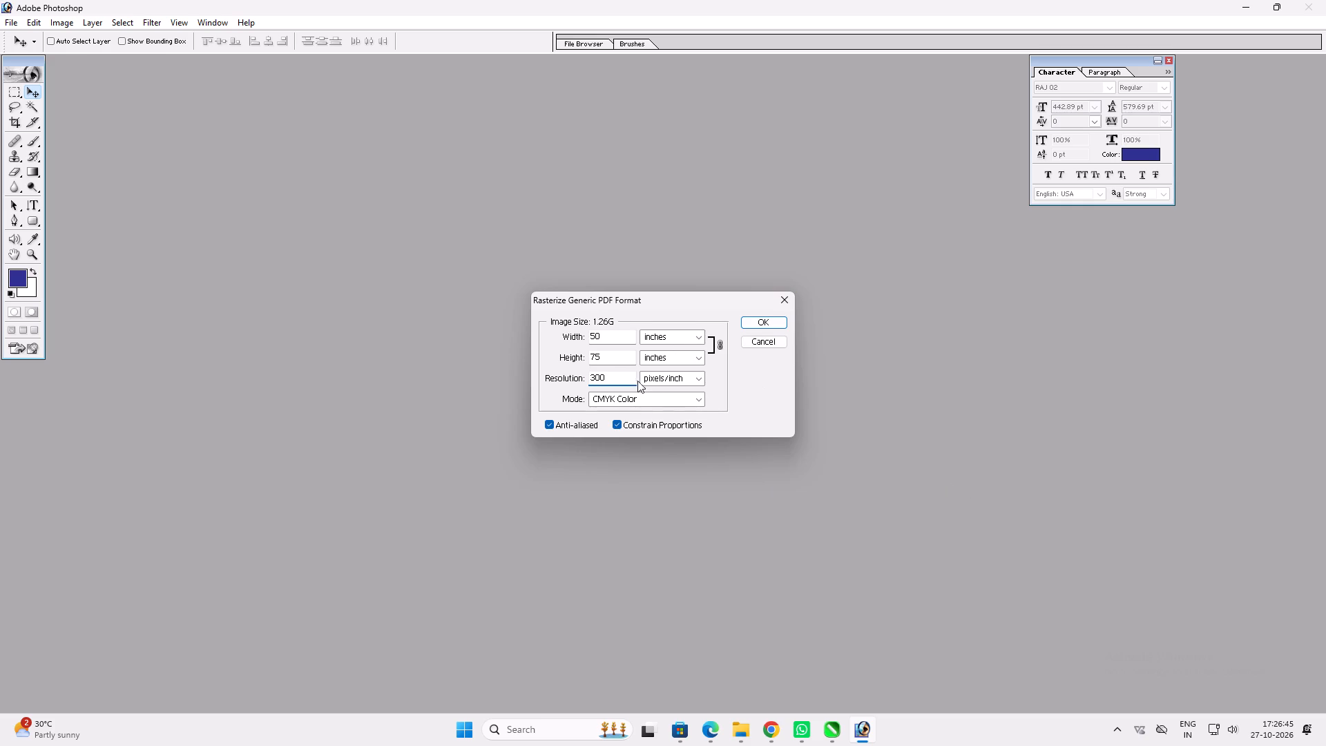
left_click_drag(629, 378, 481, 394)
left_click_drag(608, 336, 462, 370)
left_click(628, 369)
left_click_drag(628, 374, 371, 408)
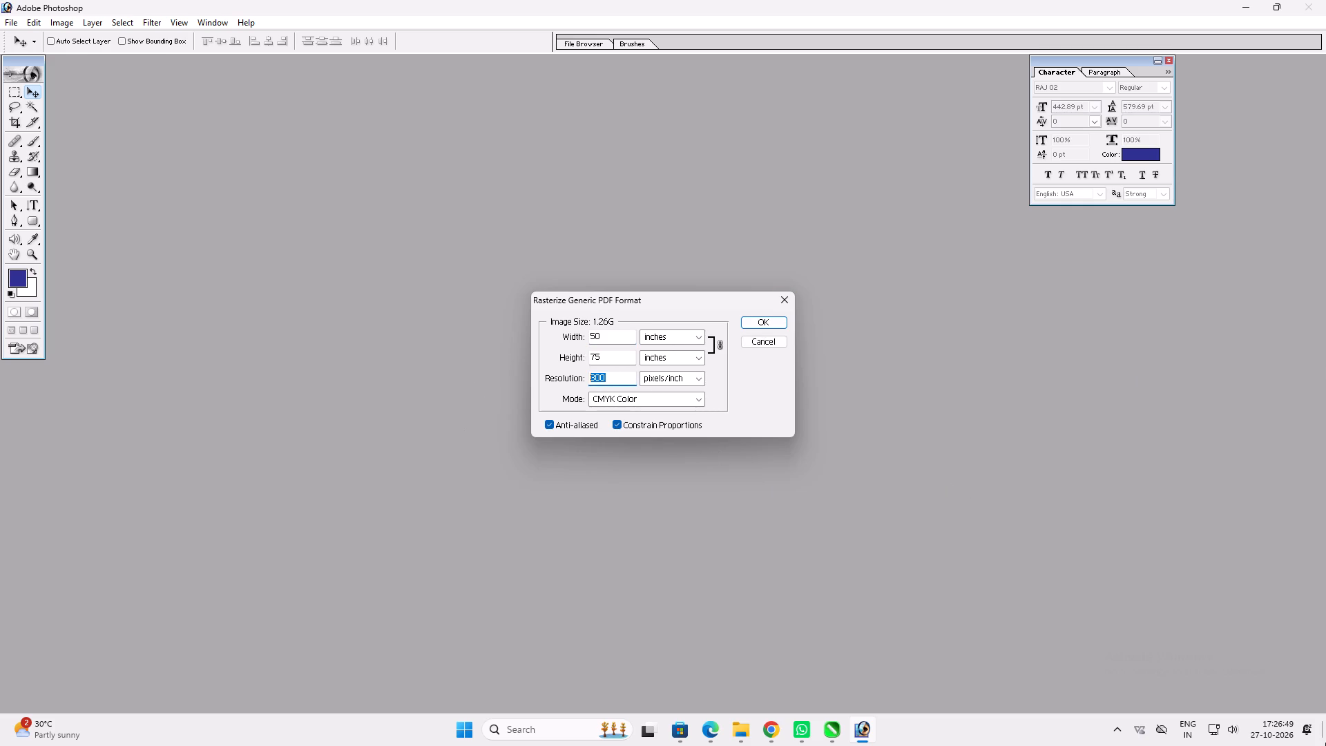
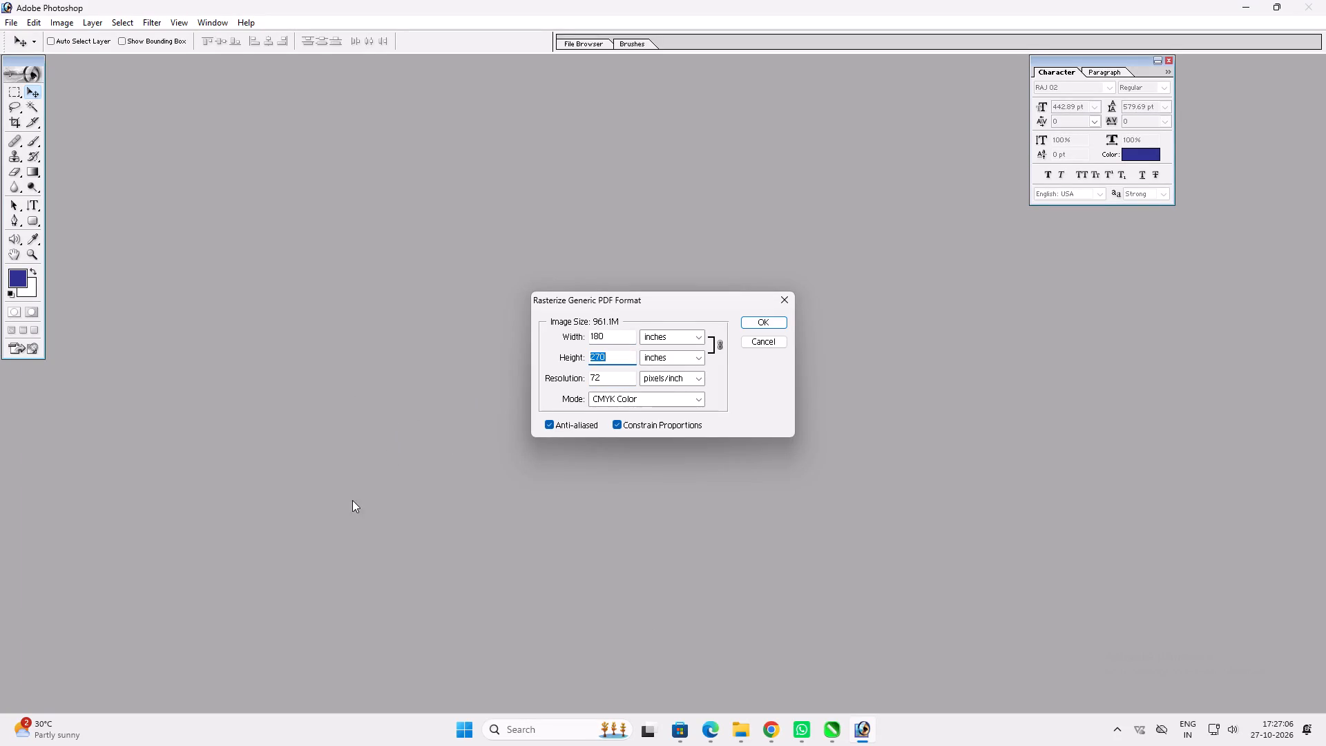
Turn off Constrain Proportions for the PDF being rasterized.
left_click(628, 427)
left_click_drag(620, 345, 614, 344)
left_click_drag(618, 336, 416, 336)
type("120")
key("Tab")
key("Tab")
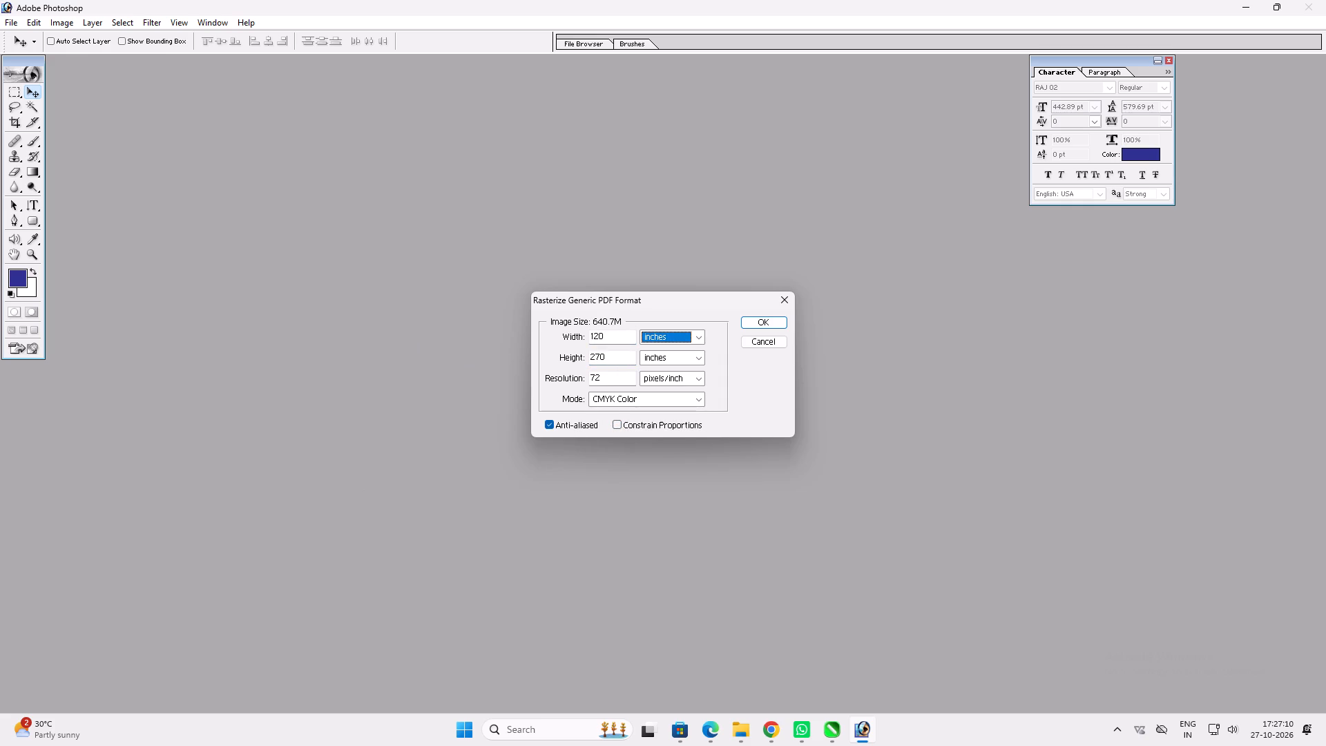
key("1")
Set the PDF's rasterizing size to 96 inches wide and 120 inches high.
key("shift+Tab")
key("shift+Tab")
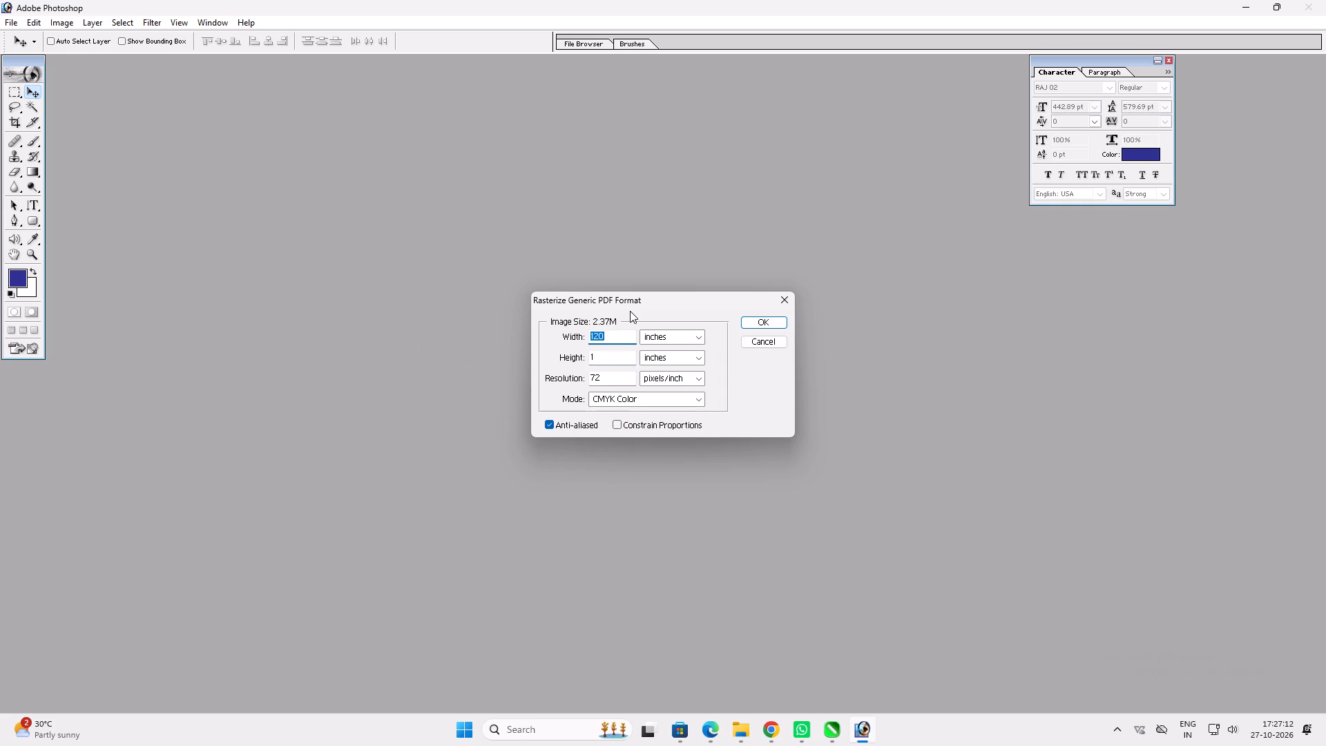
type("96")
key("Tab")
key("Tab")
type("120")
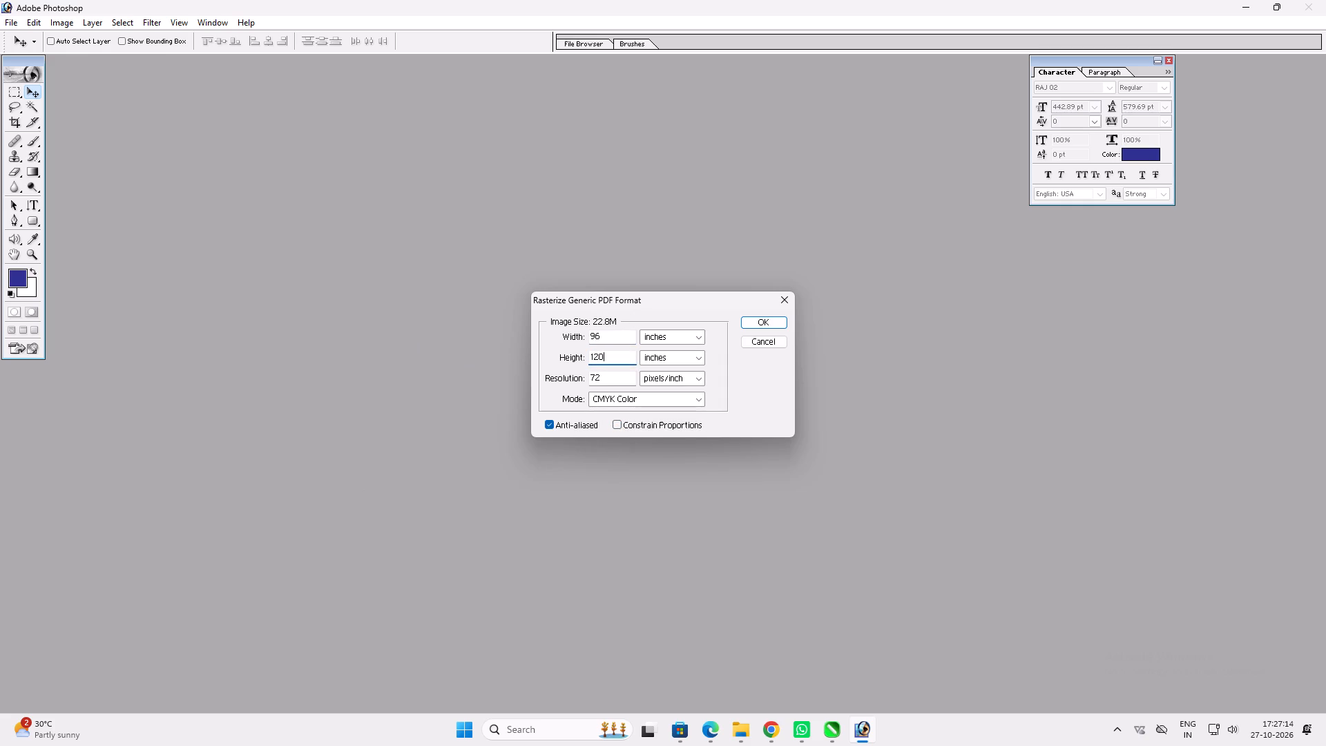
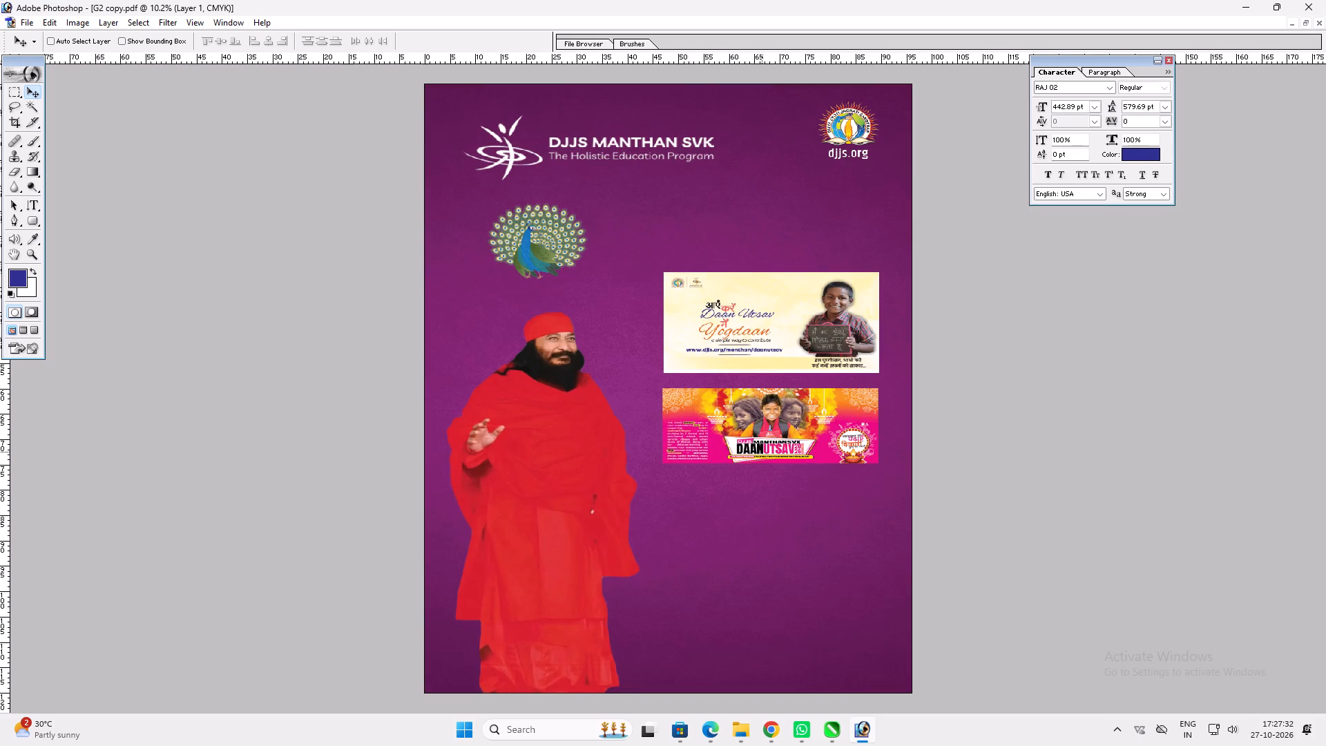
Close the open G2 copy.pdf poster without saving its changes.
key("ctrl+w")
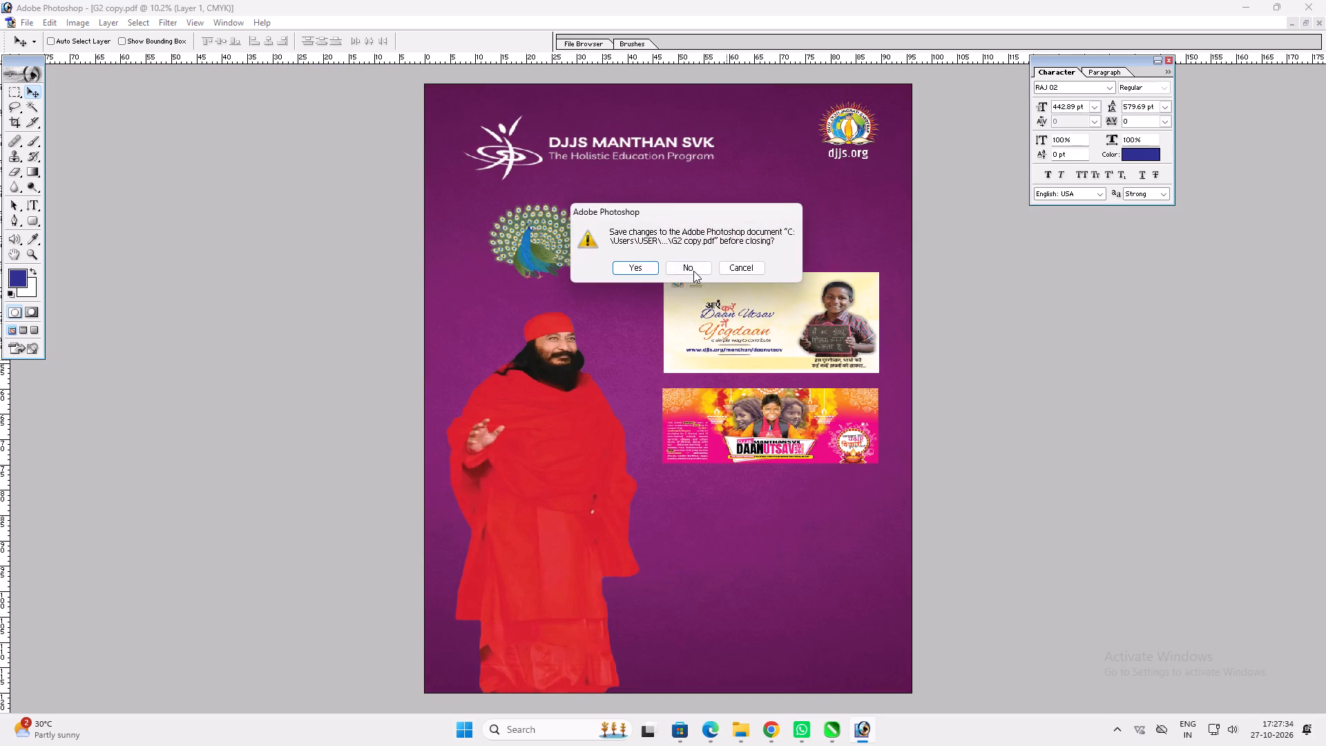
left_click(693, 271)
Open G2 copy from File Explorer's Downloads folder in Photoshop, rasterized in CMYK at 50 x 75 inches and 72 pixels/inch, and fit it on screen.
left_click(748, 737)
left_click(853, 662)
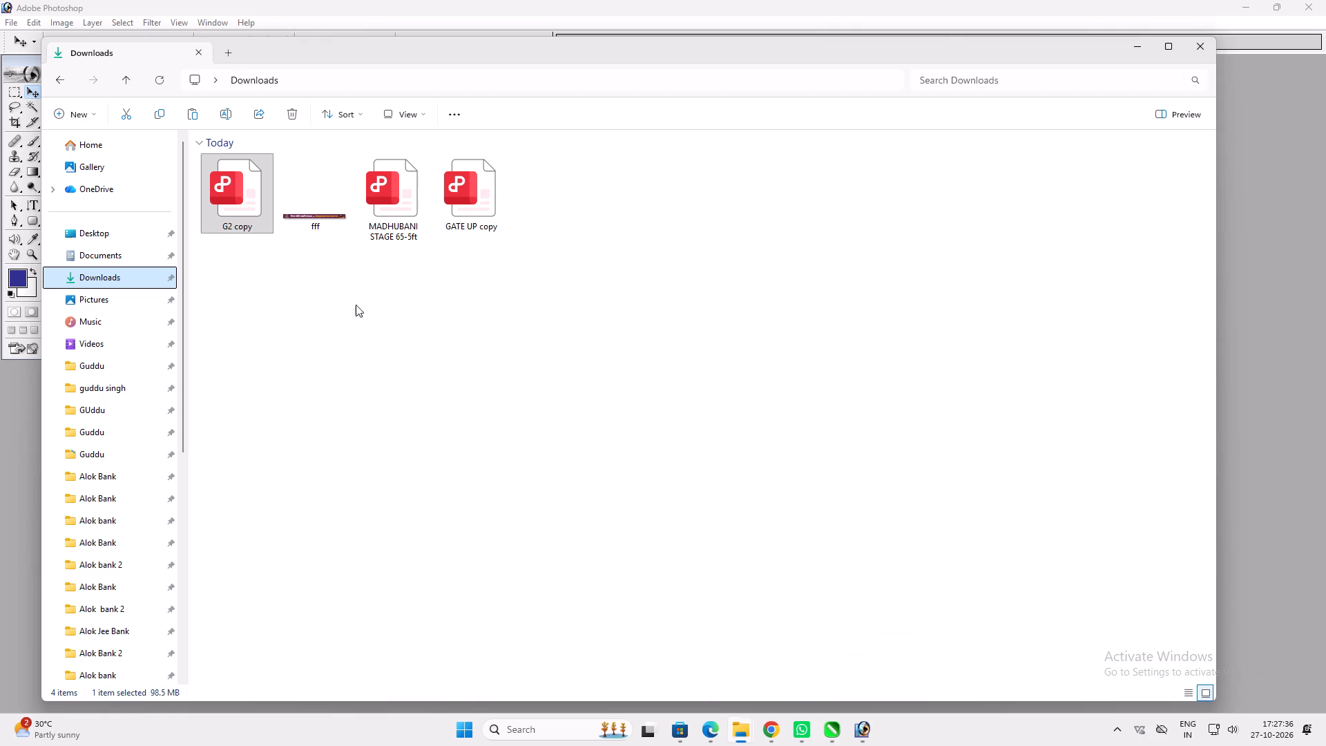
left_click_drag(244, 209, 824, 382)
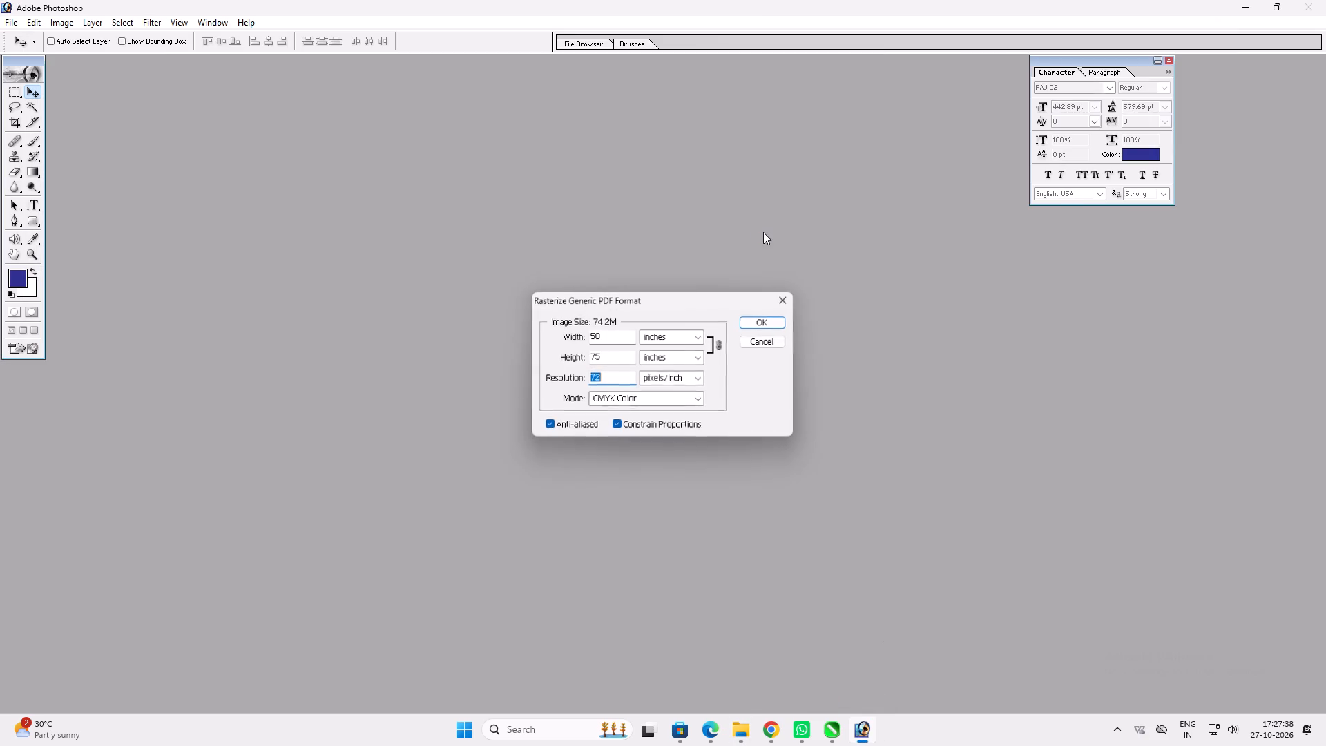
left_click(773, 314)
left_click(771, 314)
left_click(767, 321)
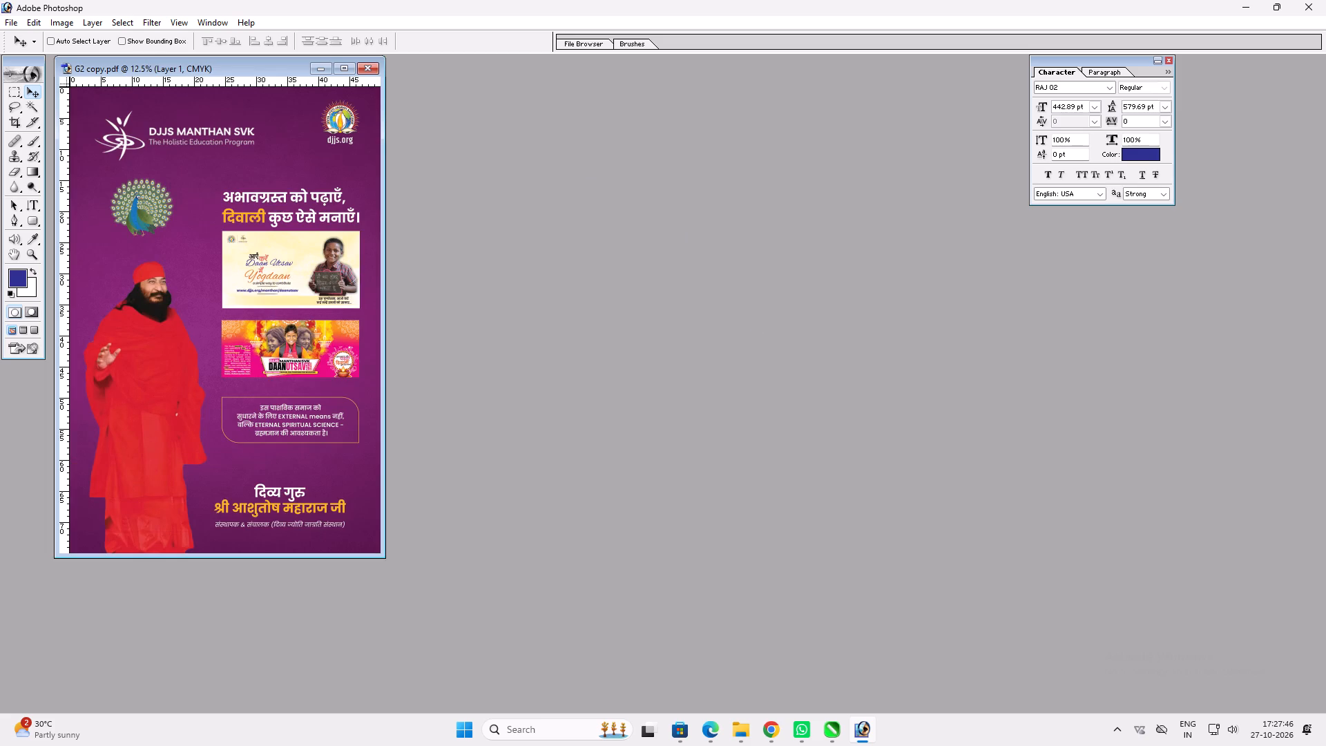
left_click(336, 71)
key("ctrl+0")
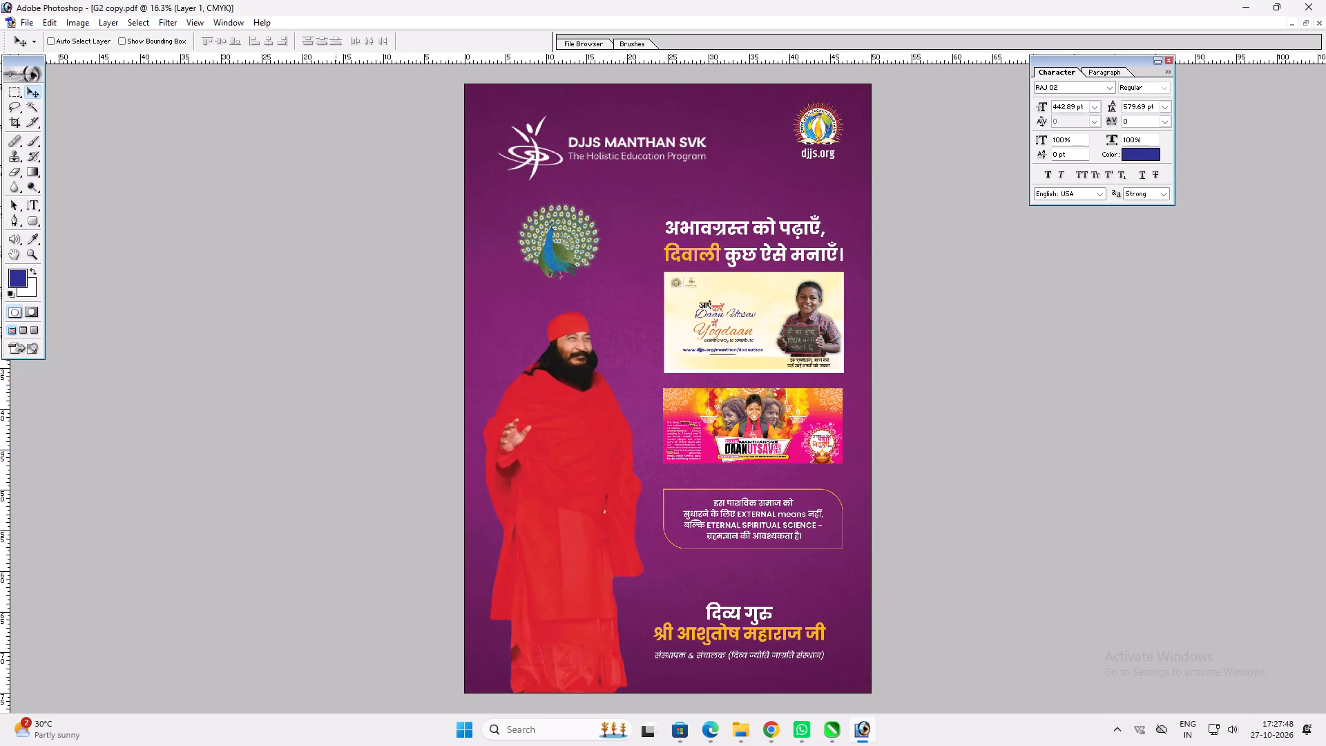
Resize the poster image to 120 inches wide and 180 inches high, keeping 72 pixels/inch, and fit it on screen.
key("alt+i")
key("alt+i")
key("Return")
key("alt+i")
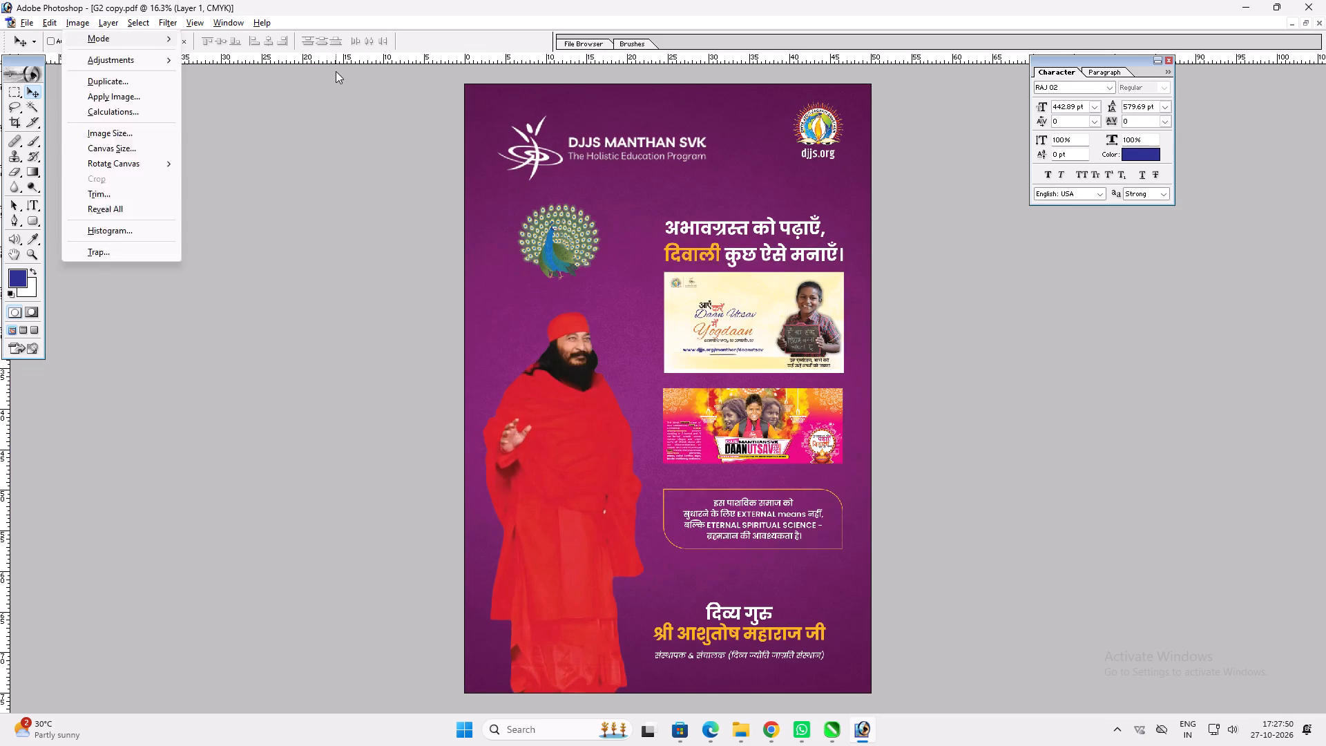
key("alt+i")
key("Tab")
key("Tab")
key("Tab")
key("Tab")
key("Tab")
key("shift+Tab")
type("10")
key("Tab")
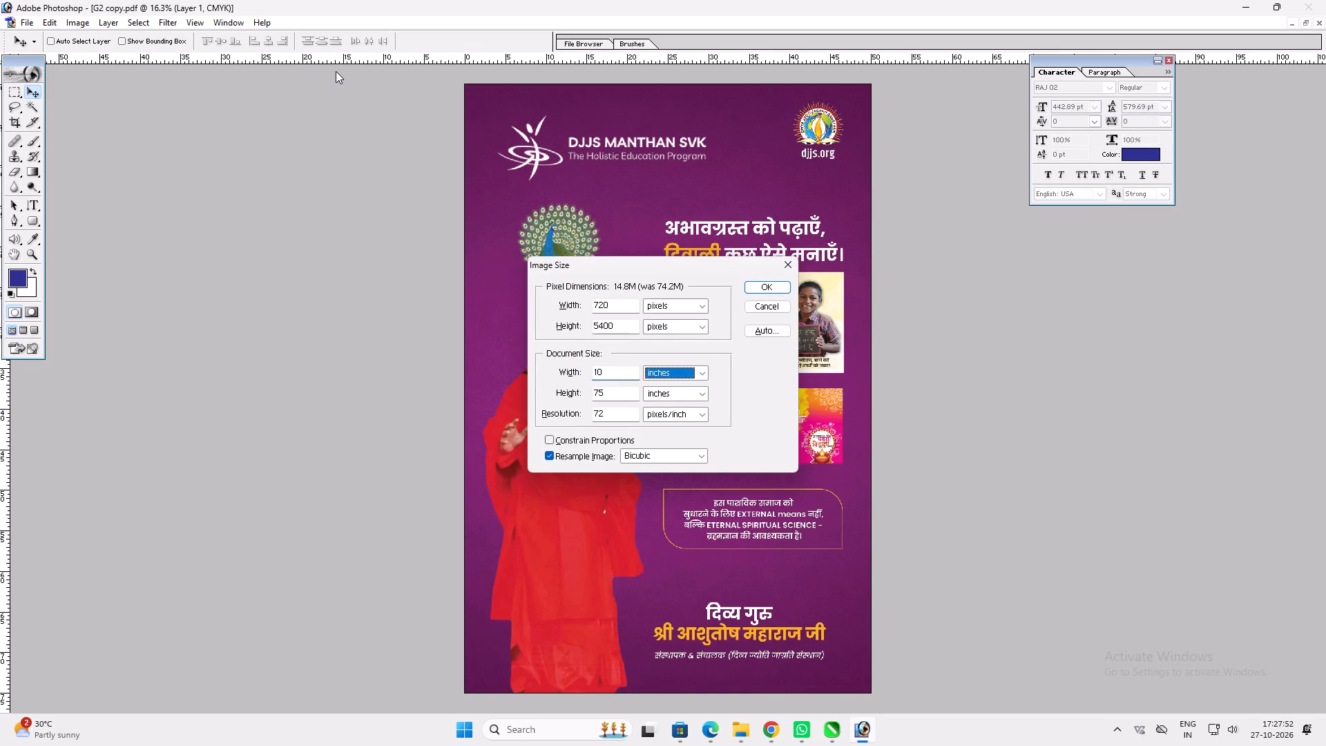
key("shift+Tab")
type("120")
key("Tab")
key("Tab")
key("1")
key("8")
key("0")
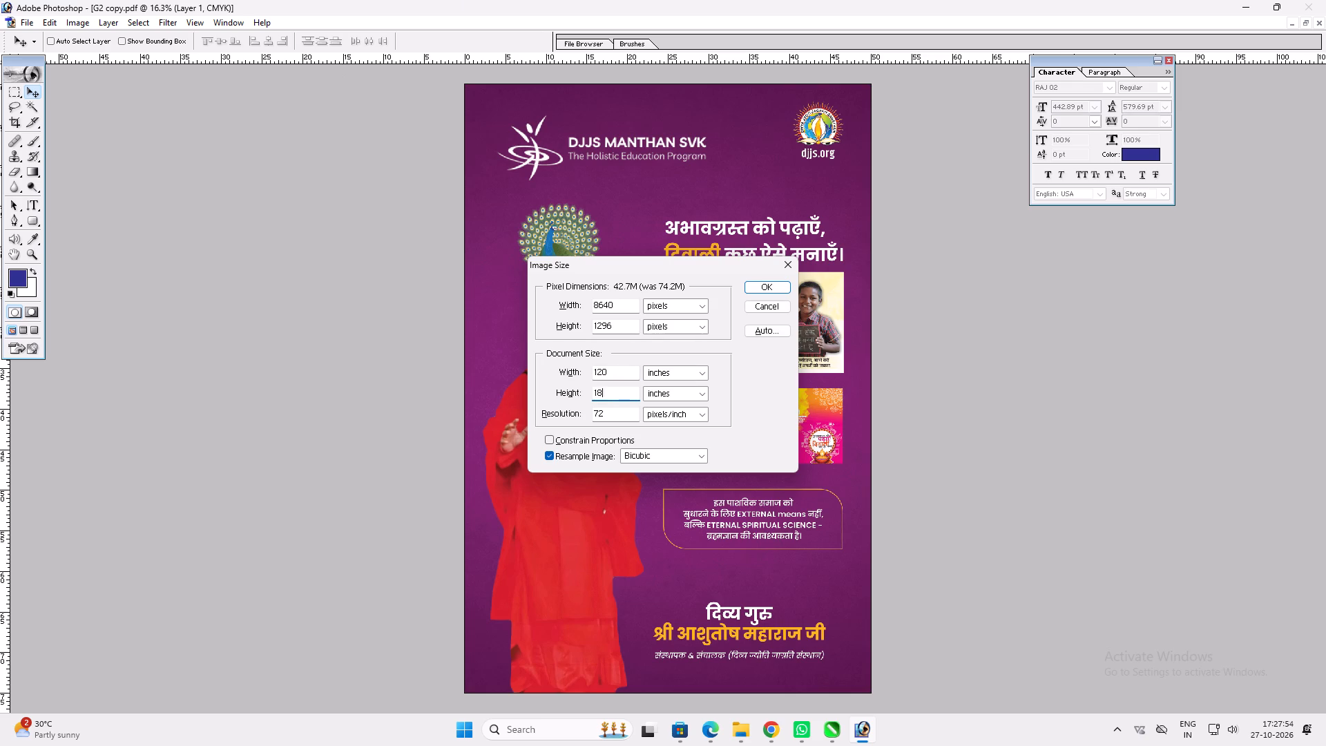
key("Tab")
key("Tab")
key("Return")
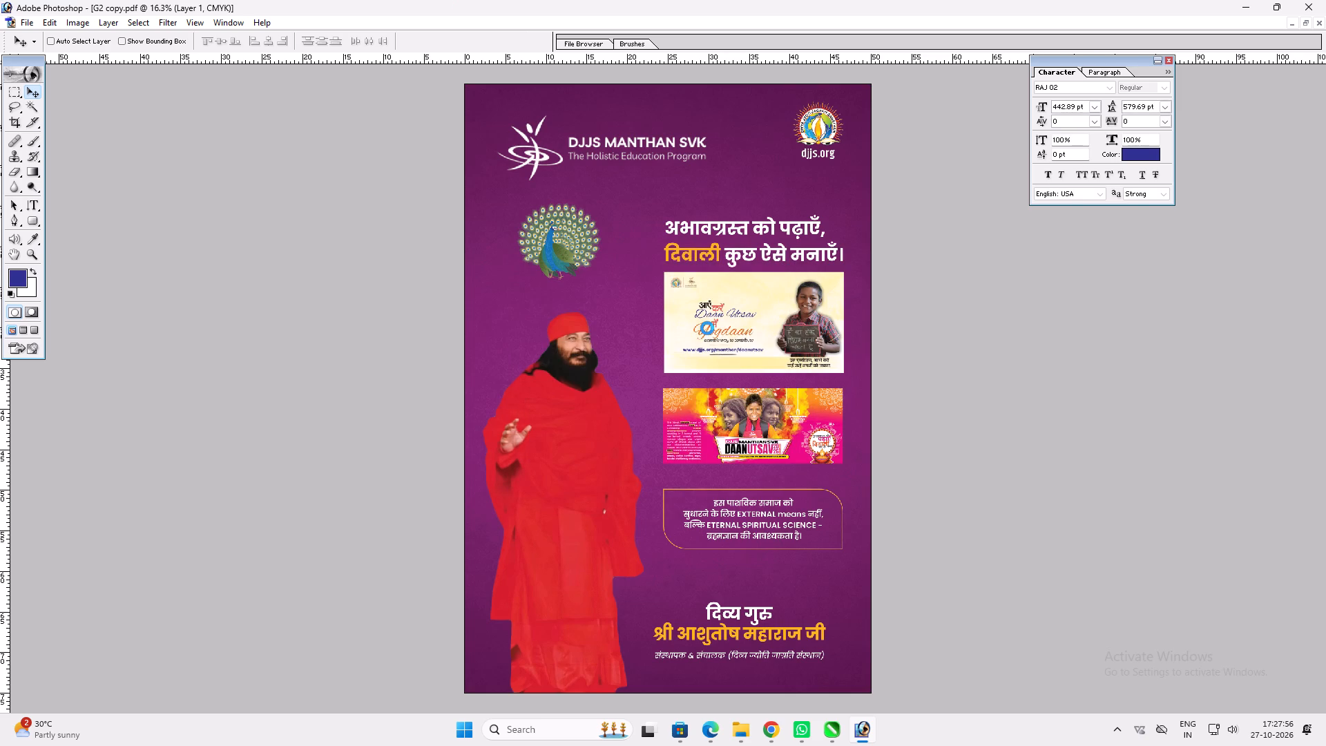
key("ctrl+0")
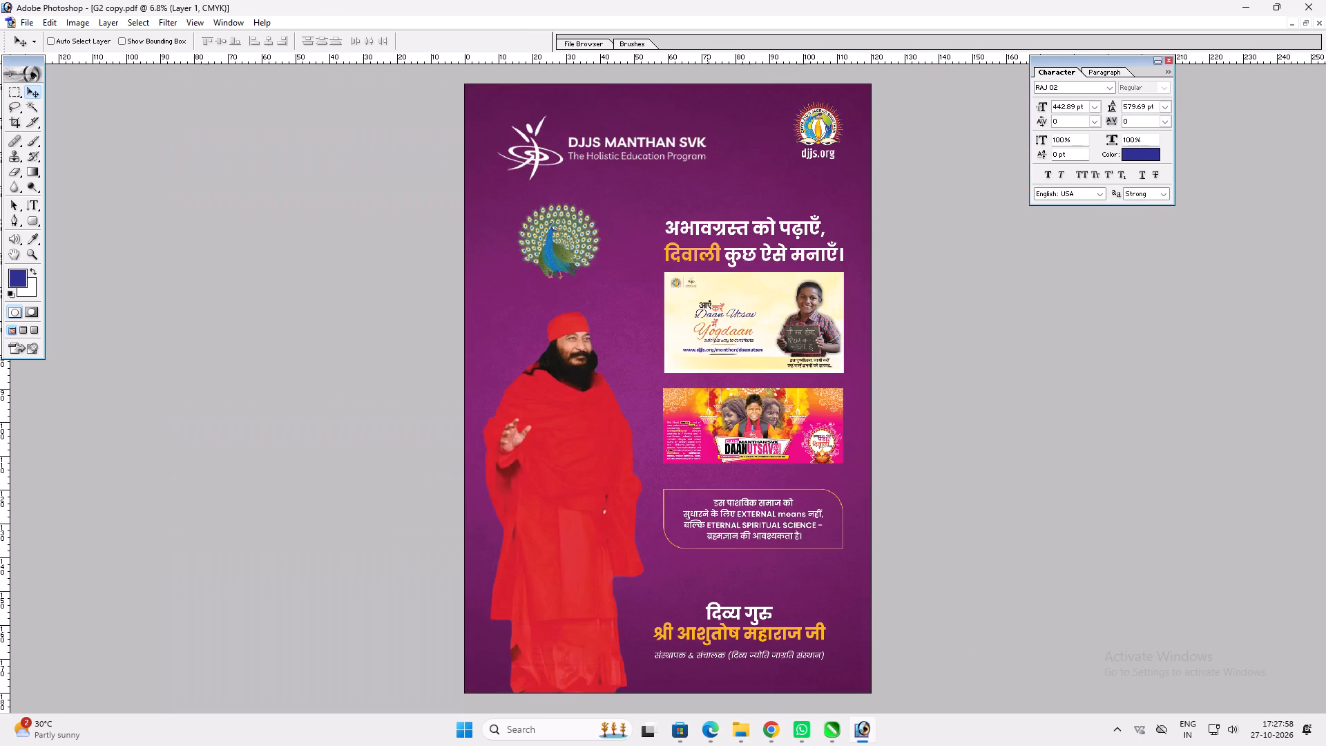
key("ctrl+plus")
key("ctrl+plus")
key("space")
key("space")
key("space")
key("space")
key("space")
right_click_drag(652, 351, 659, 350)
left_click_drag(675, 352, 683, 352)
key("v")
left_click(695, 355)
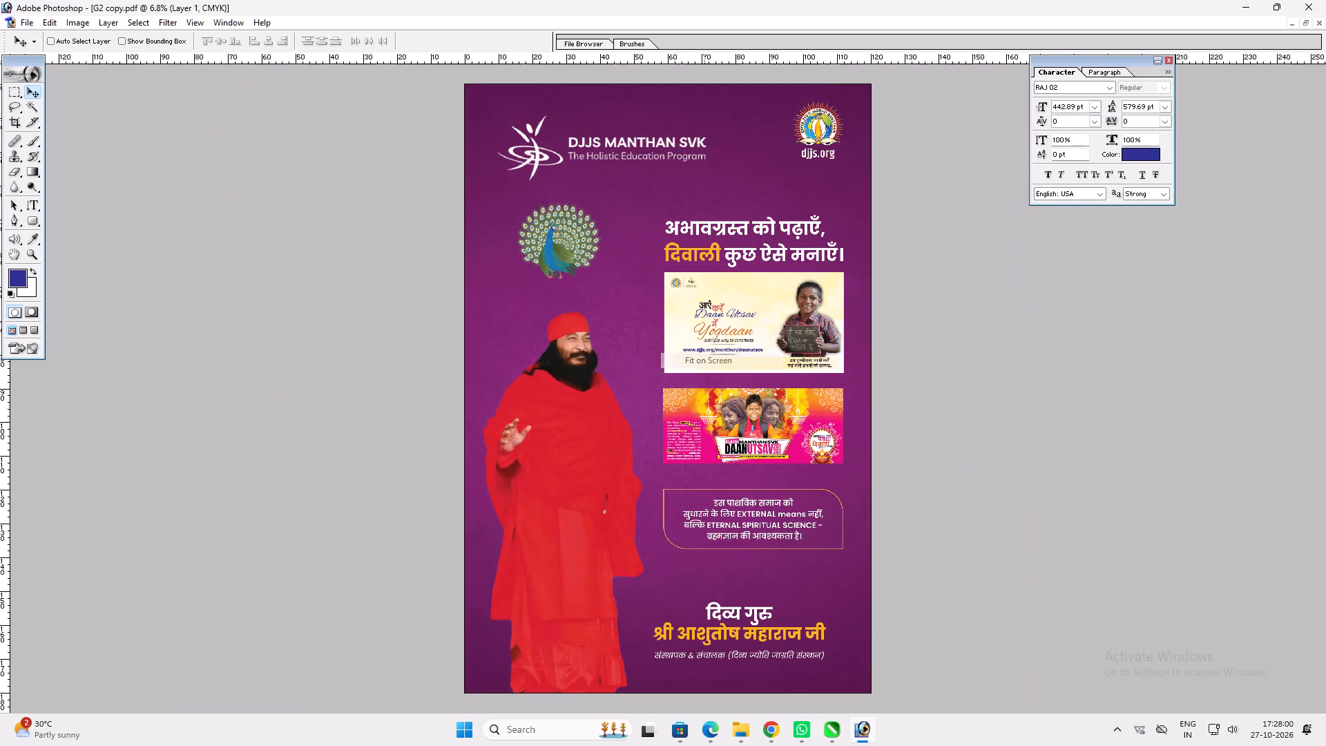
Start saving the poster under a new name and set the save location to Local Disk (H:).
key("ctrl+shift+s")
left_click(59, 194)
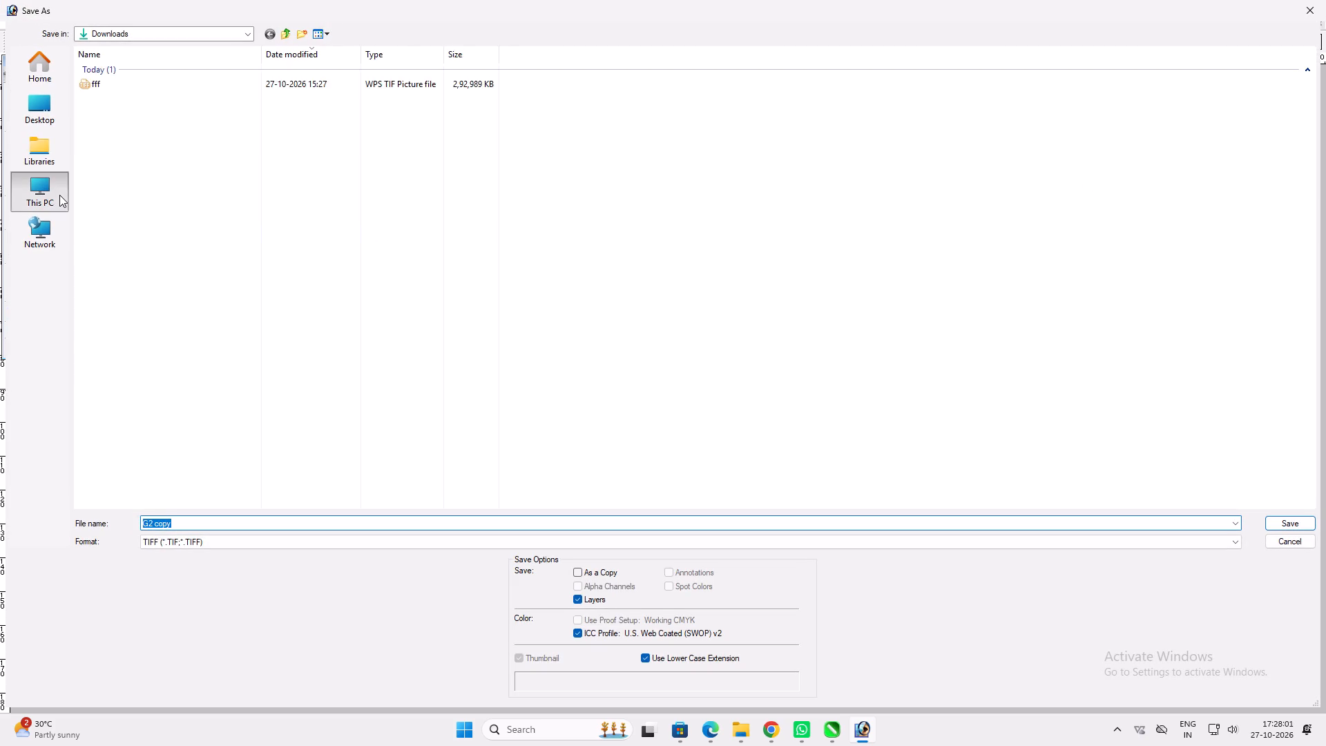
double_click(751, 95)
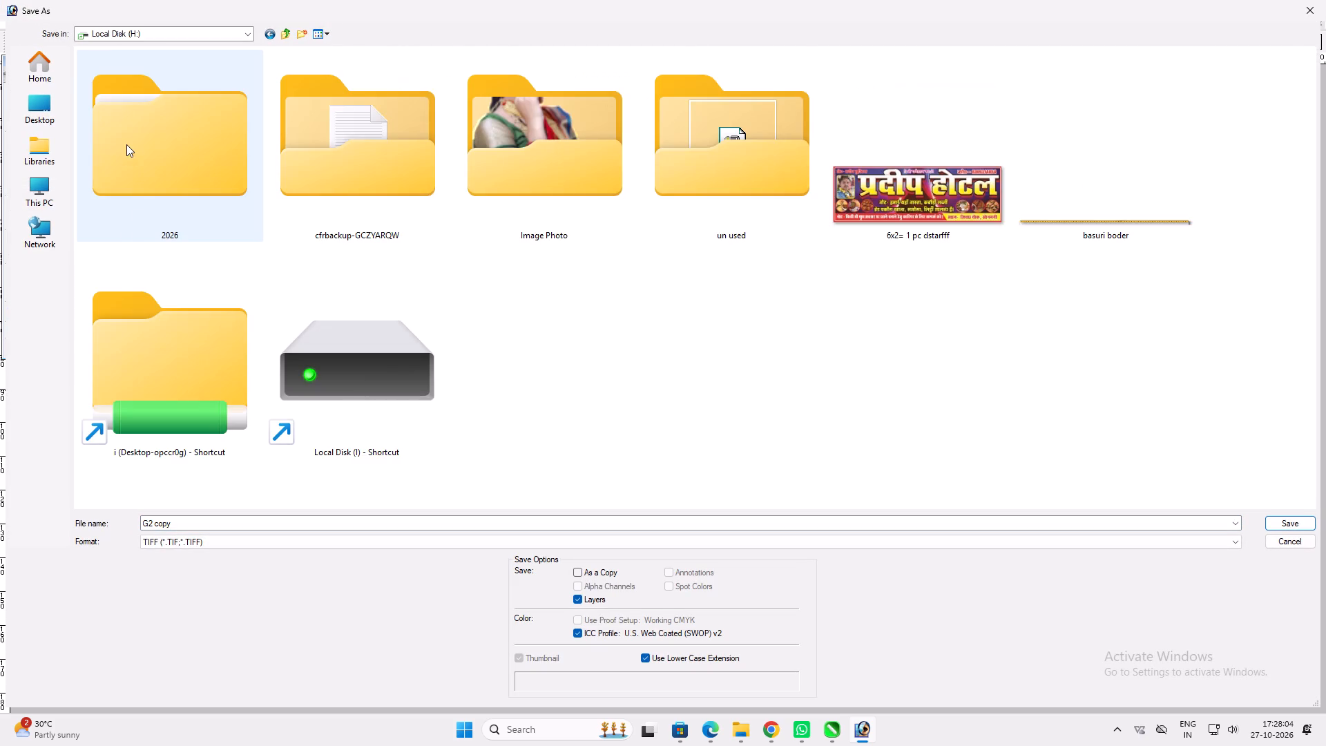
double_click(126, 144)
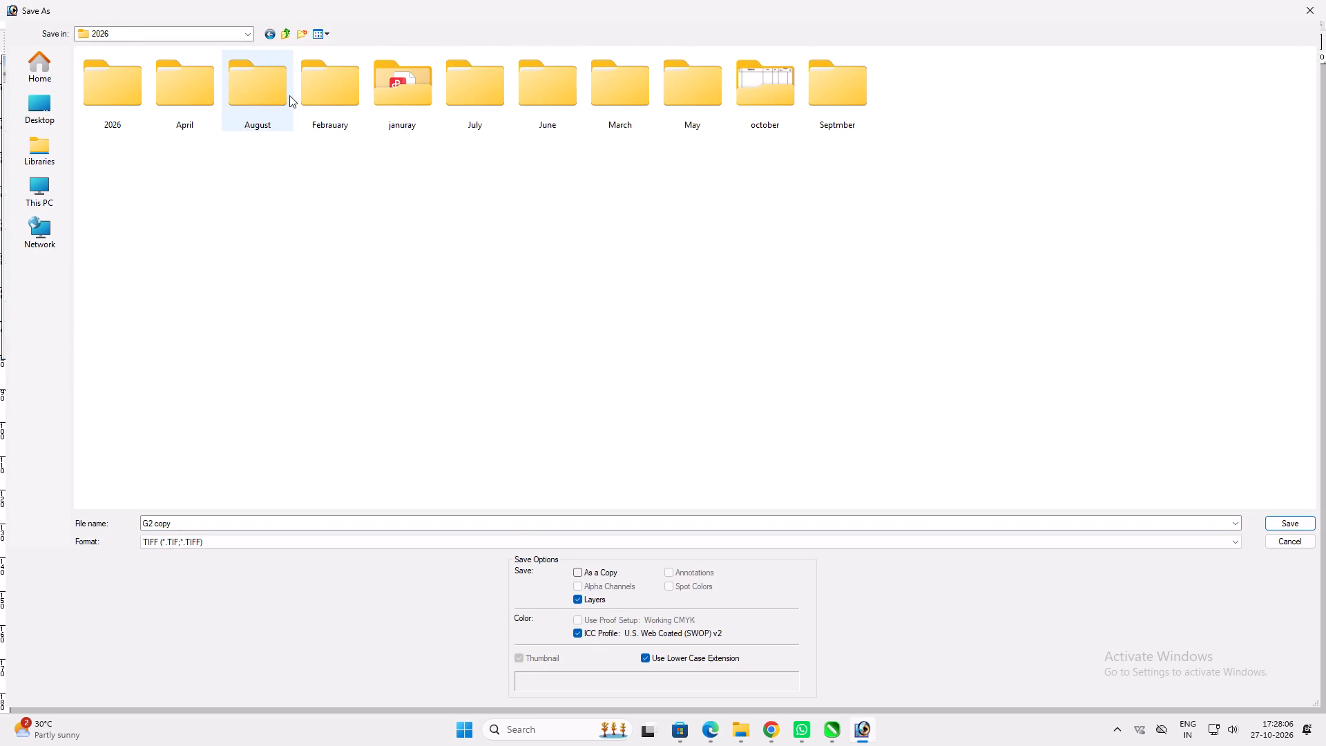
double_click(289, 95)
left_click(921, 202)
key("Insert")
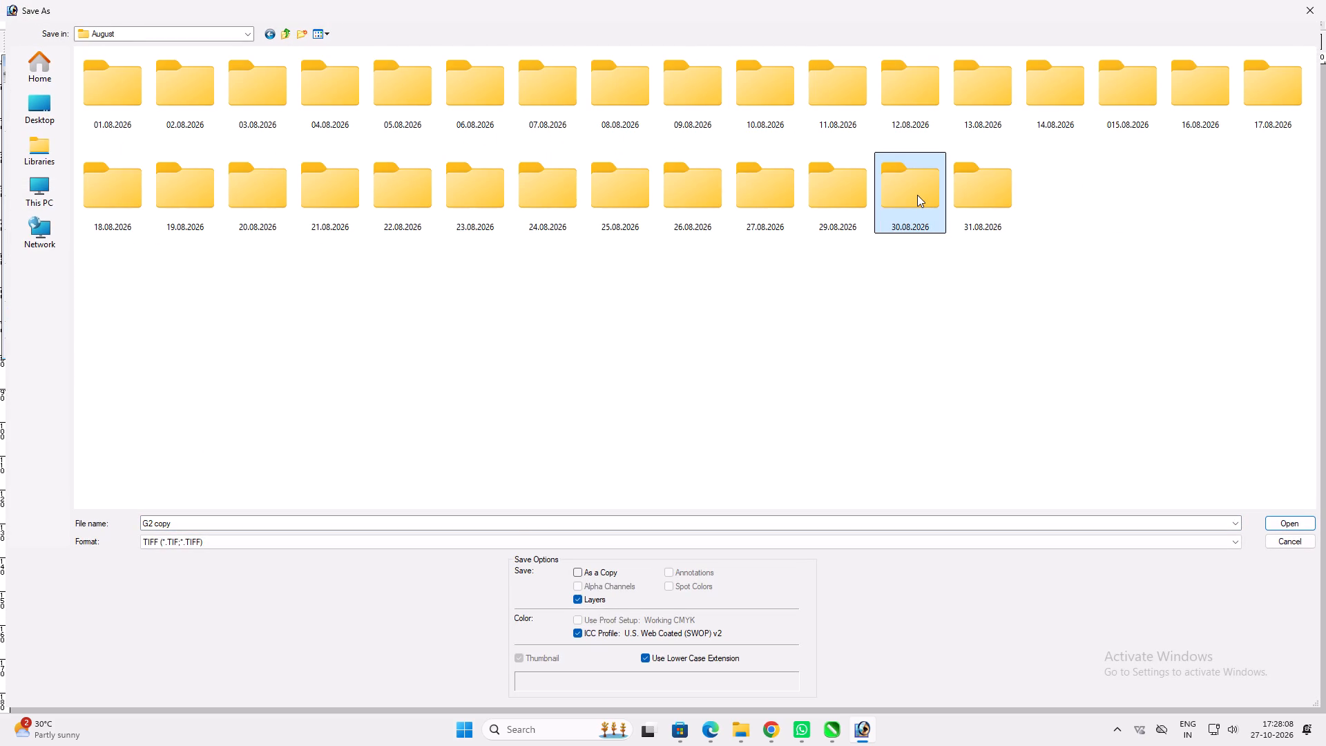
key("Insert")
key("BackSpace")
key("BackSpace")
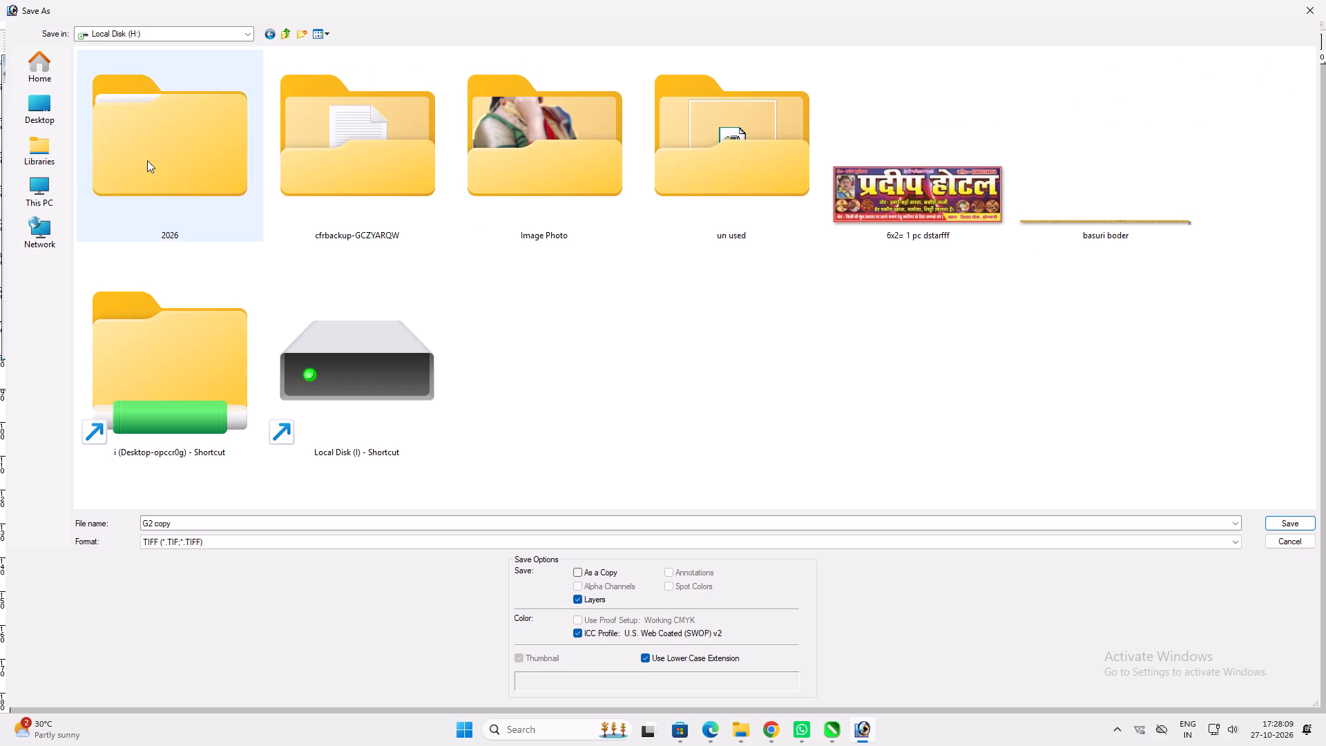
Save the poster as a TIFF named "10x15= 1 pc old" in 2026 > october > 27.10.2026 > Shree Mat Bhagwat katha.
double_click(140, 152)
double_click(771, 106)
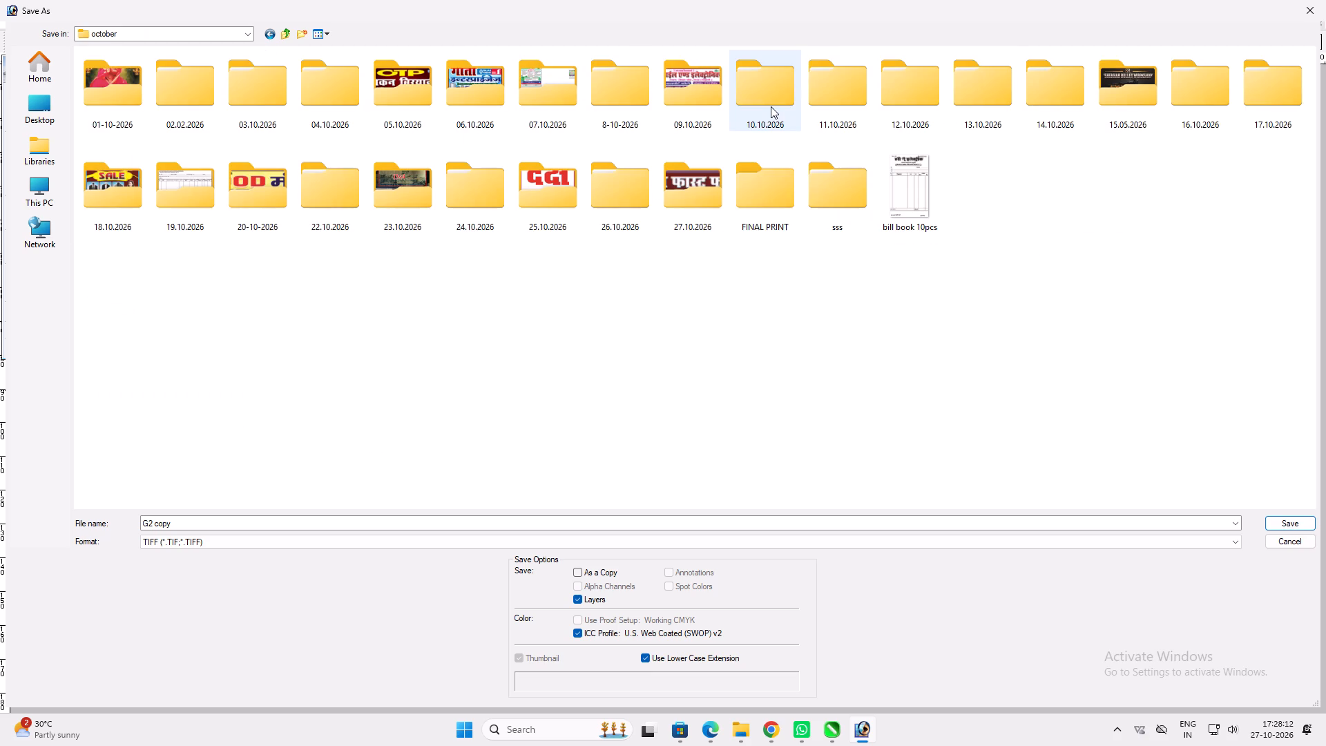
double_click(700, 186)
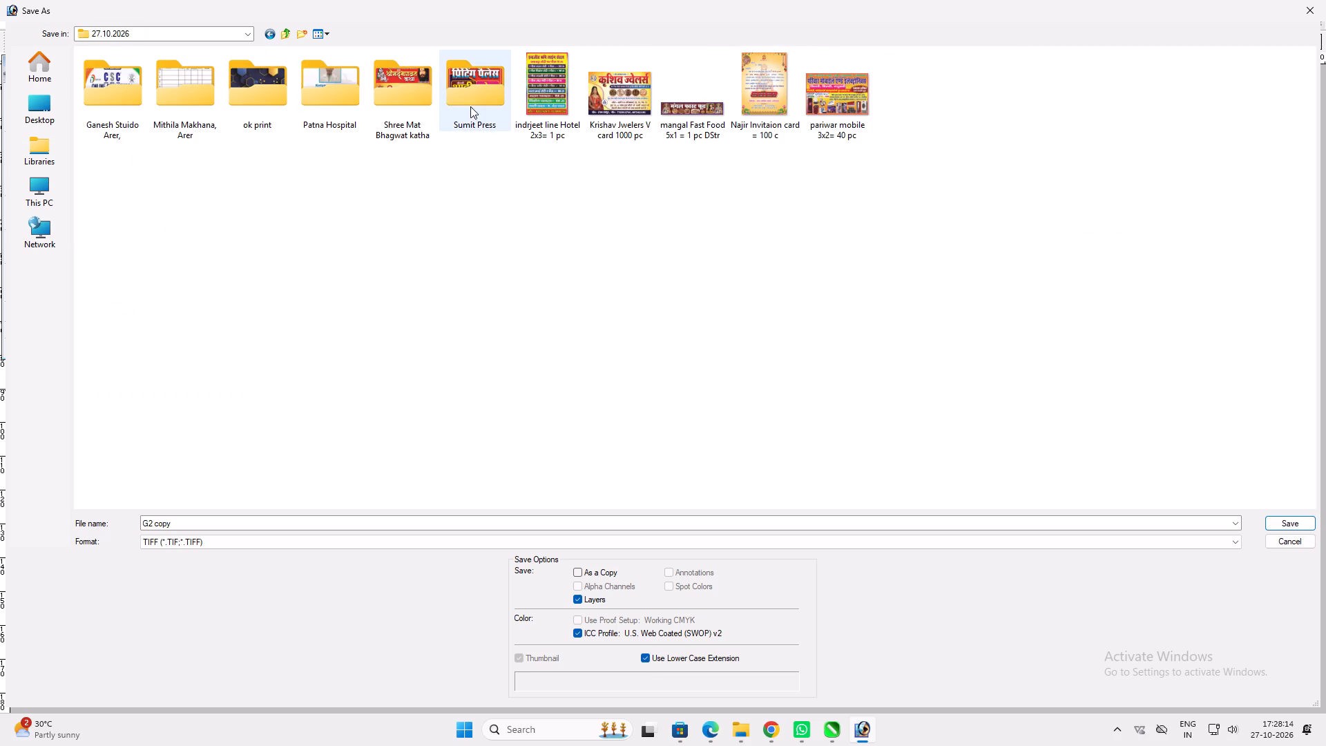
double_click(430, 86)
left_click(189, 519)
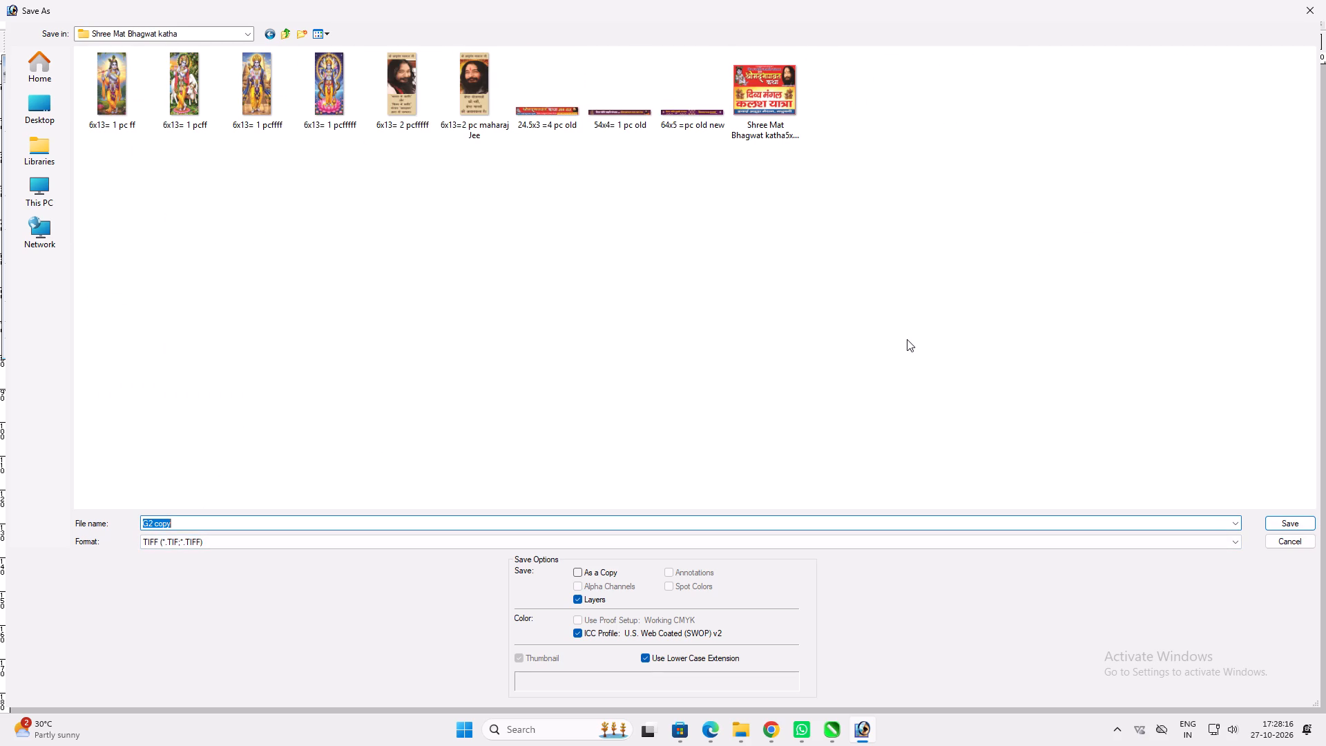
type("10x15= 1 pc DStr")
key("space")
key("BackSpace")
key("BackSpace")
key("BackSpace")
key("BackSpace")
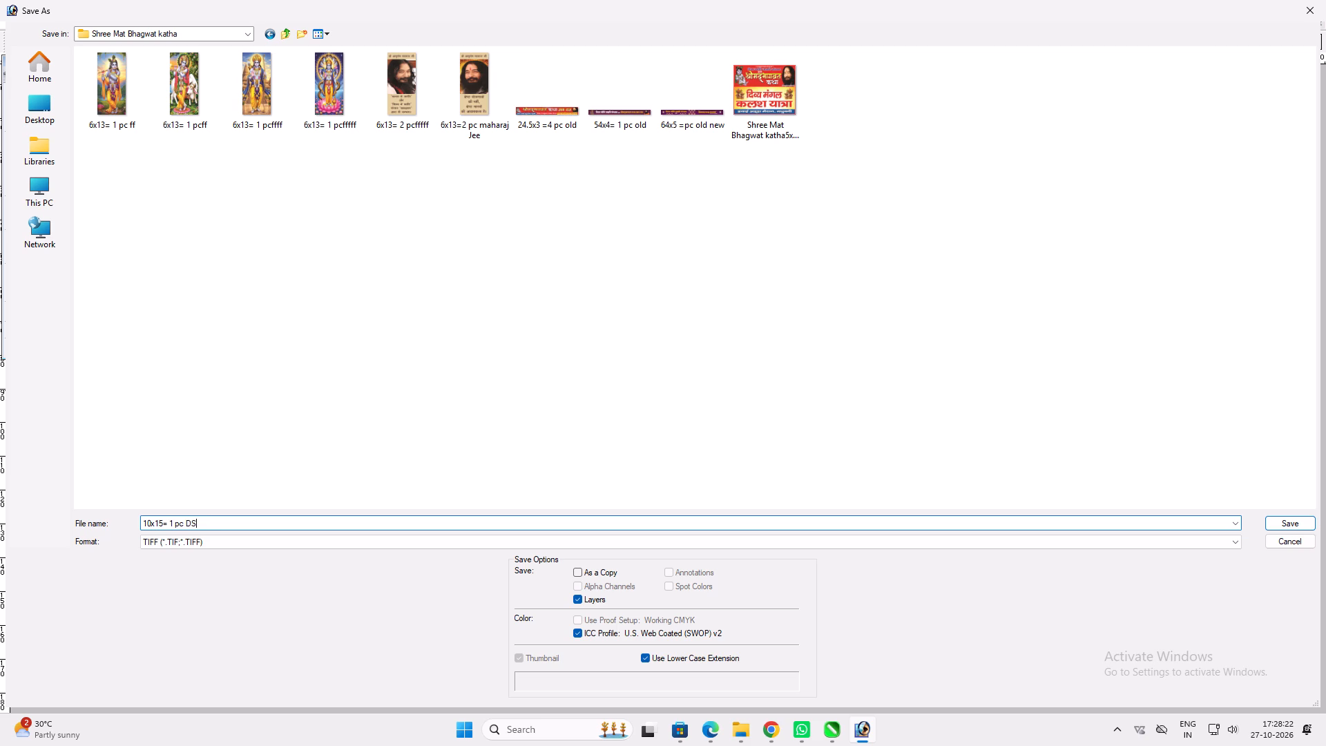
key("BackSpace")
type("old")
key("space")
key("Return")
key("Return")
key("Return")
key("Return")
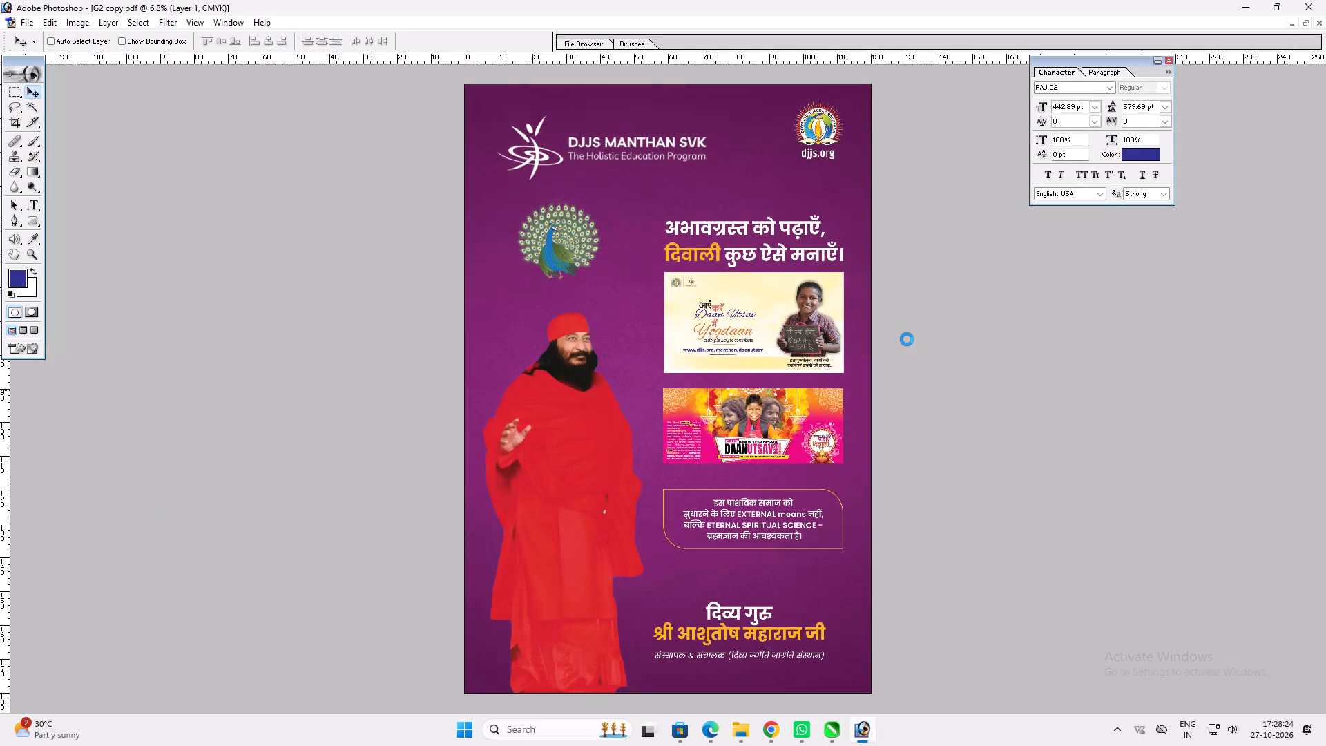
Switch to File Explorer and bring up the Downloads folder.
left_click(743, 734)
left_click(883, 662)
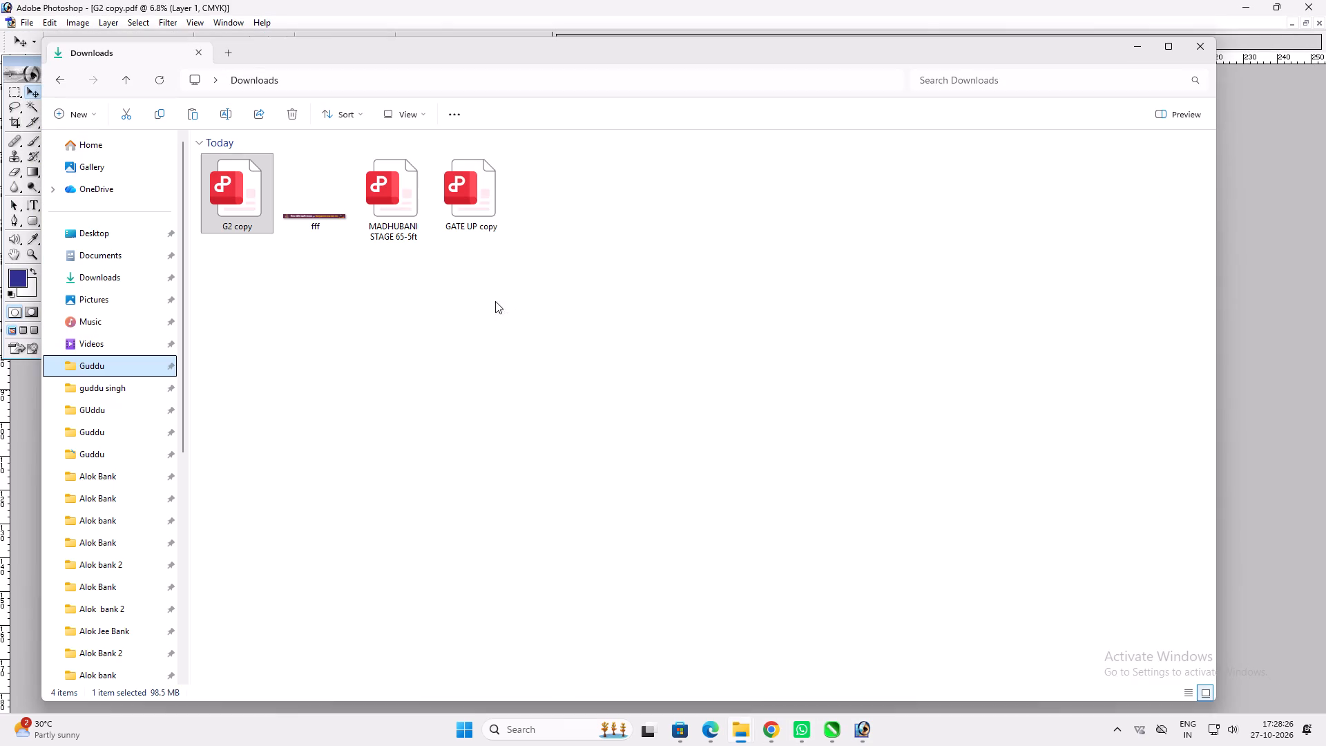
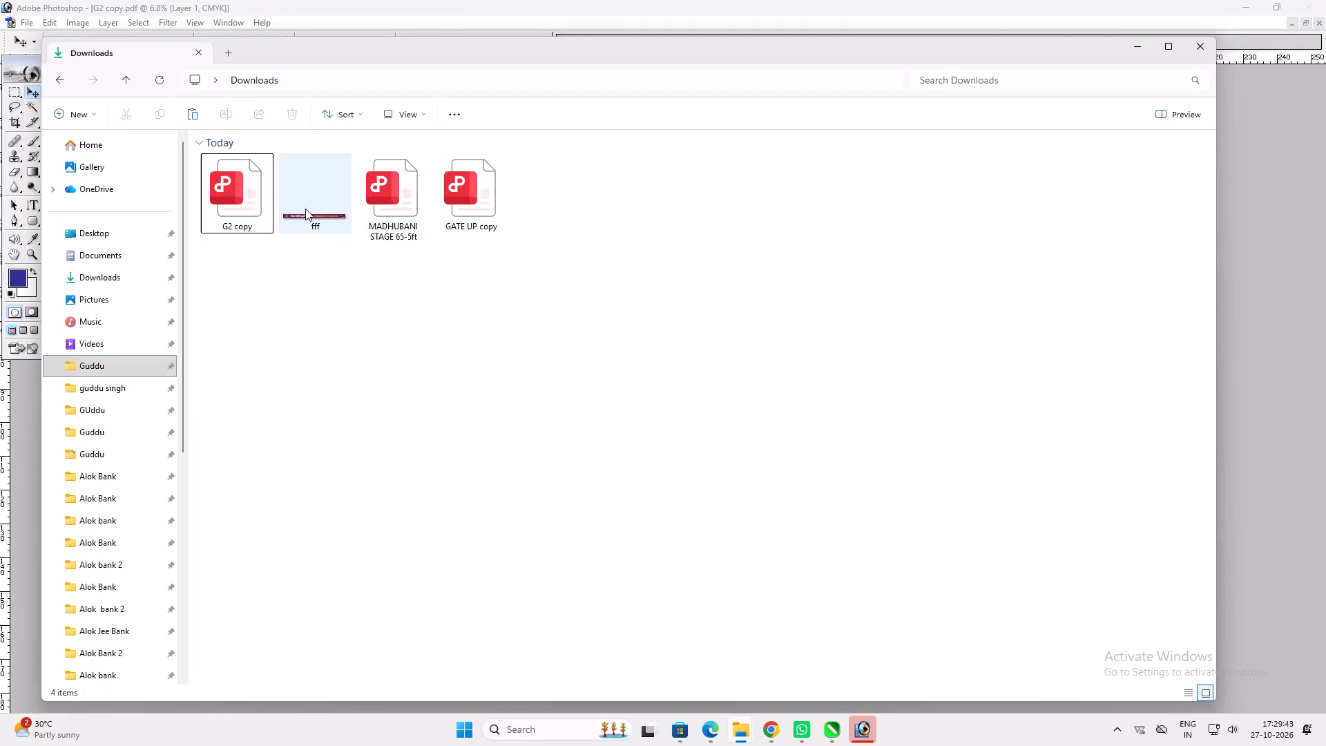
Select the "G2 copy" file in the Downloads folder.
left_click(259, 202)
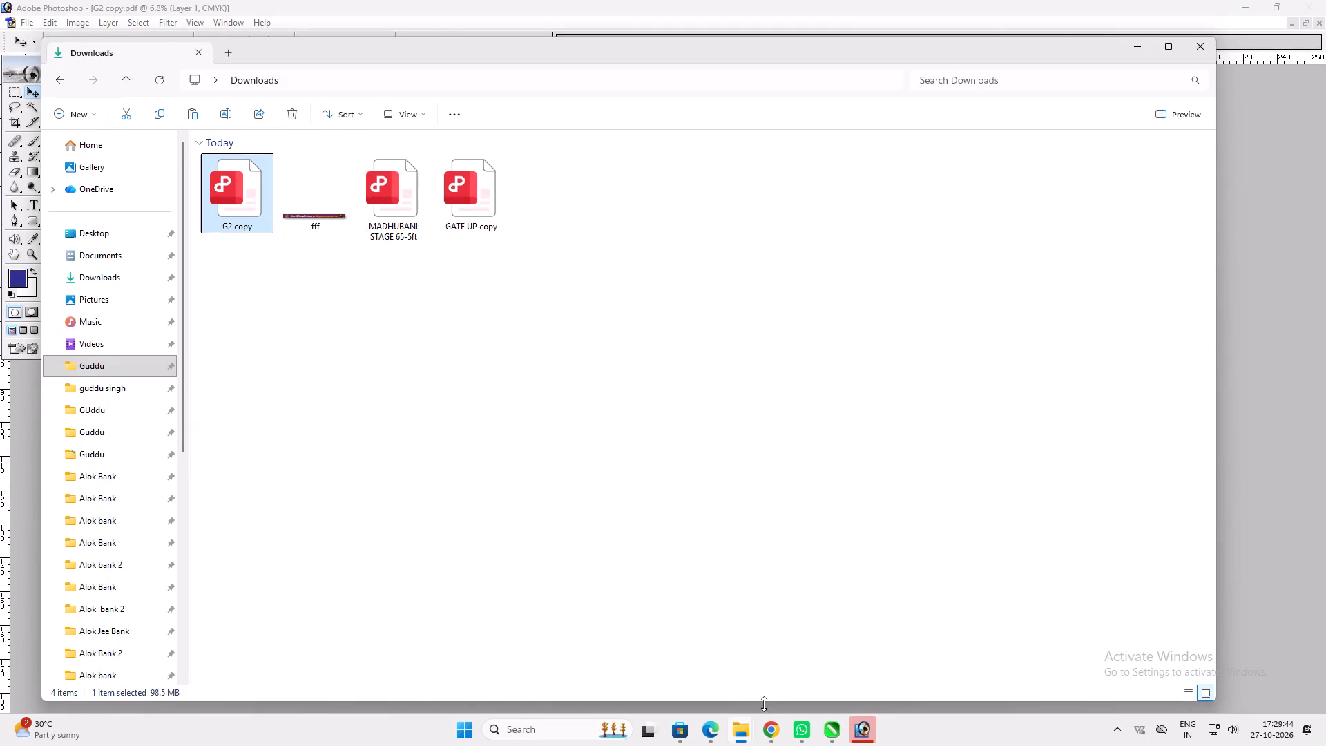